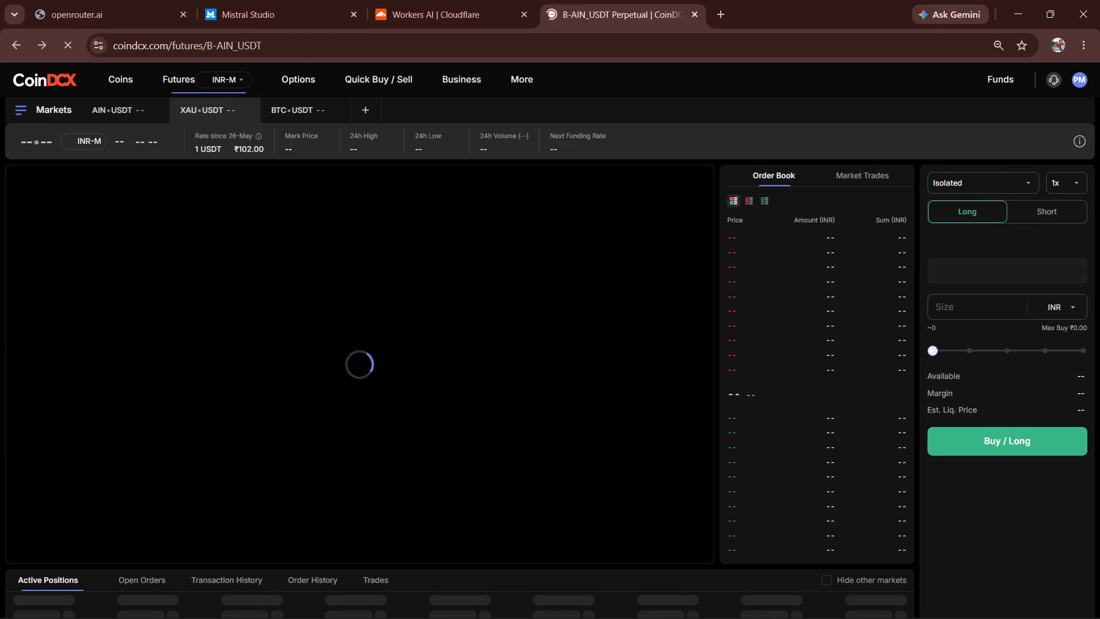
# Switch to the AIN-USDT futures market.
pyautogui.click(139, 106)
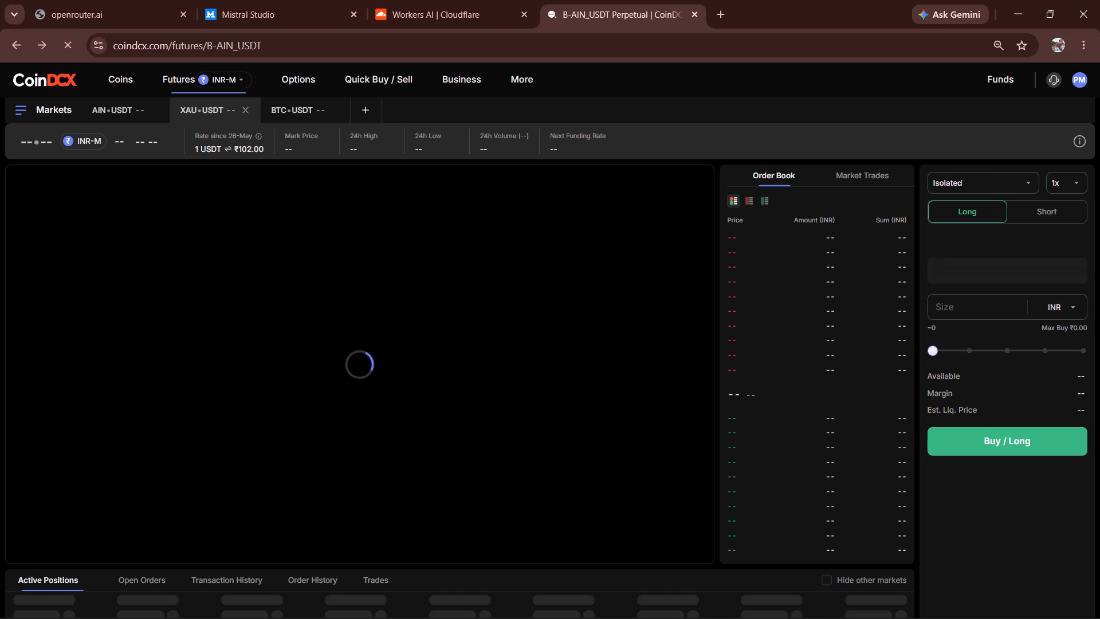
# Search Google in a new tab for "why ain is moving so high".
pyautogui.click(726, 7)
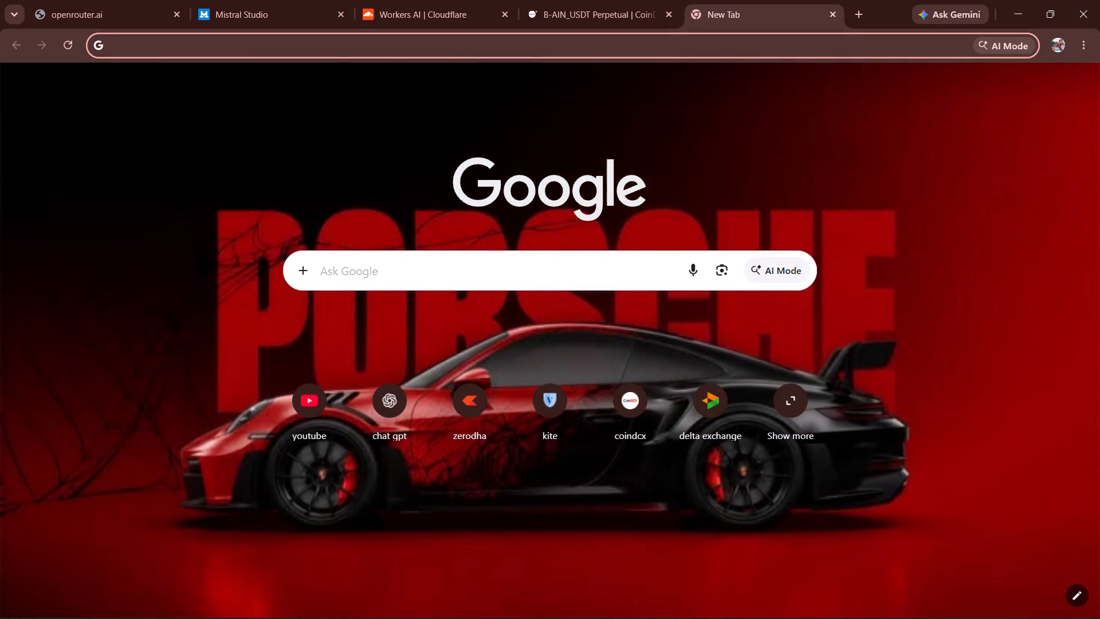
pyautogui.write('why')
pyautogui.press('space')
pyautogui.press('a')
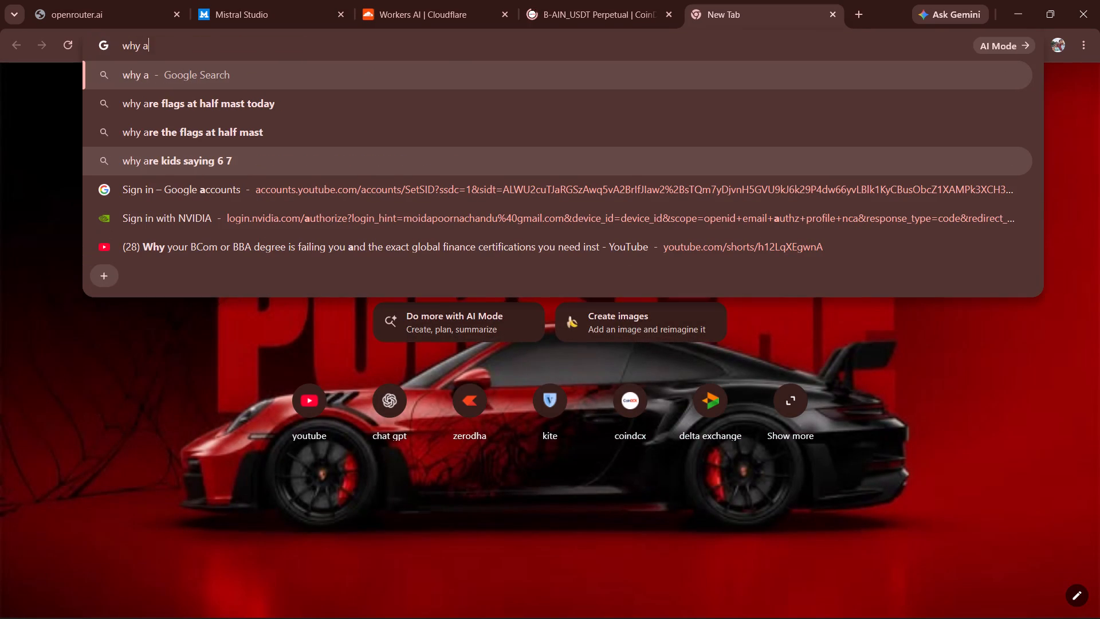
pyautogui.write('in i')
pyautogui.write('s m')
pyautogui.write('oving')
pyautogui.press('space')
pyautogui.write('so high')
pyautogui.press('space')
pyautogui.press('Return')
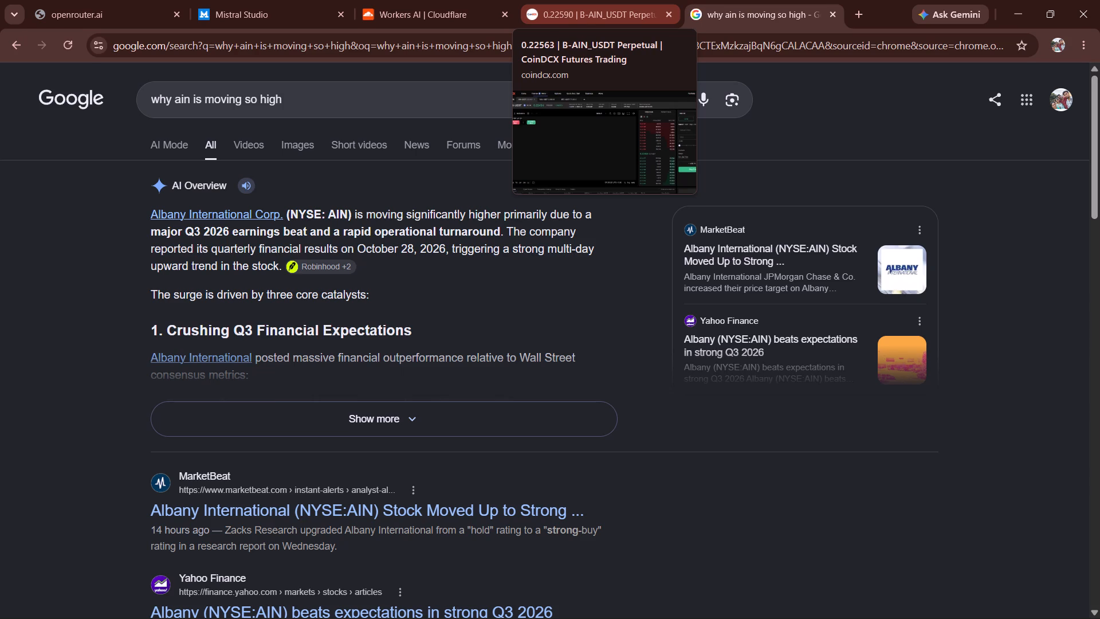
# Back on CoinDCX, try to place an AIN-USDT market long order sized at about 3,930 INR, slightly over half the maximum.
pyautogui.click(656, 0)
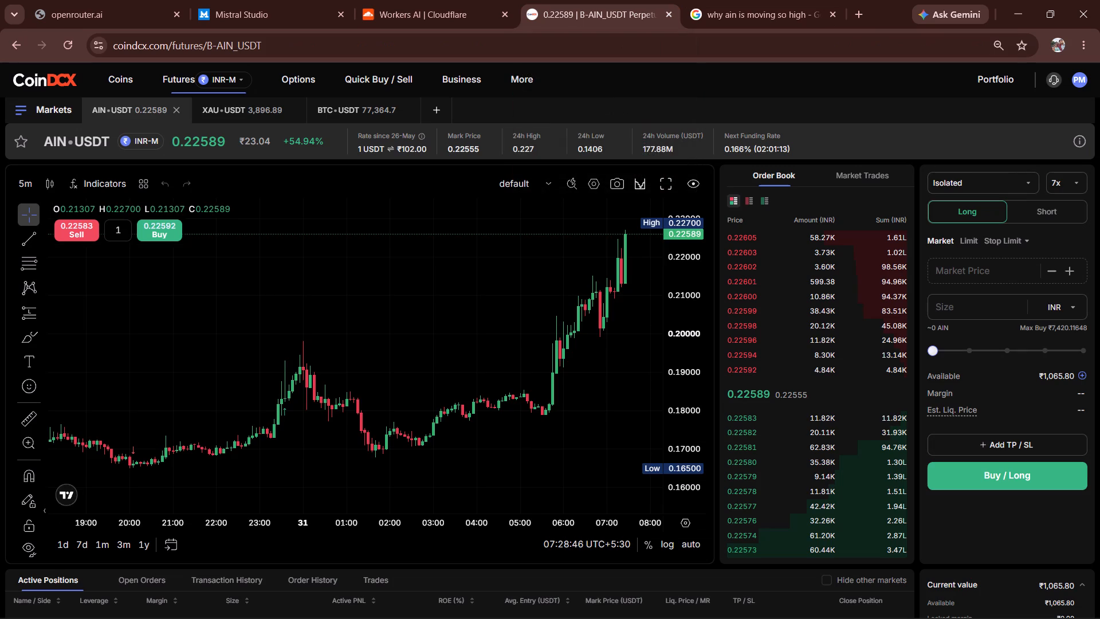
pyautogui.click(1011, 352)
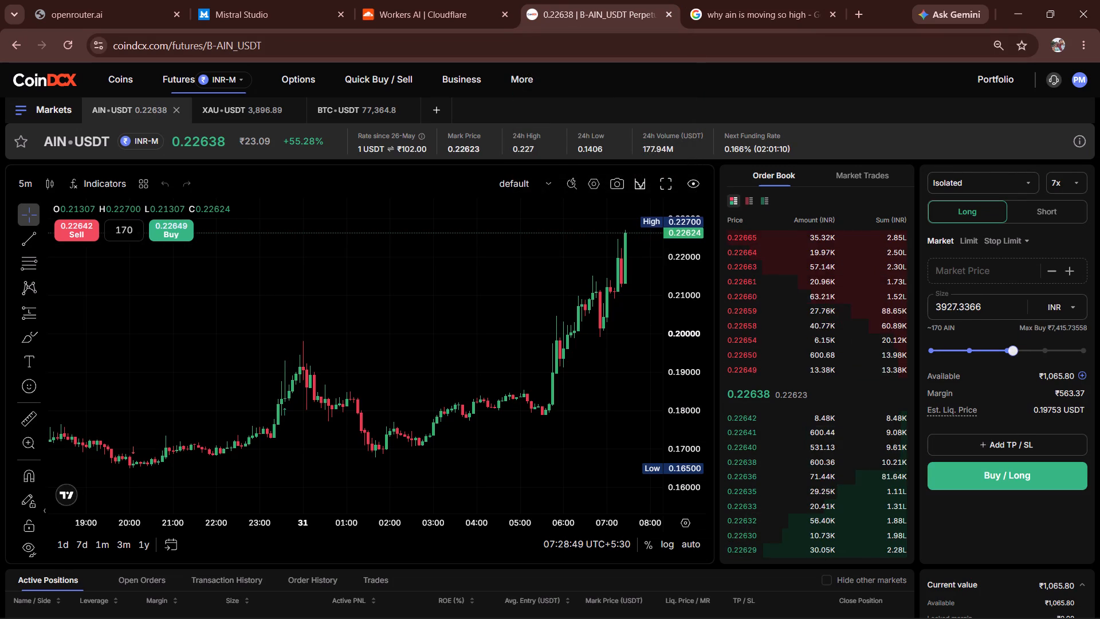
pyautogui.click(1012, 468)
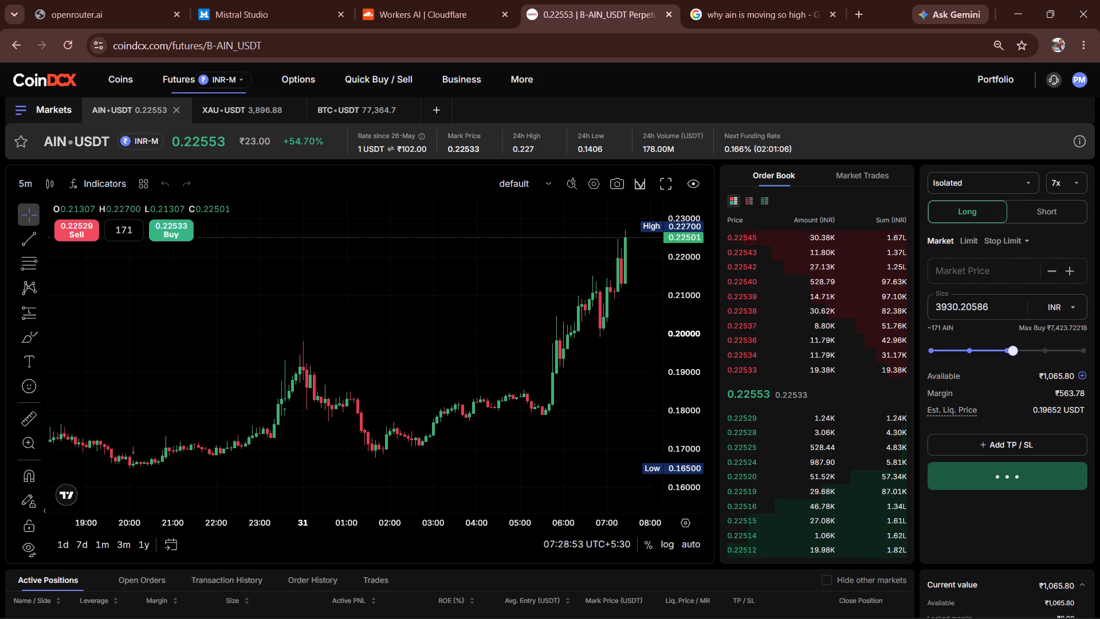
# Check the open orders and look over the recent AIN-USDT price chart, dismissing the chart-values hint.
pyautogui.scroll(-4, 1012, 469)
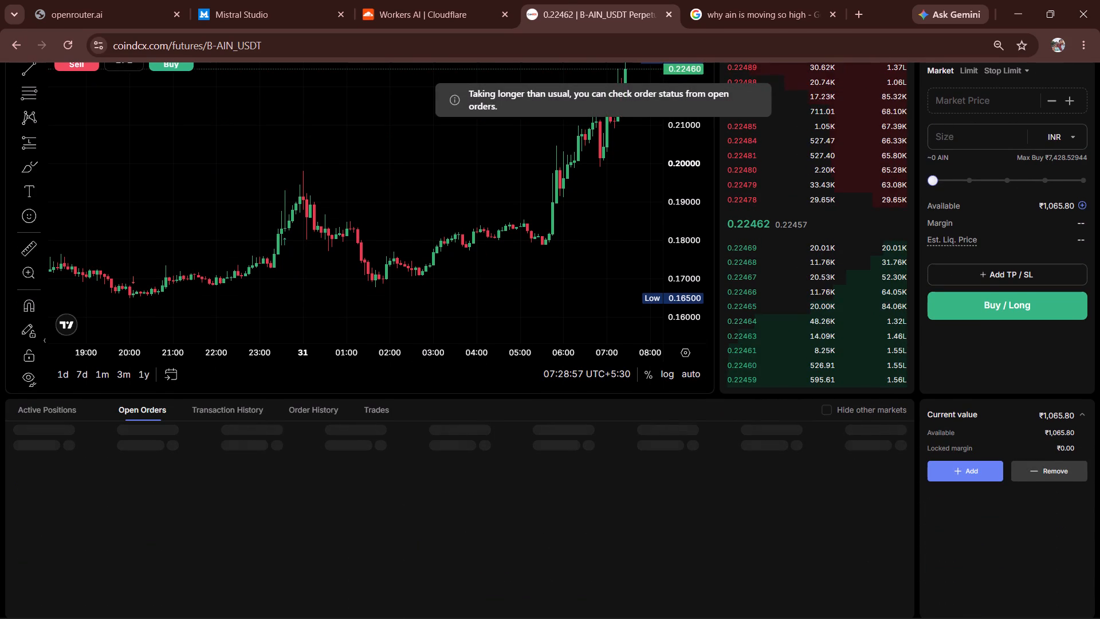
pyautogui.scroll(5, 620, 553)
pyautogui.moveTo(604, 404); pyautogui.dragTo(521, 444)
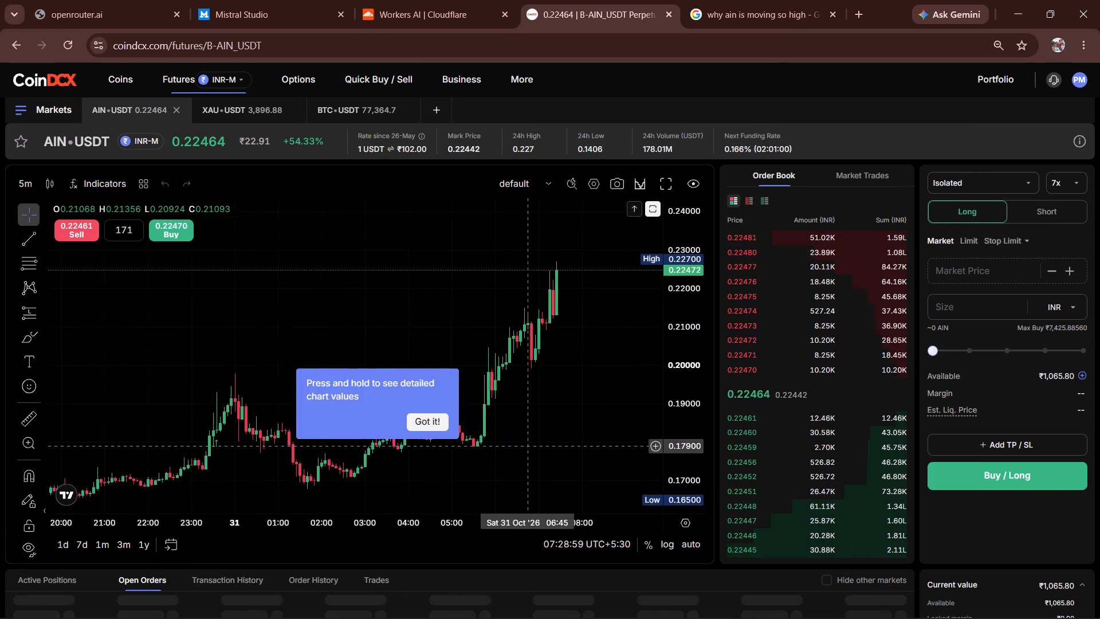
pyautogui.moveTo(521, 444); pyautogui.dragTo(519, 442)
pyautogui.click(435, 419)
pyautogui.scroll(-4, 800, 599)
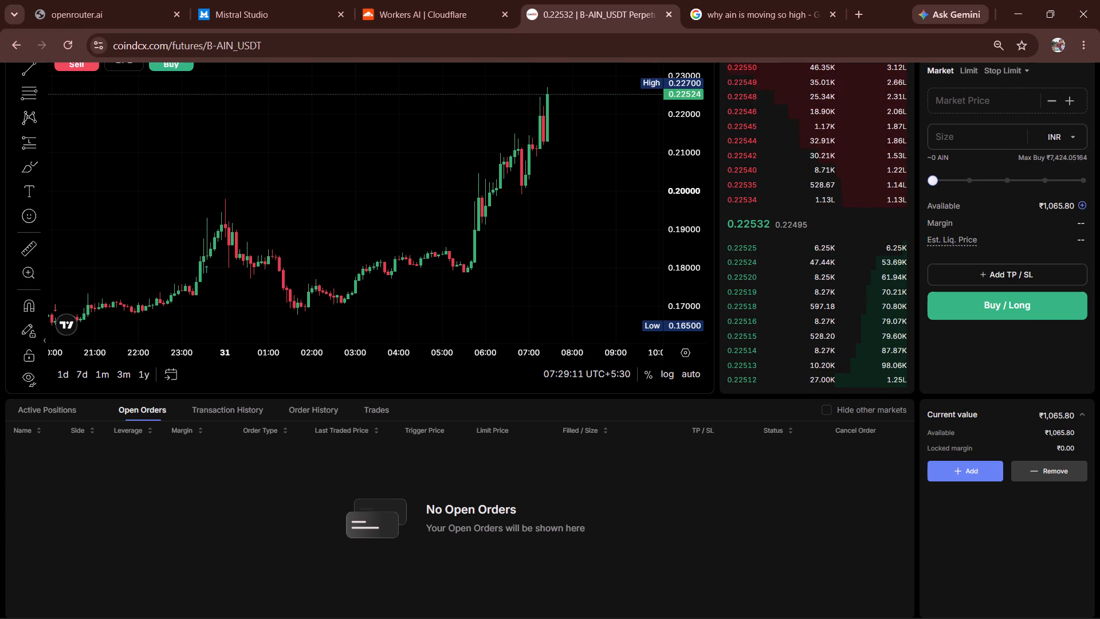
# Switch to the XAU-USDT futures market.
pyautogui.scroll(-5, 687, 283)
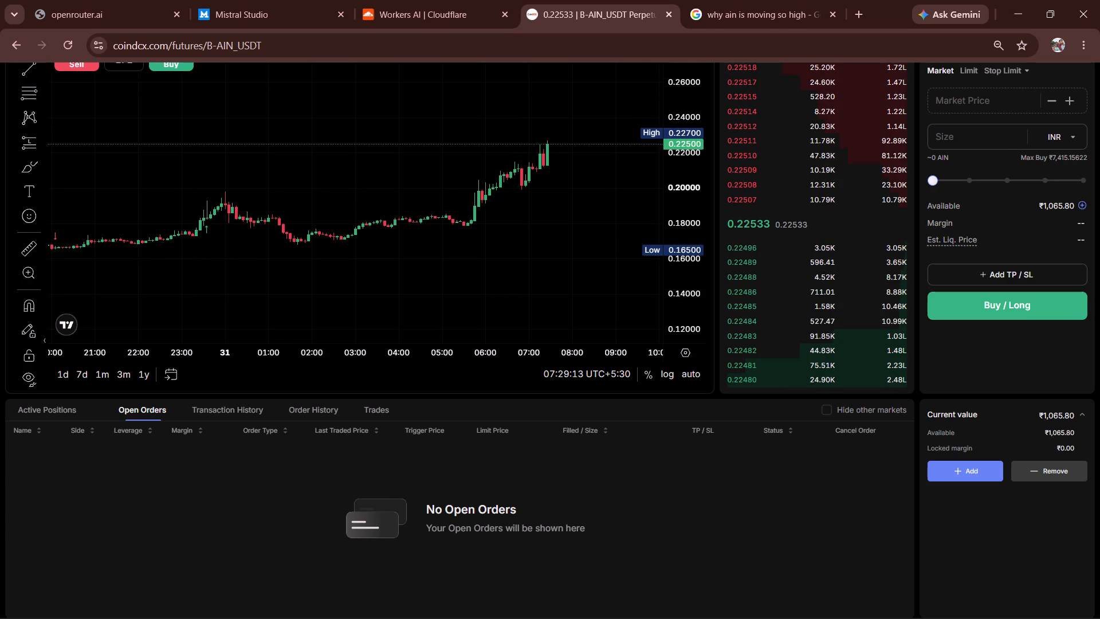
pyautogui.scroll(4, 536, 591)
pyautogui.click(238, 114)
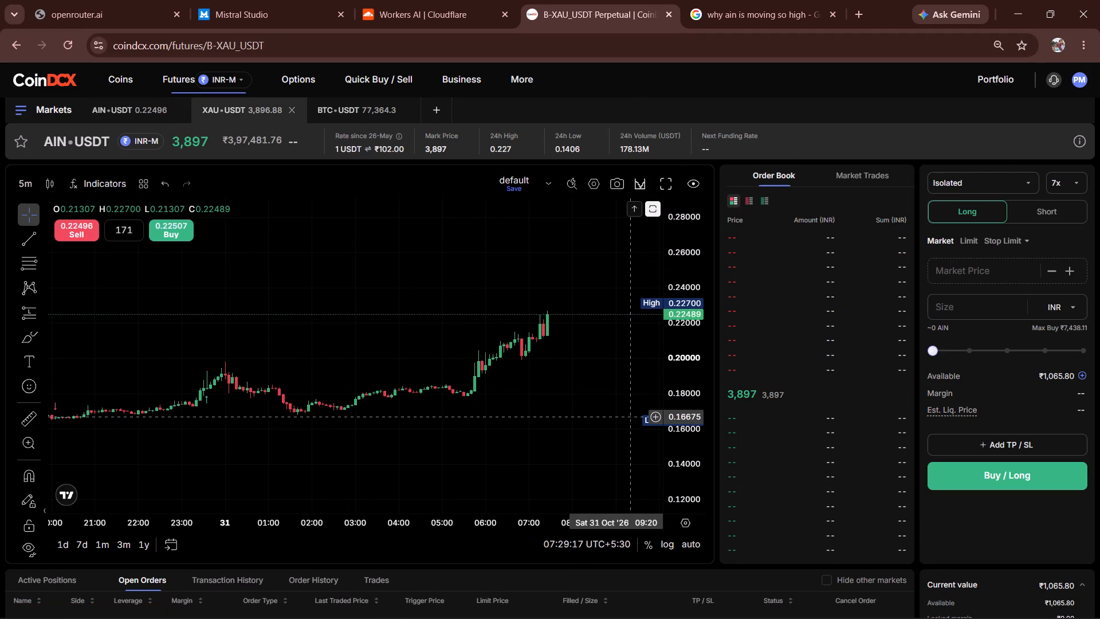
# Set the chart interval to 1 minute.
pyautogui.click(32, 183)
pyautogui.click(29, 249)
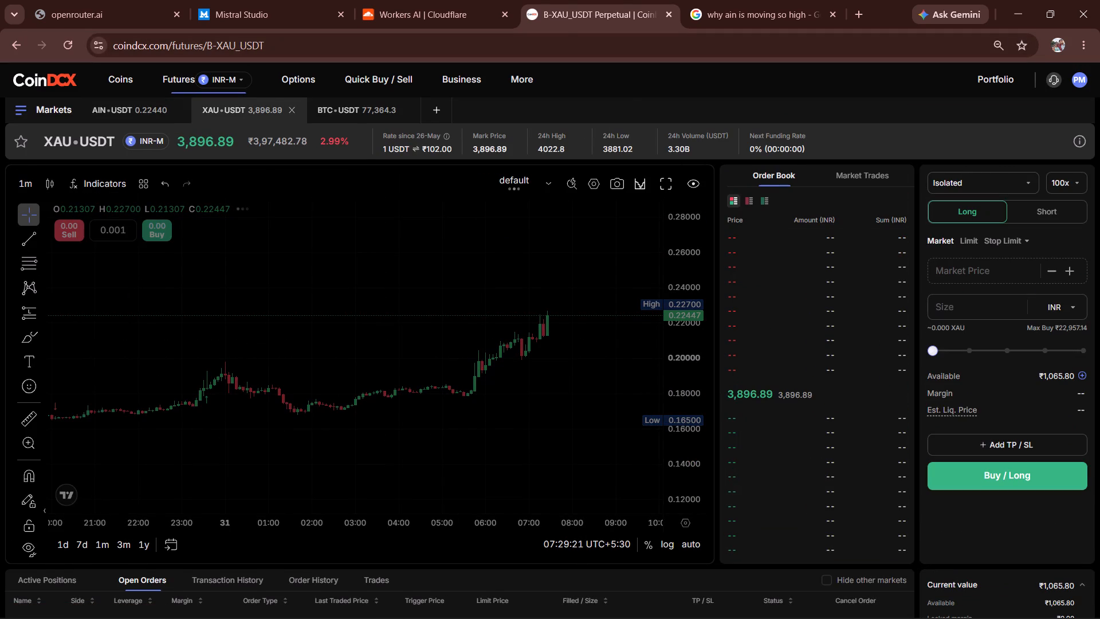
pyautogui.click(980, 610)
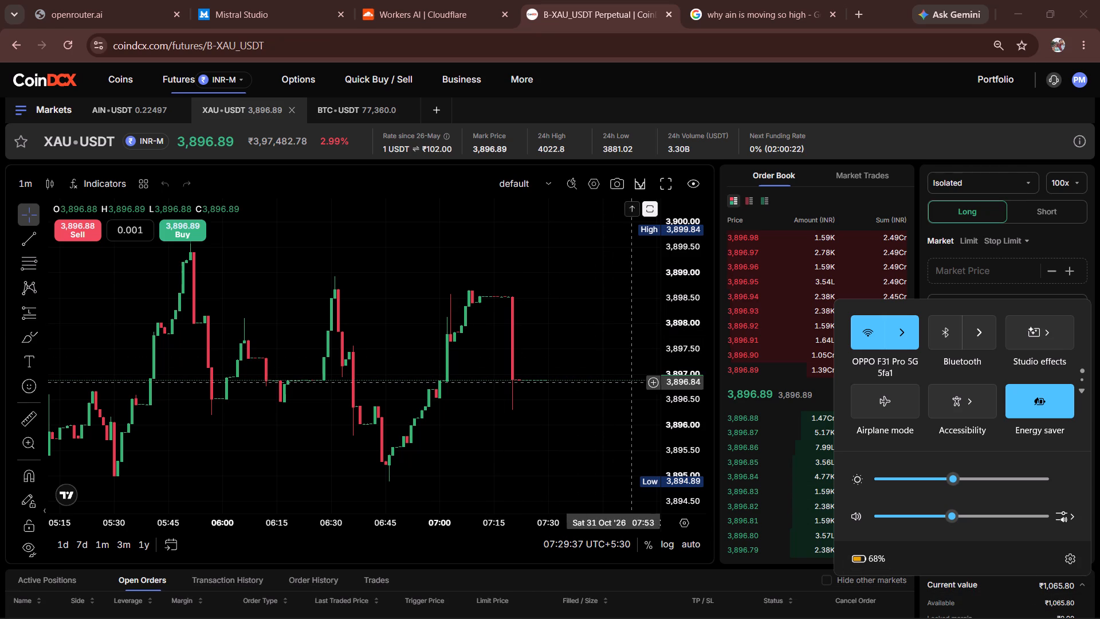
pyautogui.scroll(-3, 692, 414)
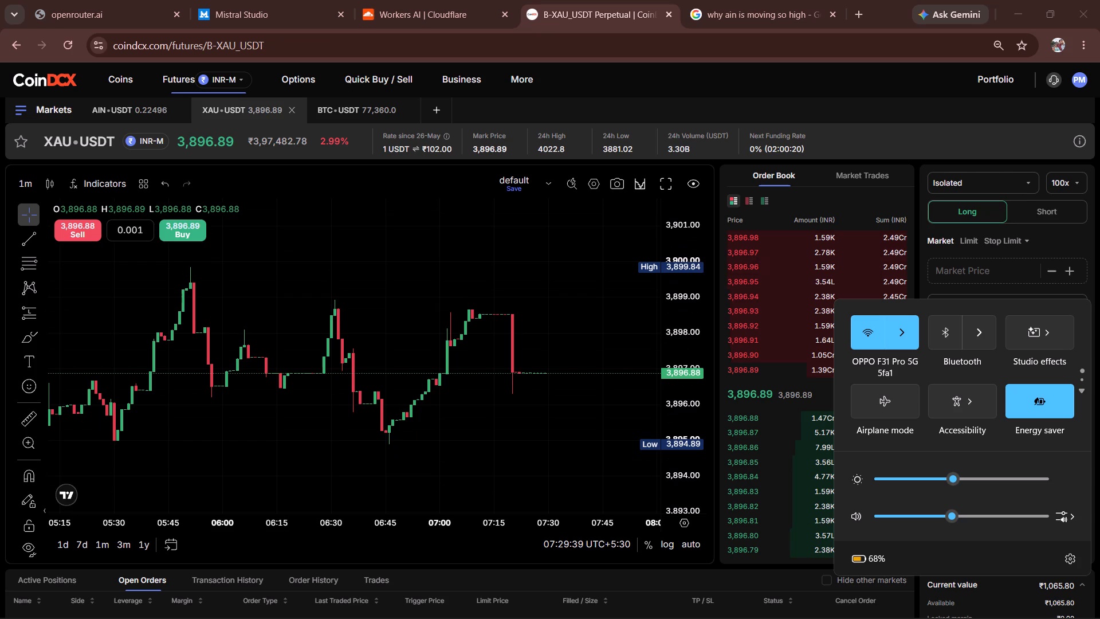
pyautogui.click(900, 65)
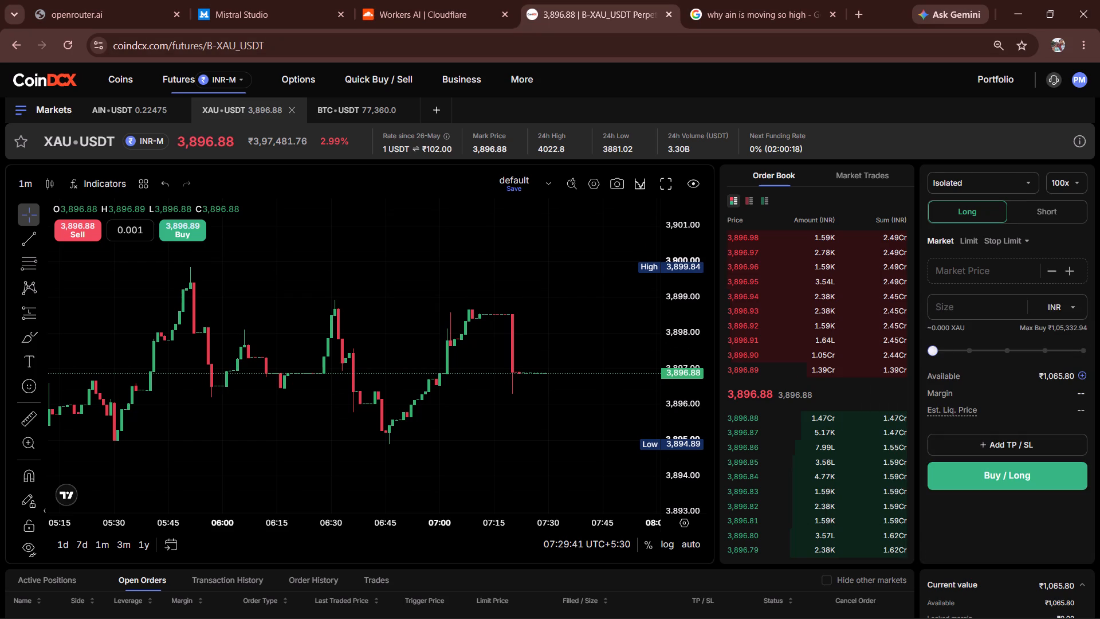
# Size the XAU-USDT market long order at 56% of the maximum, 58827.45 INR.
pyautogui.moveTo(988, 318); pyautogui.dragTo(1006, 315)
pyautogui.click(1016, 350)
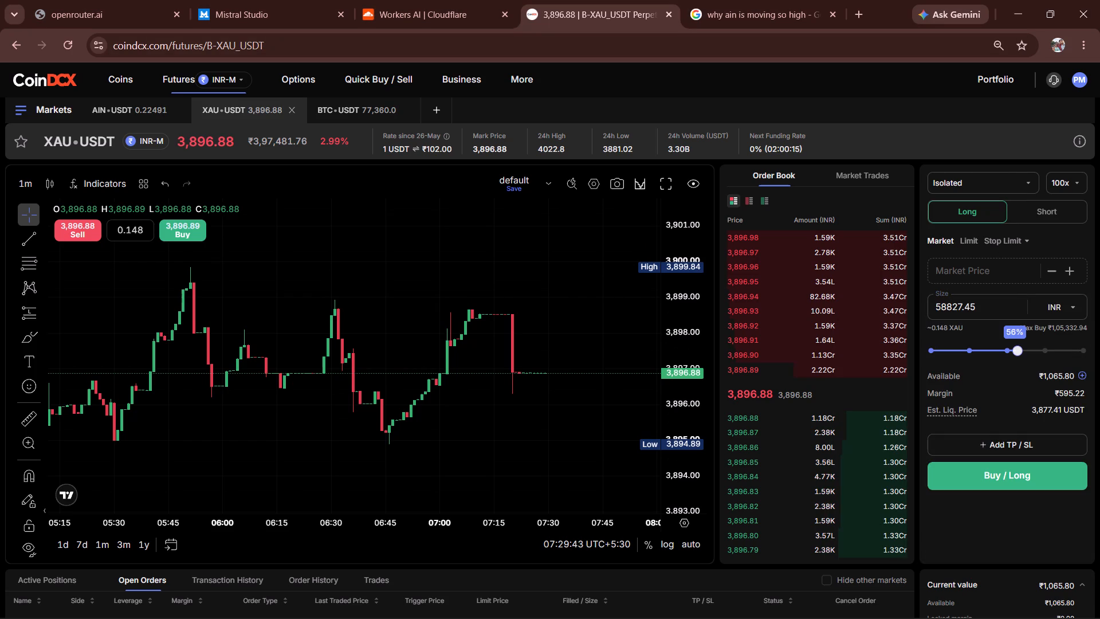
# Look over the earlier XAU-USDT price movement and set the chart interval to 5 minutes.
pyautogui.scroll(-2, 577, 390)
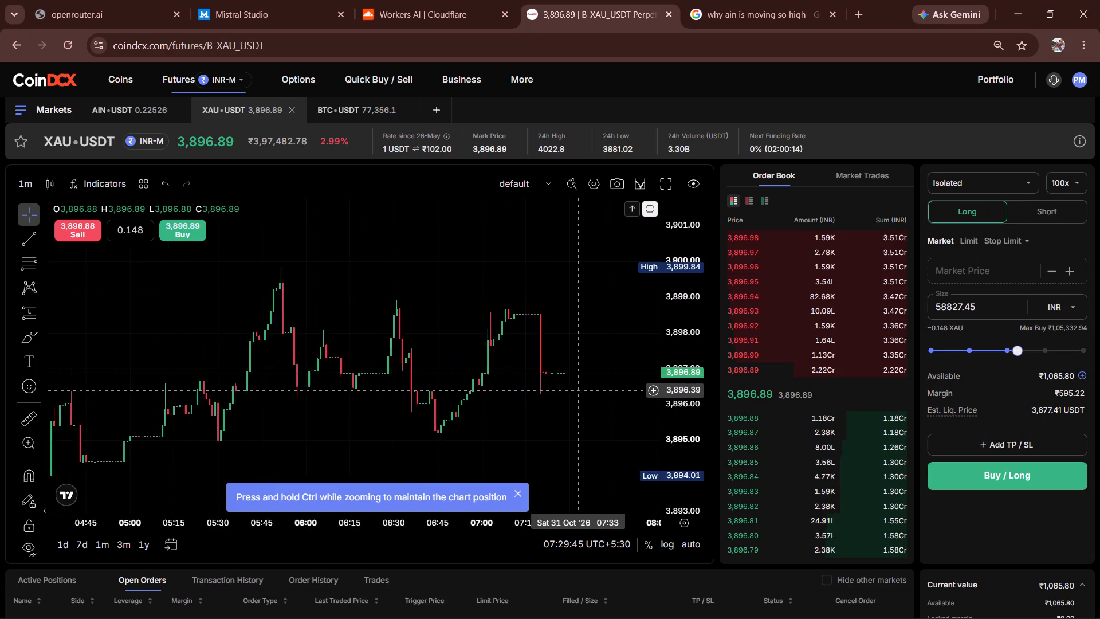
pyautogui.scroll(-8, 577, 390)
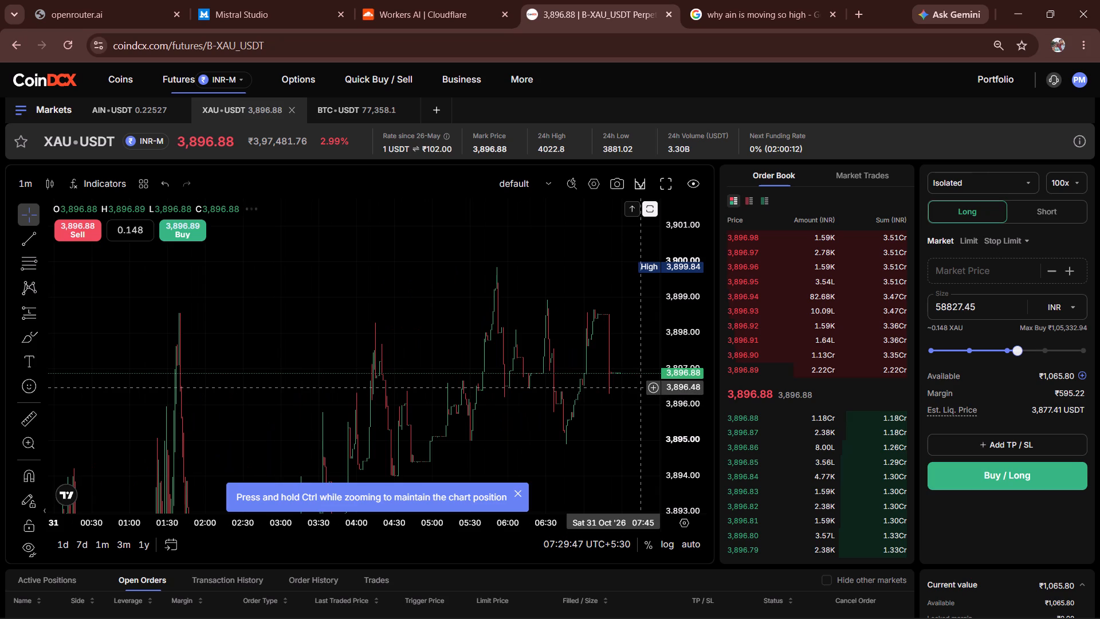
pyautogui.scroll(-5, 654, 381)
pyautogui.click(33, 172)
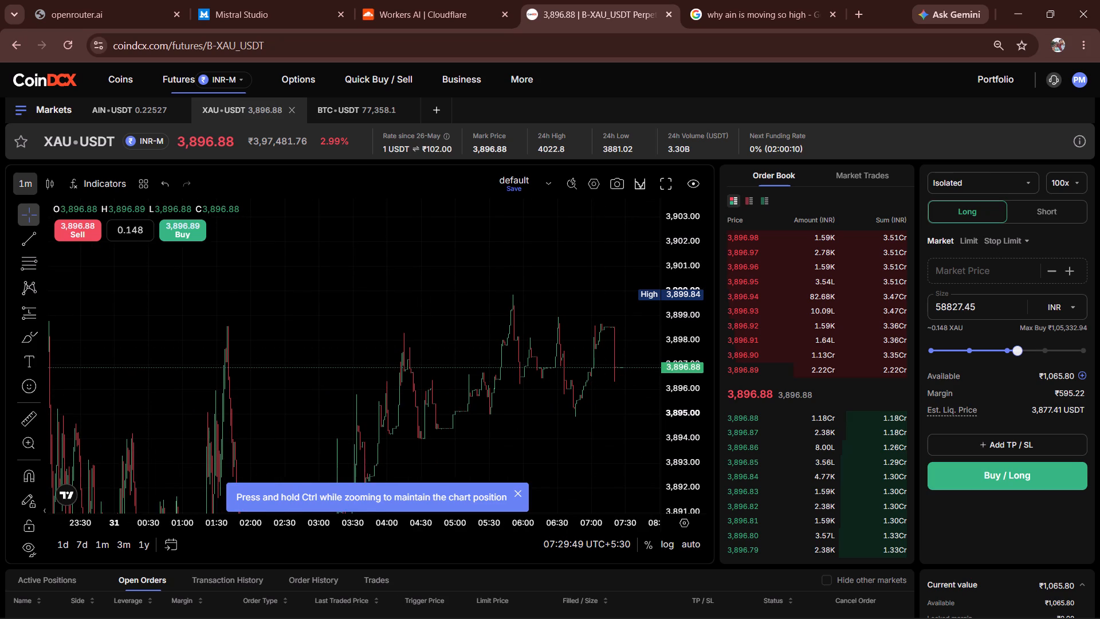
pyautogui.click(35, 288)
pyautogui.moveTo(374, 351); pyautogui.dragTo(260, 330)
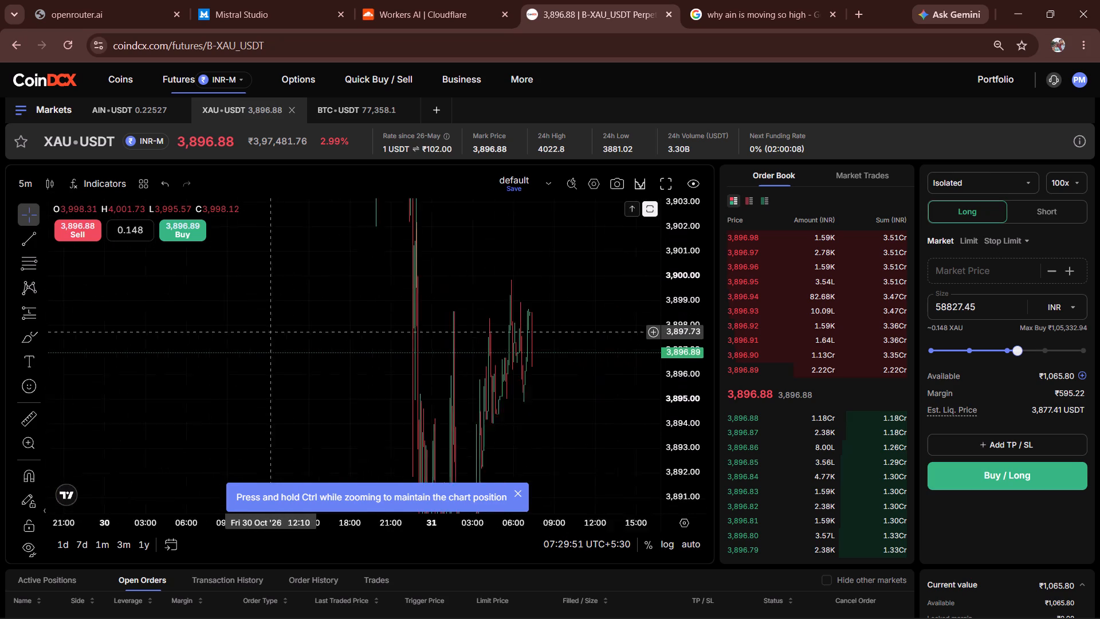
pyautogui.moveTo(260, 330); pyautogui.dragTo(239, 320)
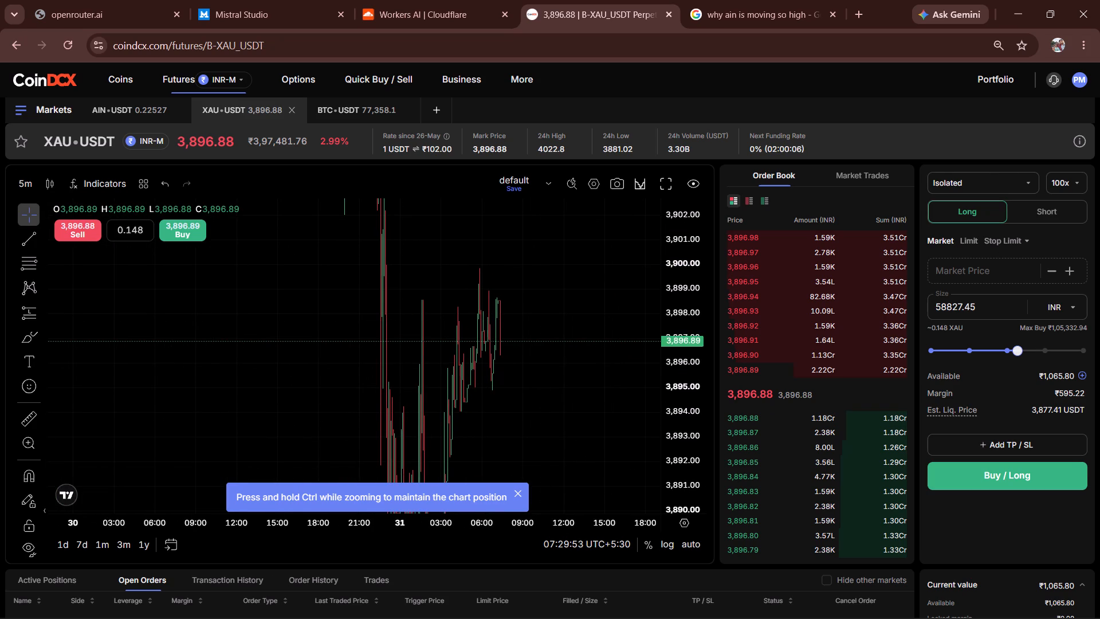
# Try the maximum long order size of 105332.94 INR, settling on 50% of it, 52467.73 INR.
pyautogui.moveTo(1019, 353); pyautogui.dragTo(1099, 361)
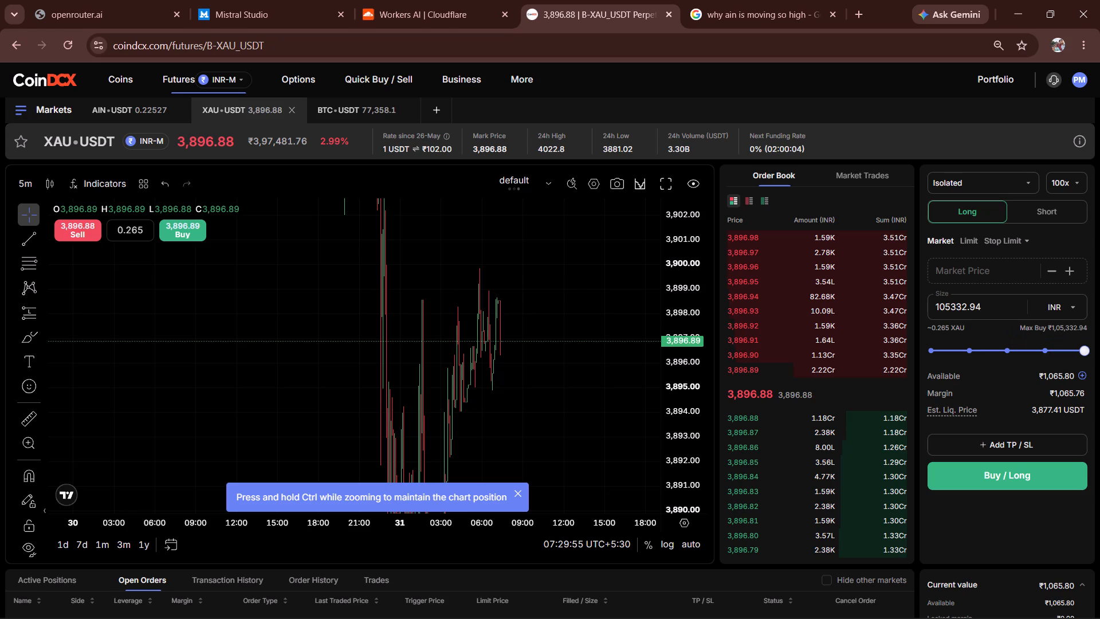
pyautogui.moveTo(564, 387); pyautogui.dragTo(549, 312)
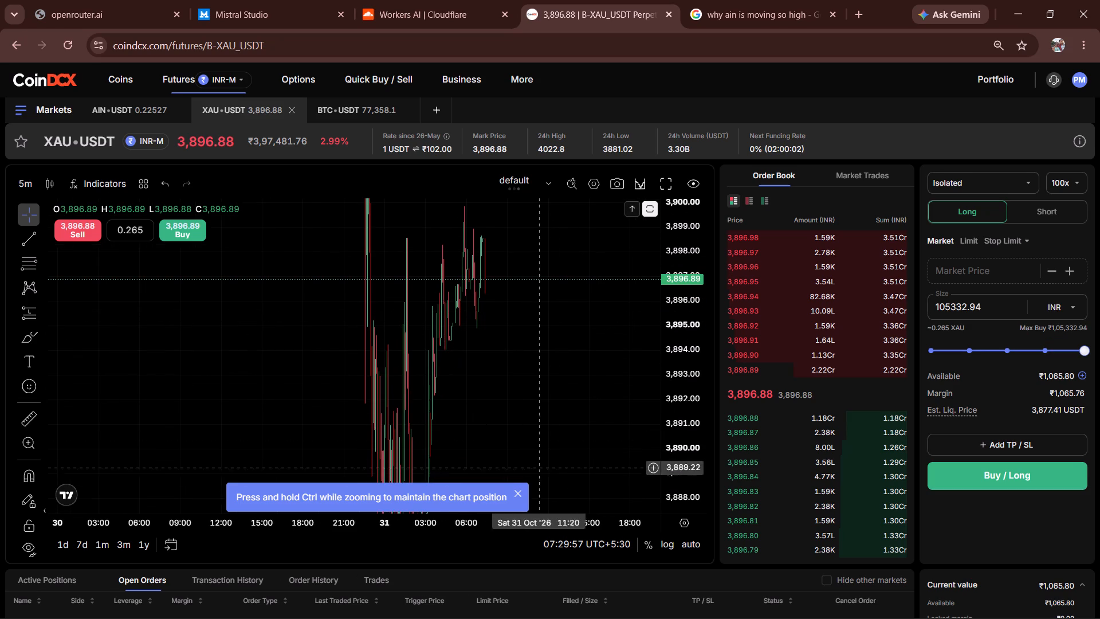
pyautogui.click(1007, 349)
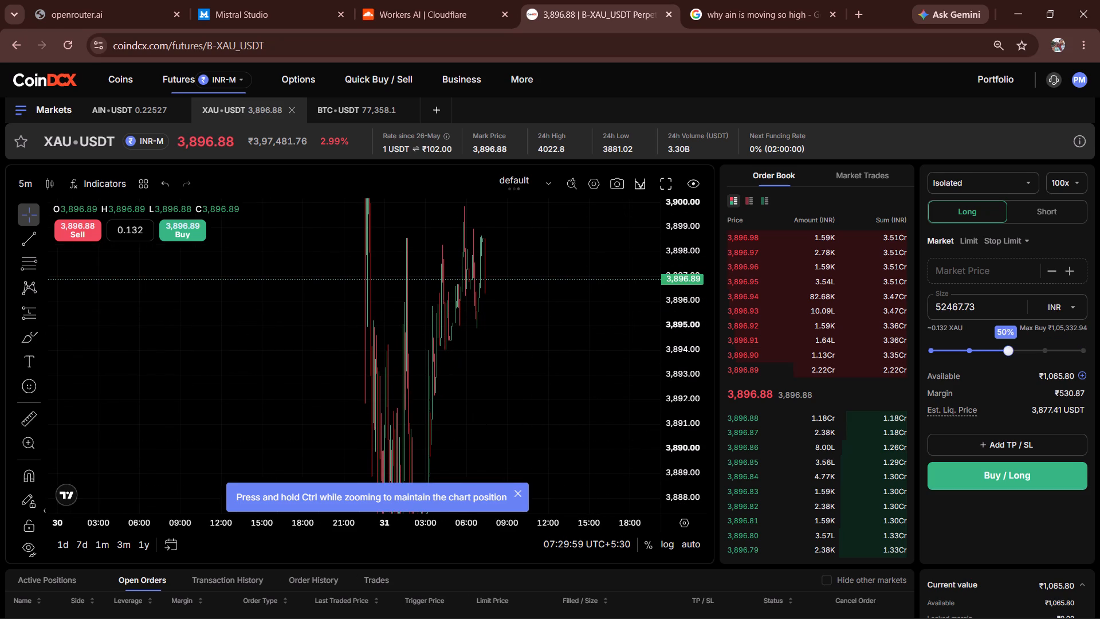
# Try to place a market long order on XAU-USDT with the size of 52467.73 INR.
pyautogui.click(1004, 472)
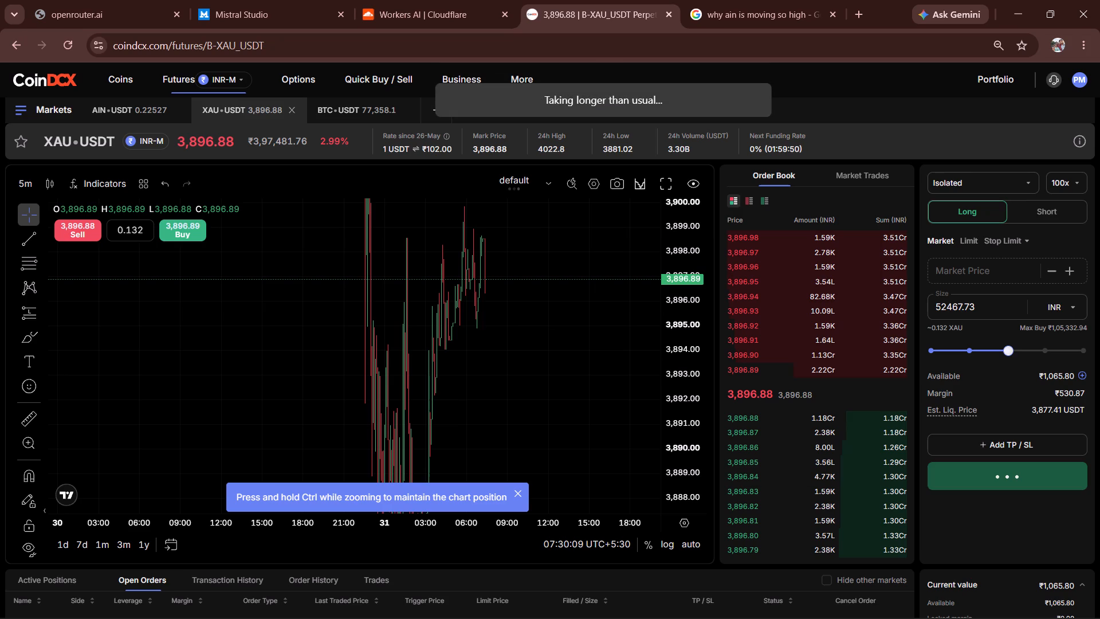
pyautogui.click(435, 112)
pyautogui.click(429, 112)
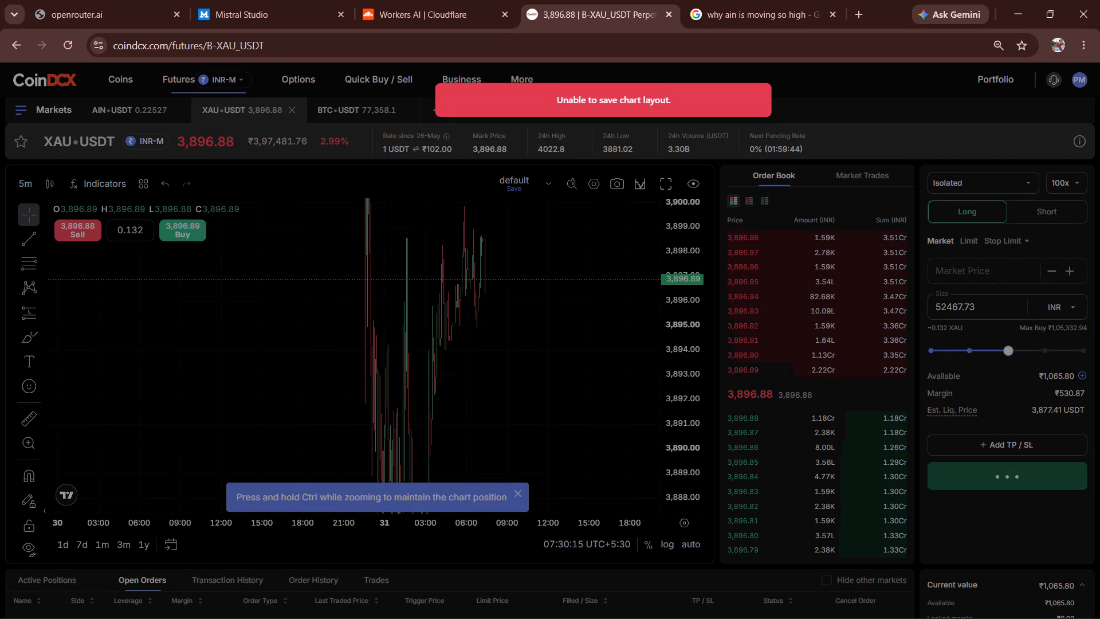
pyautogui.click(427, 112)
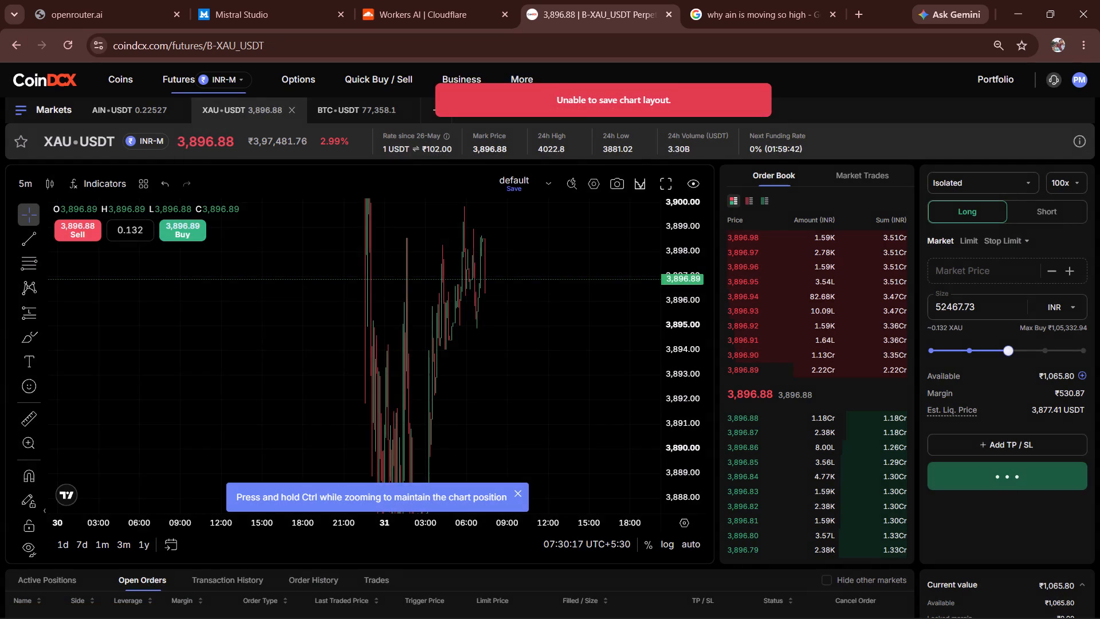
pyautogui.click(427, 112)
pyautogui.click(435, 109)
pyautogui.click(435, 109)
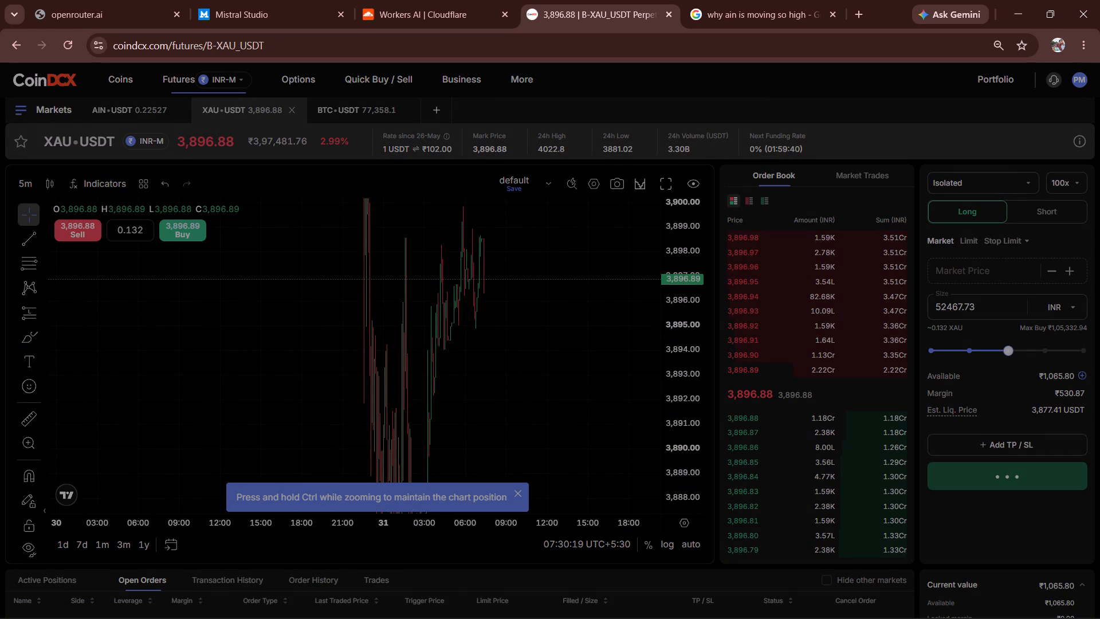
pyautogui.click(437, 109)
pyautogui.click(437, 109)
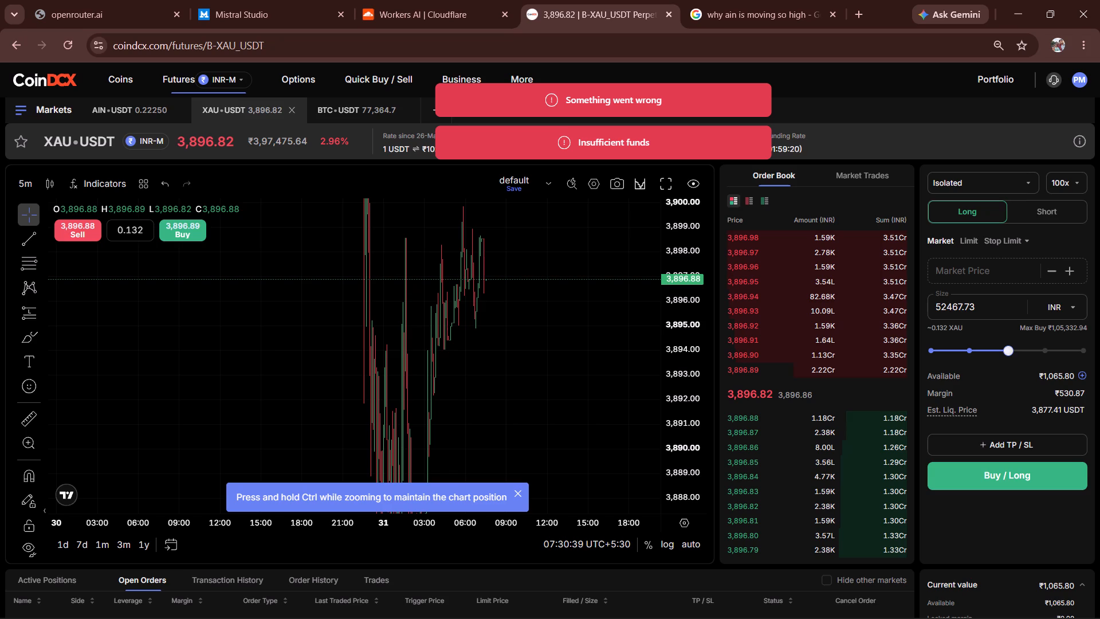
# Switch to the AIN-USDT futures market to view its price chart.
pyautogui.click(107, 108)
pyautogui.click(107, 108)
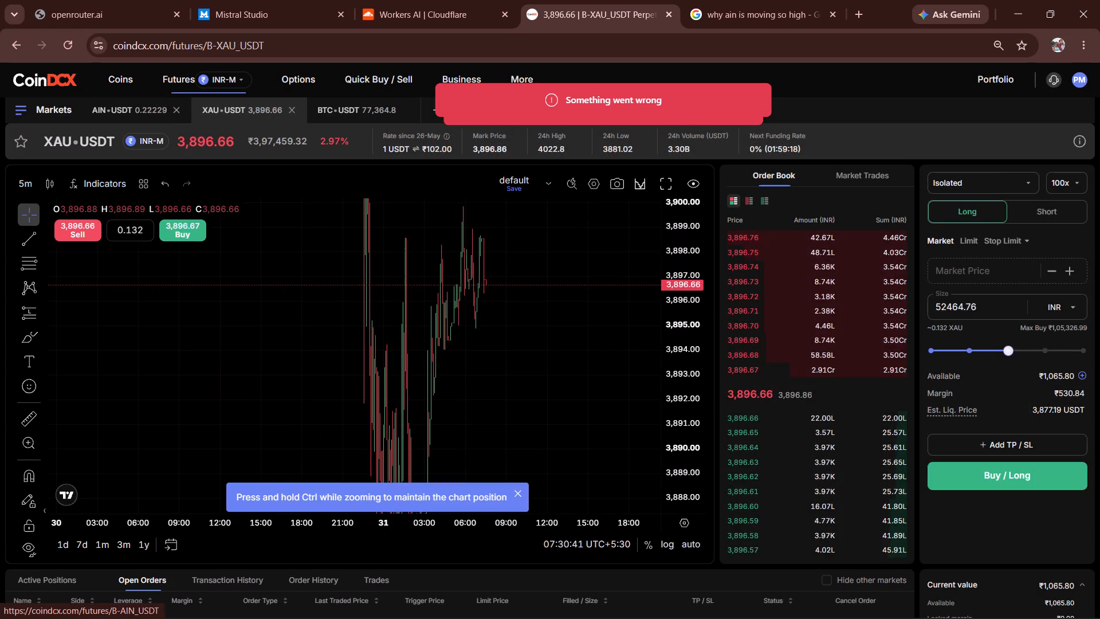
pyautogui.click(811, 92)
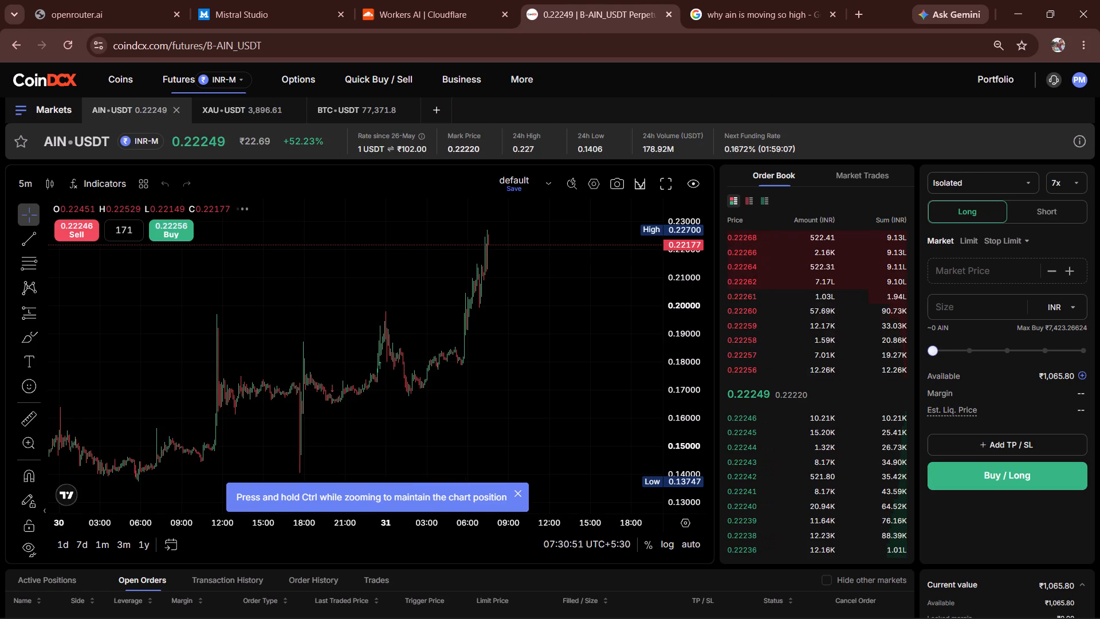
# Switch to the XAU-USDT futures market and examine its recent price chart and the open orders.
pyautogui.click(242, 104)
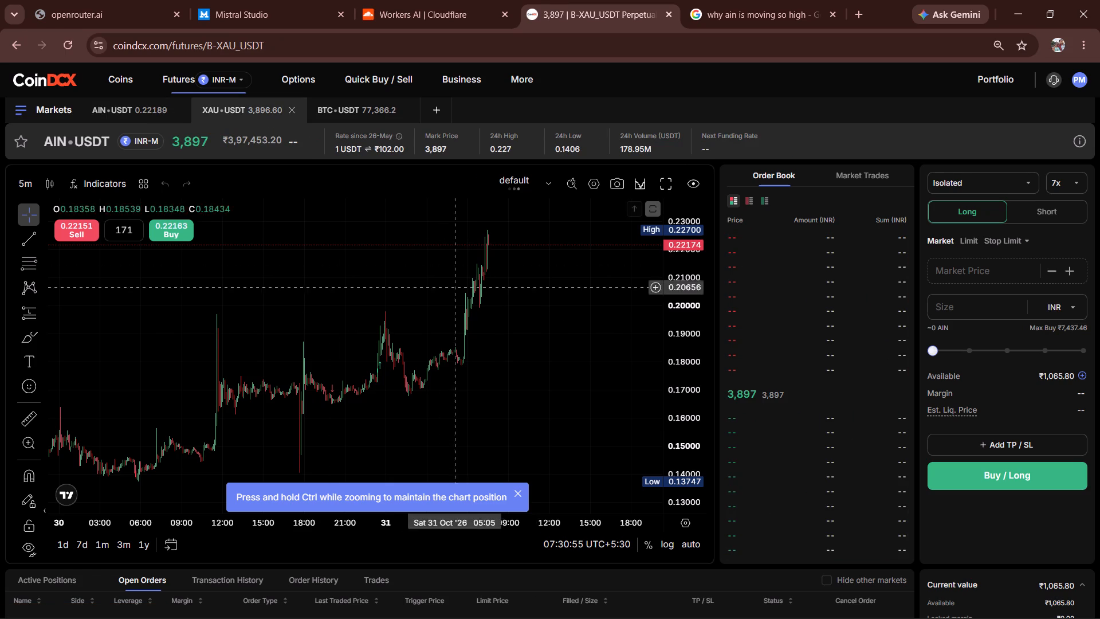
pyautogui.moveTo(512, 345); pyautogui.dragTo(457, 425)
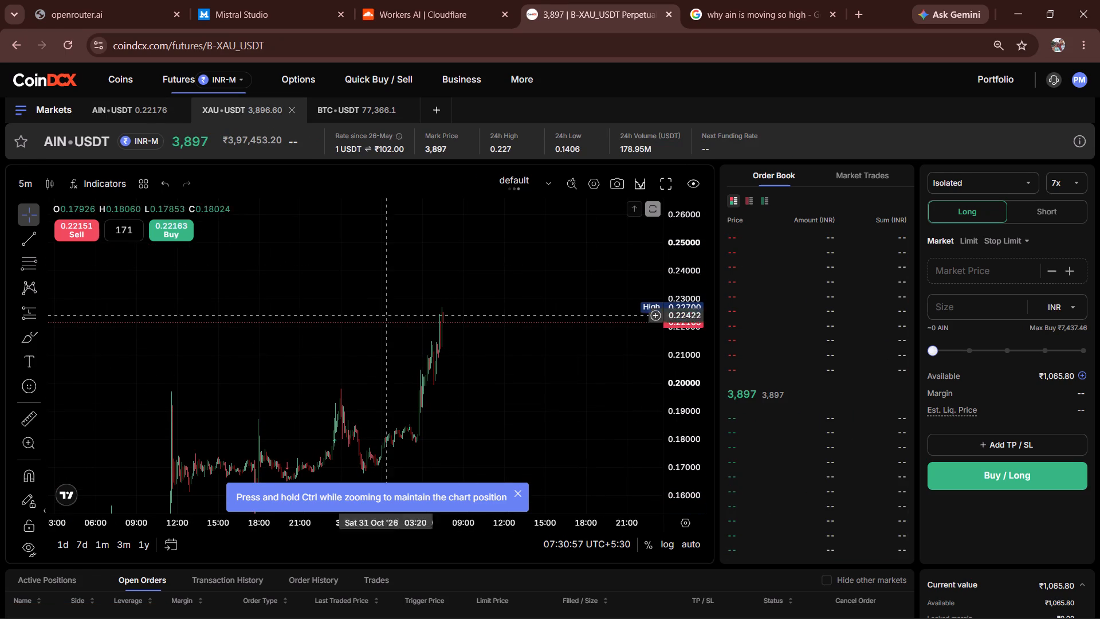
pyautogui.scroll(-9, 690, 387)
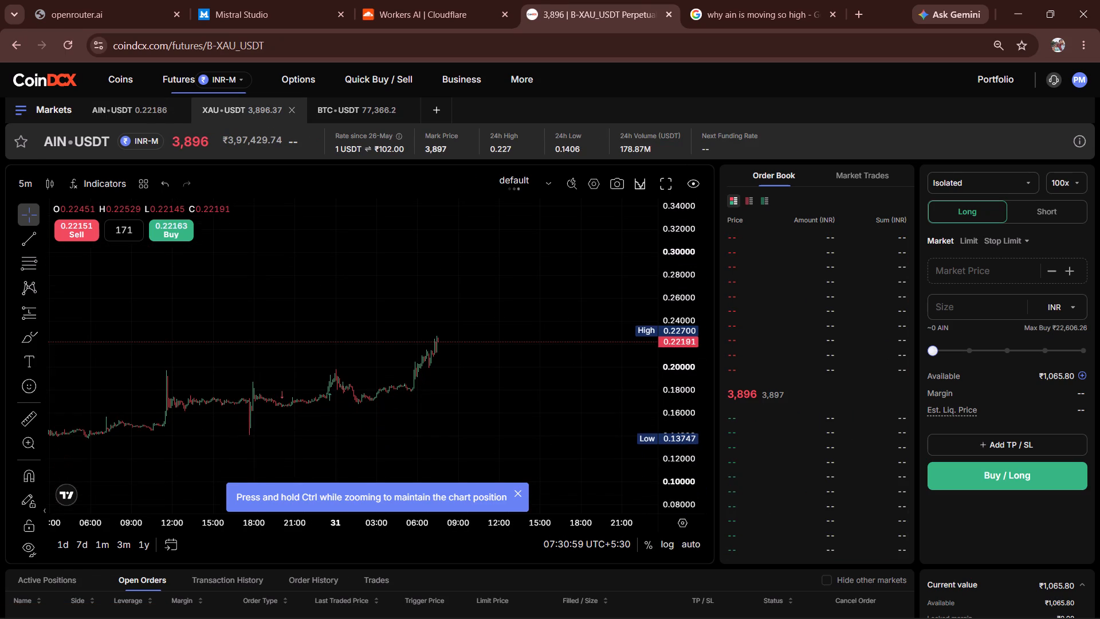
pyautogui.scroll(-3, 901, 416)
pyautogui.scroll(4, 901, 416)
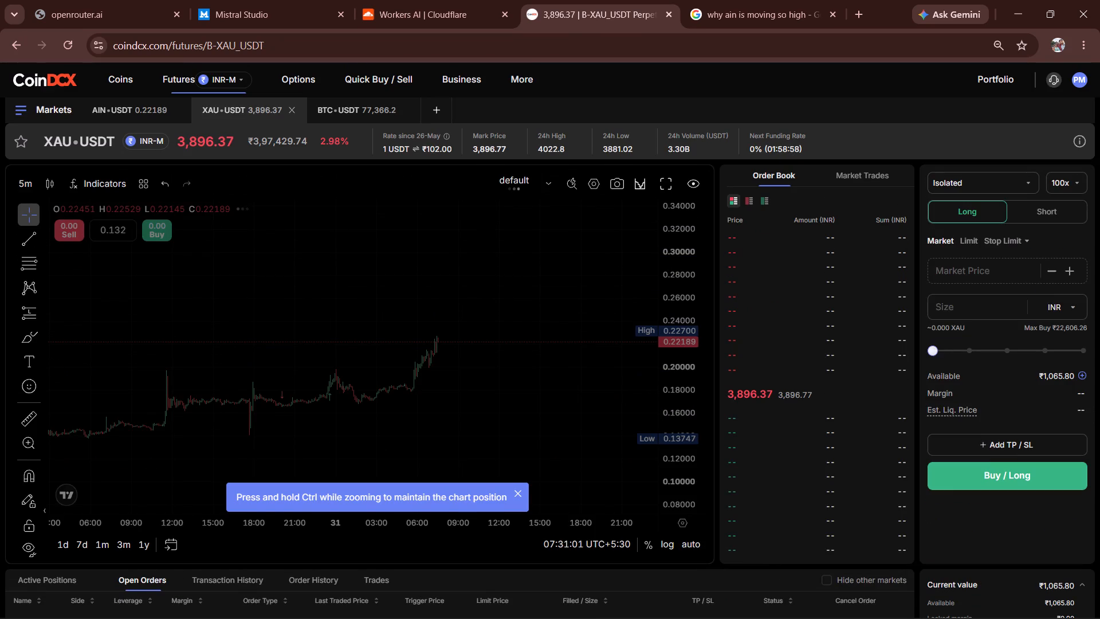
pyautogui.scroll(-1, 681, 373)
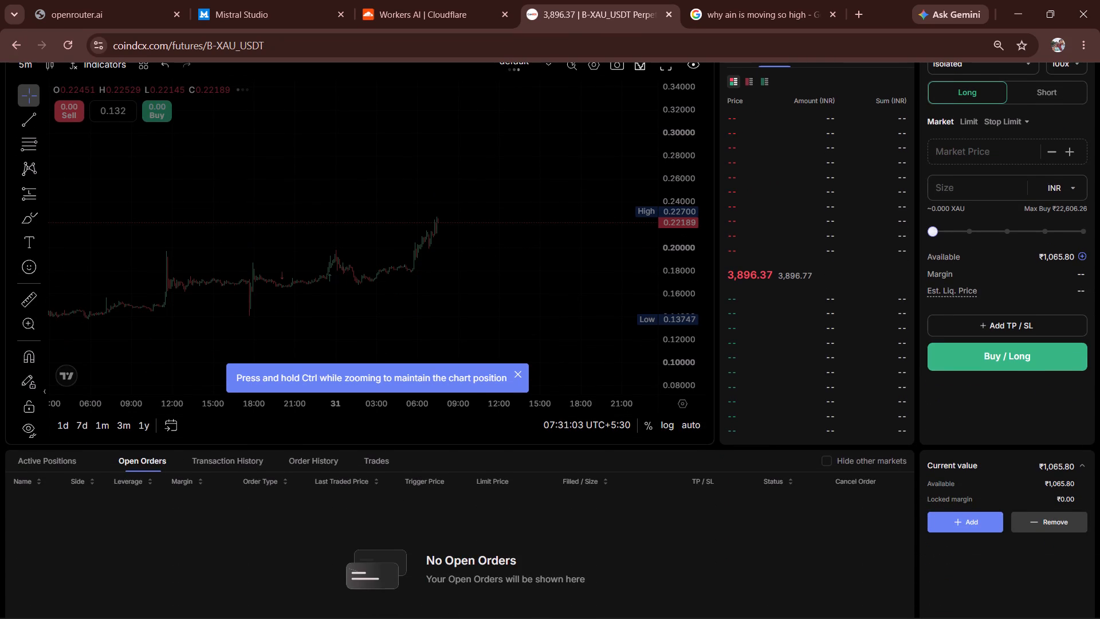
pyautogui.scroll(8, 684, 313)
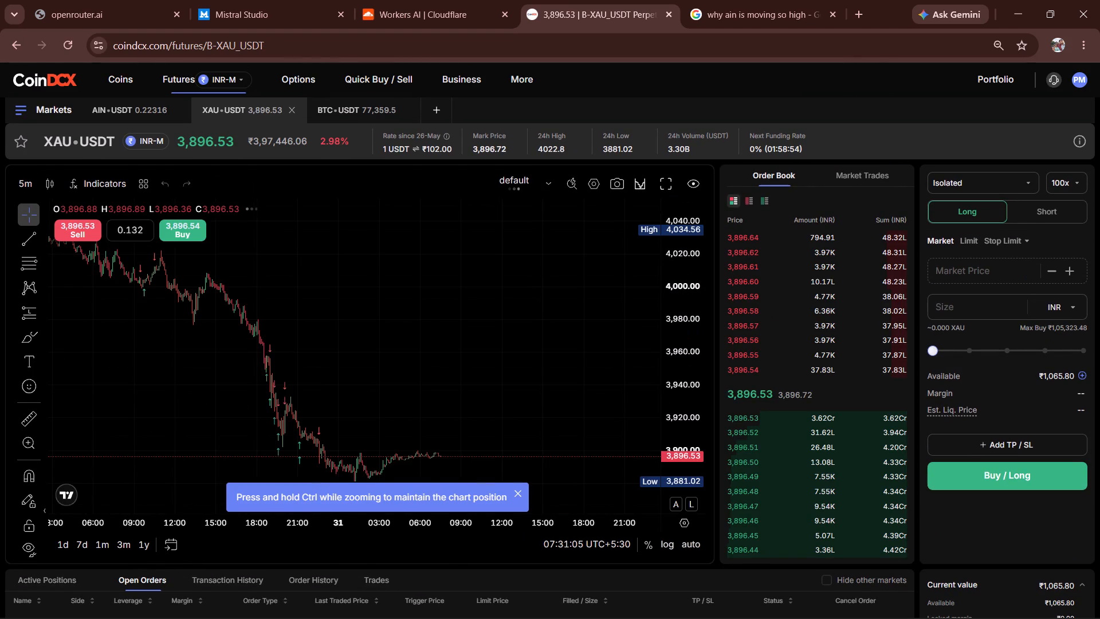
pyautogui.scroll(3, 684, 316)
pyautogui.moveTo(574, 386); pyautogui.dragTo(600, 340)
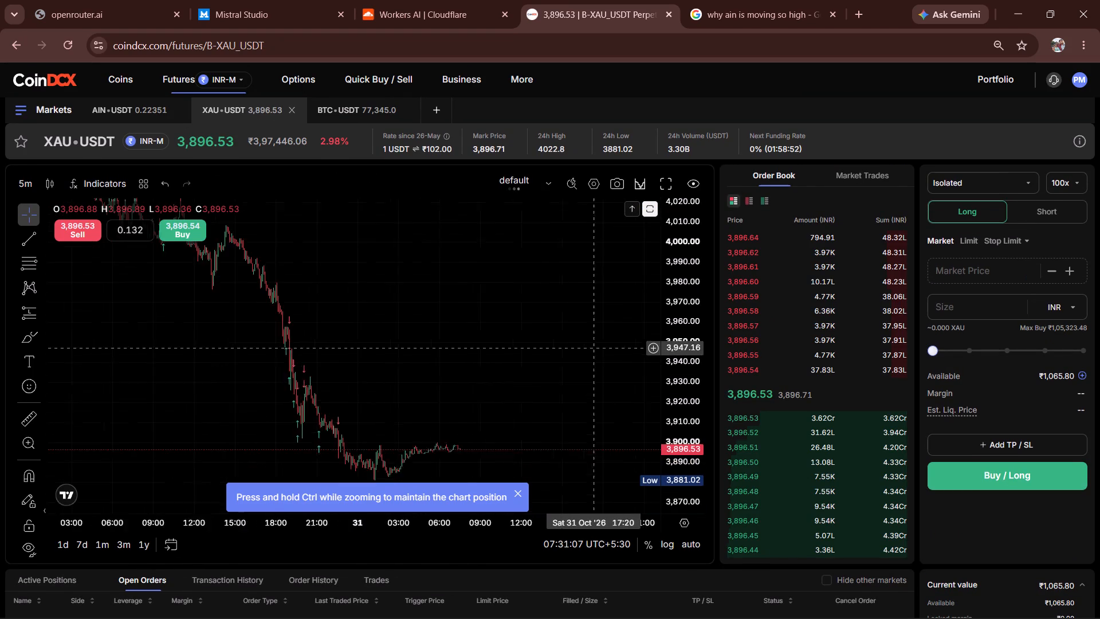
pyautogui.moveTo(600, 340); pyautogui.dragTo(622, 324)
pyautogui.scroll(1, 692, 410)
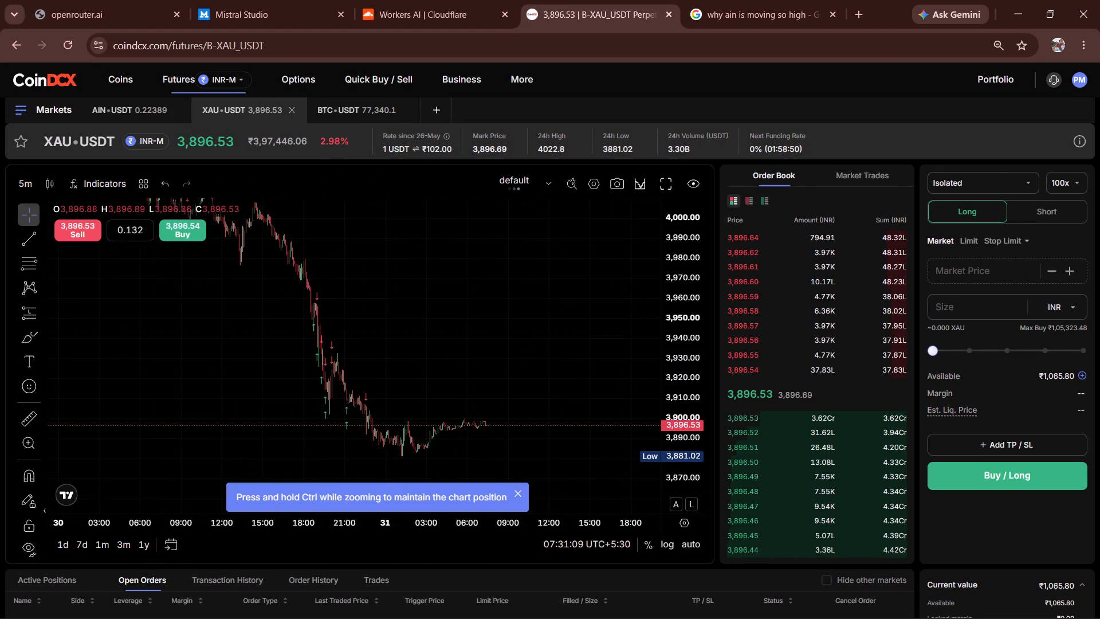
pyautogui.scroll(2, 692, 410)
pyautogui.scroll(-1, 692, 410)
pyautogui.scroll(-1, 622, 412)
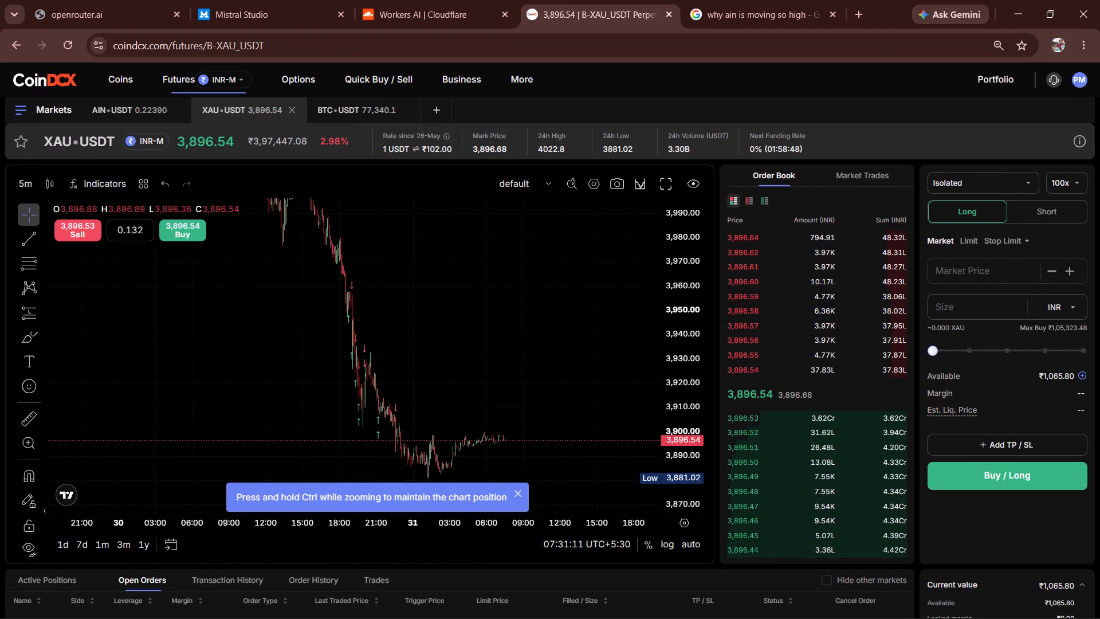
# Set the XAU-USDT long order size to 56834.93 INR, slightly over half the maximum.
pyautogui.moveTo(1007, 355); pyautogui.dragTo(1013, 354)
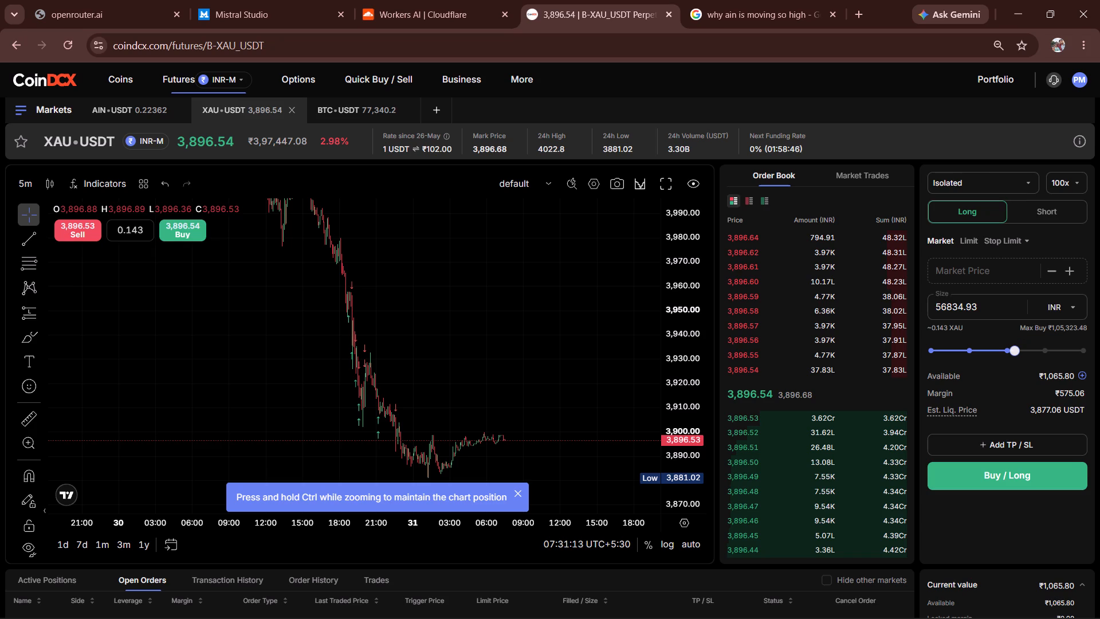
# Dismiss the zoom hint and examine the multi-day XAU-USDT price history on the 5-minute chart.
pyautogui.click(518, 495)
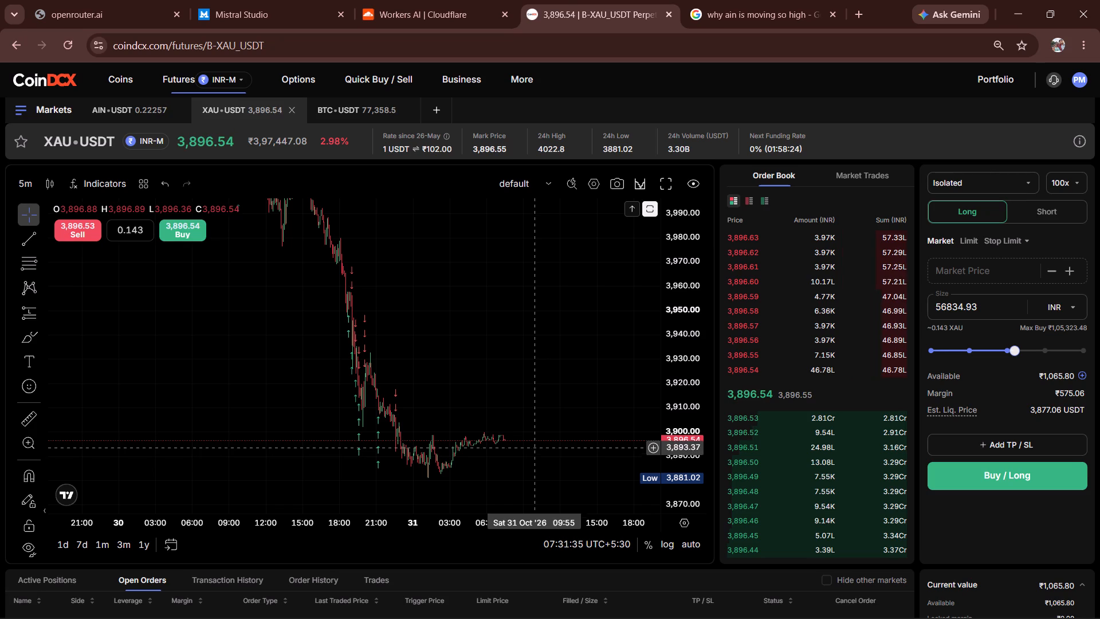
pyautogui.scroll(-10, 679, 369)
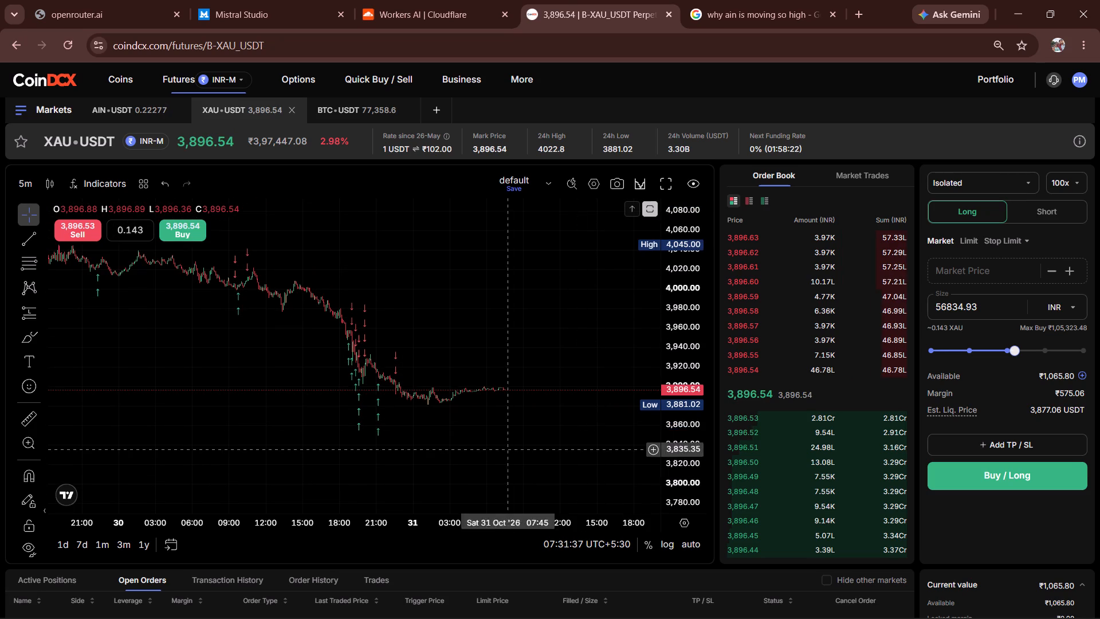
pyautogui.scroll(-4, 323, 448)
pyautogui.scroll(-3, 442, 448)
pyautogui.moveTo(476, 371); pyautogui.dragTo(419, 464)
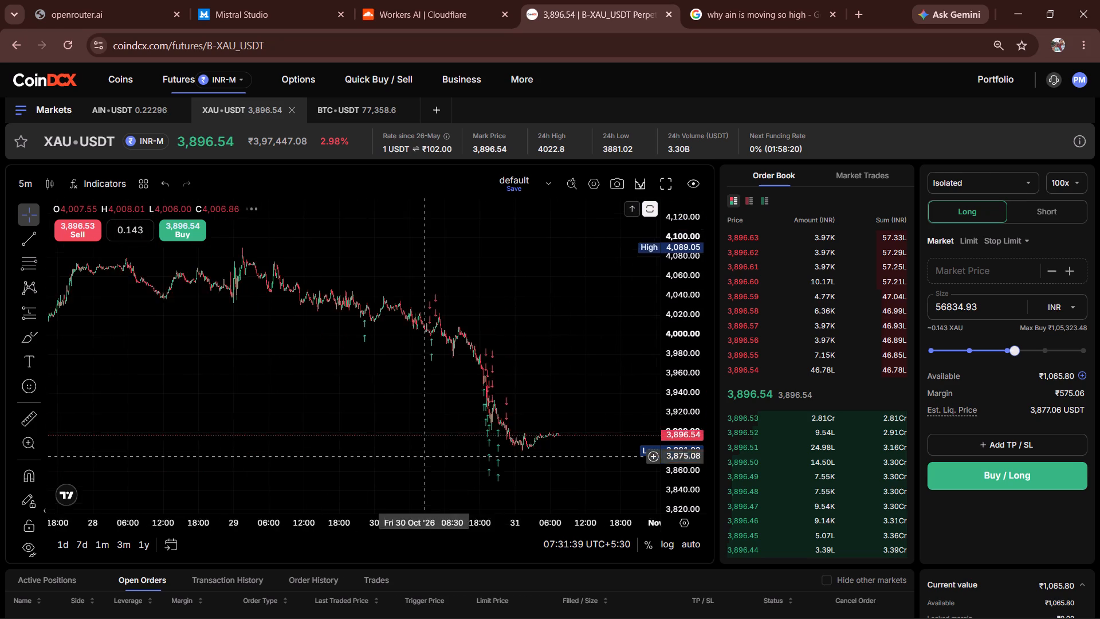
pyautogui.moveTo(419, 464); pyautogui.dragTo(374, 496)
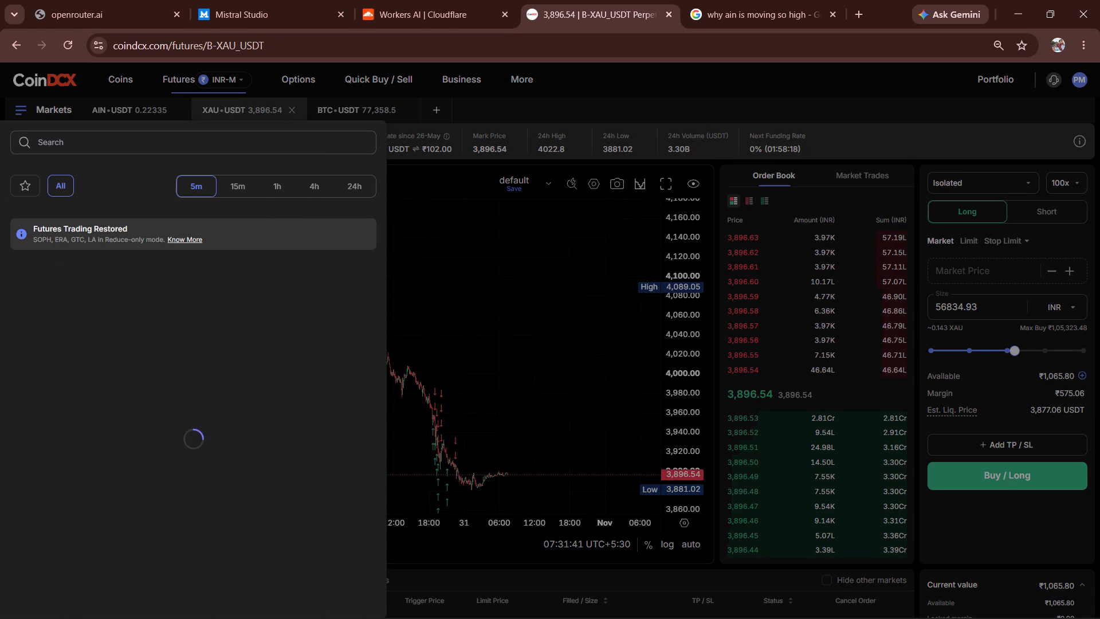
pyautogui.click(500, 257)
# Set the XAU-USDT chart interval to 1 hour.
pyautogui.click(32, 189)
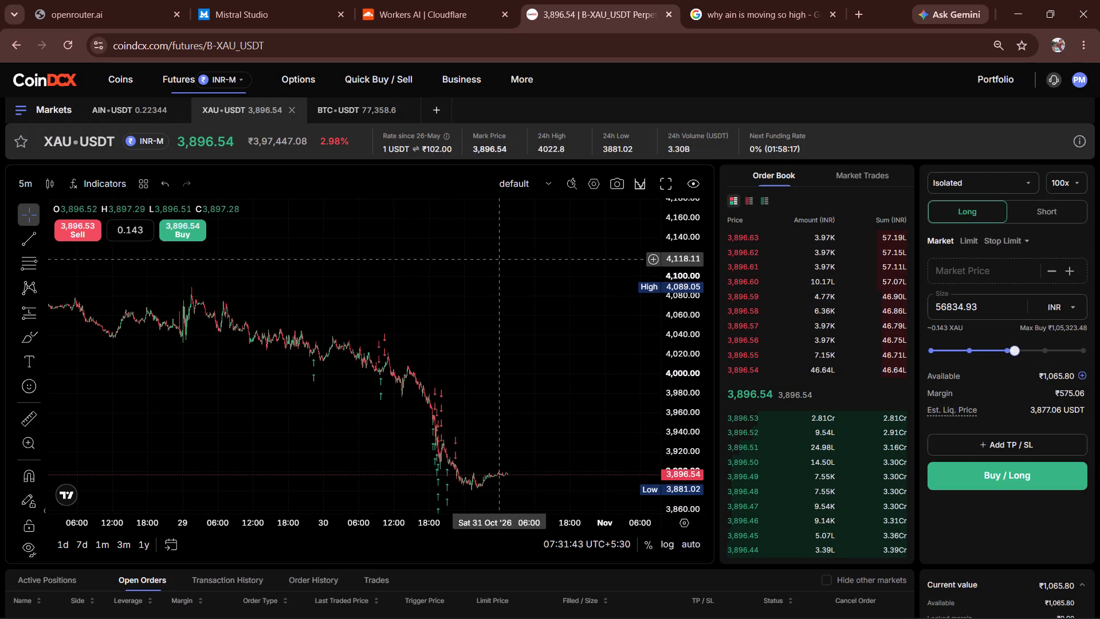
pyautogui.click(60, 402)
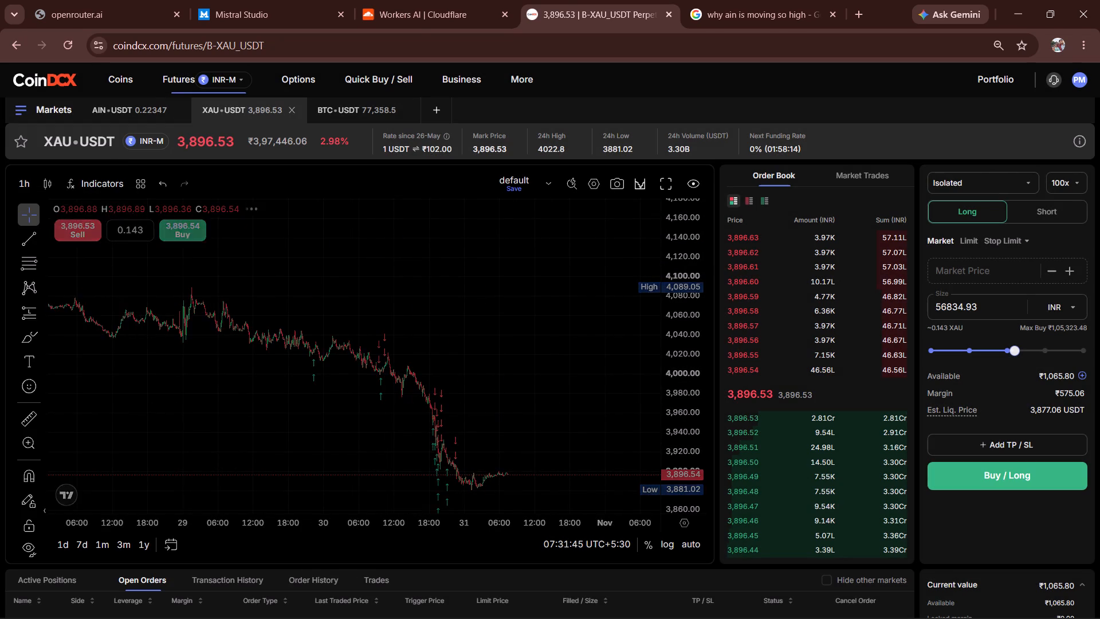
# Set the XAU-USDT chart interval to 1 week.
pyautogui.click(26, 179)
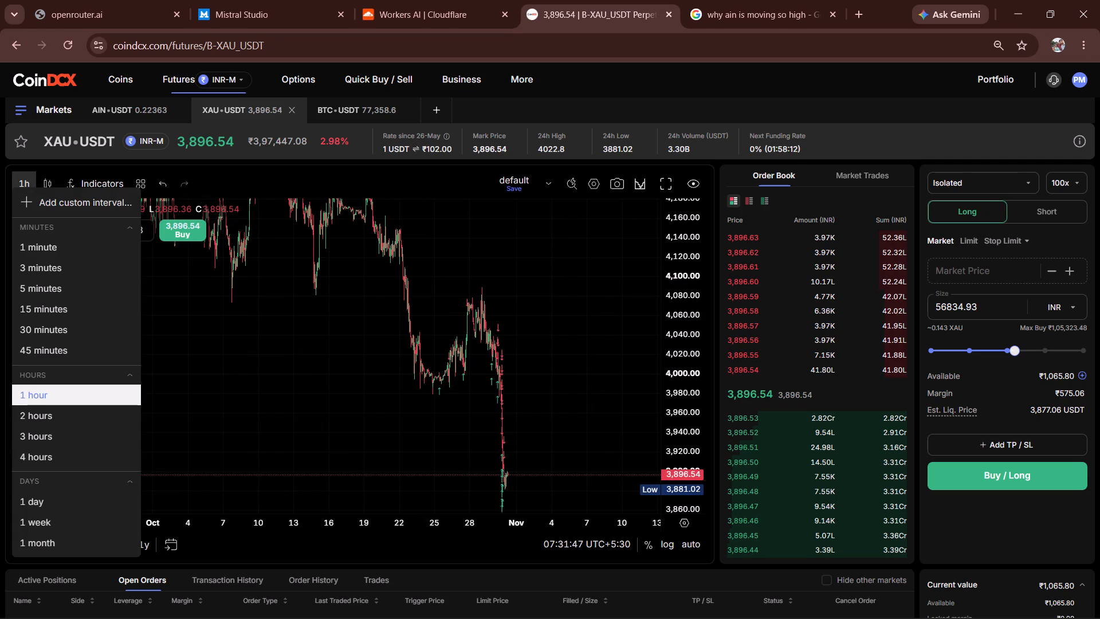
pyautogui.click(66, 514)
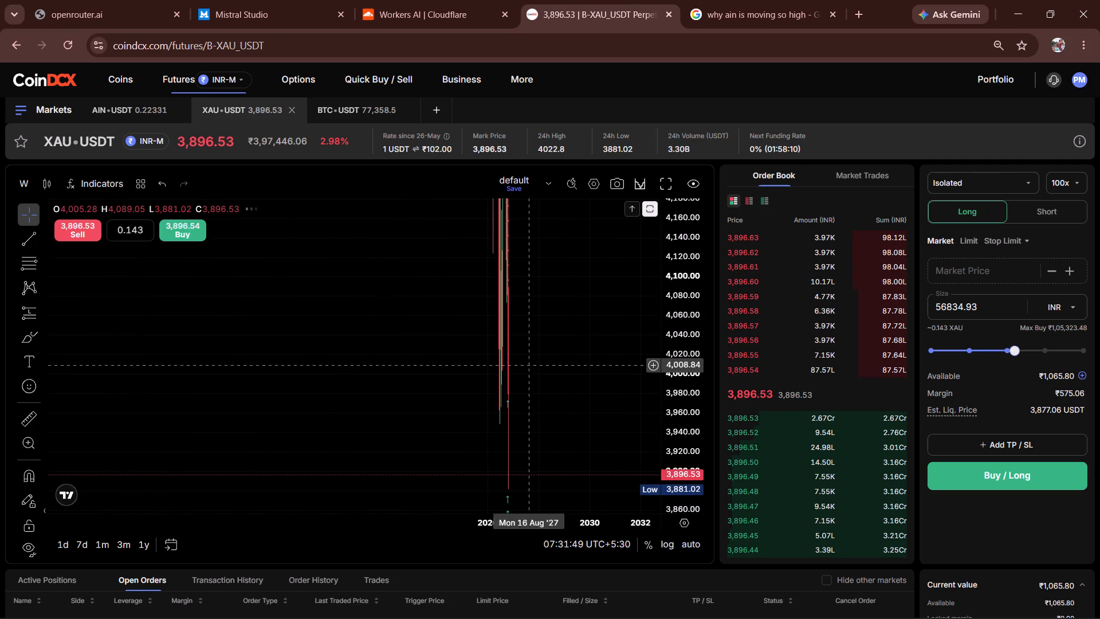
# Examine the full XAU-USDT price history on the weekly chart, from its highest to its lowest price.
pyautogui.scroll(-12, 677, 377)
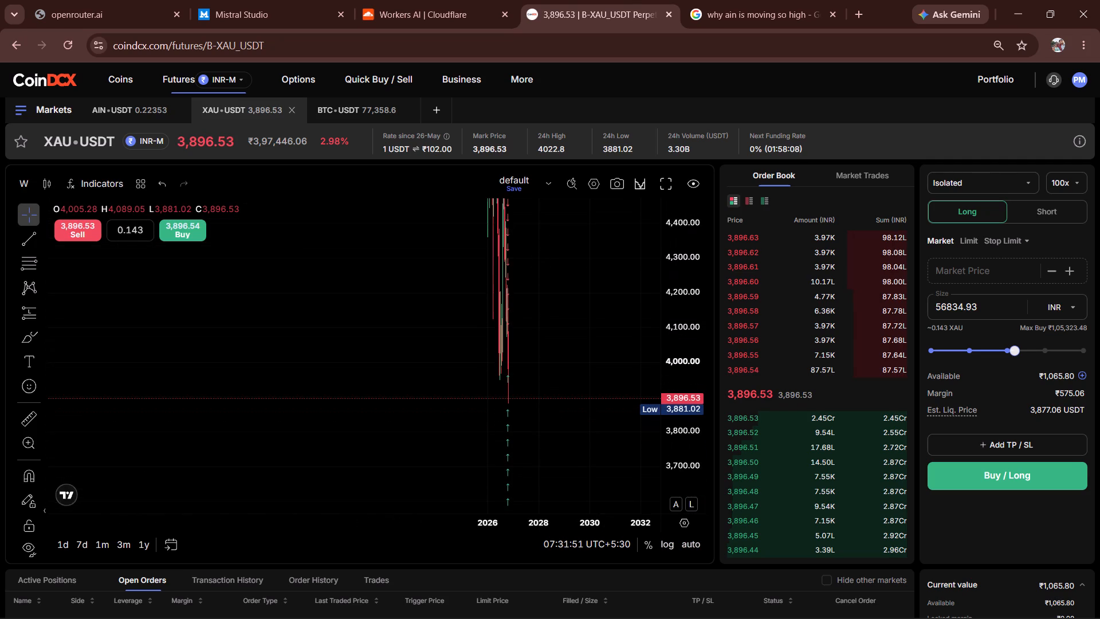
pyautogui.scroll(-3, 678, 377)
pyautogui.moveTo(529, 427); pyautogui.dragTo(504, 496)
pyautogui.scroll(-4, 658, 364)
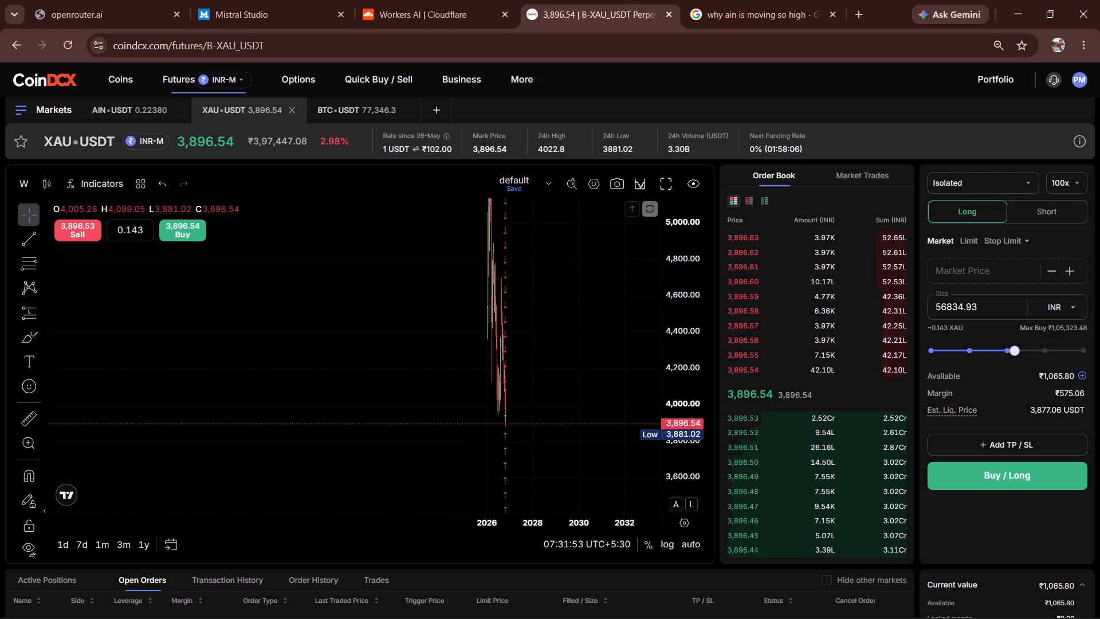
pyautogui.scroll(-16, 663, 372)
pyautogui.scroll(6, 666, 378)
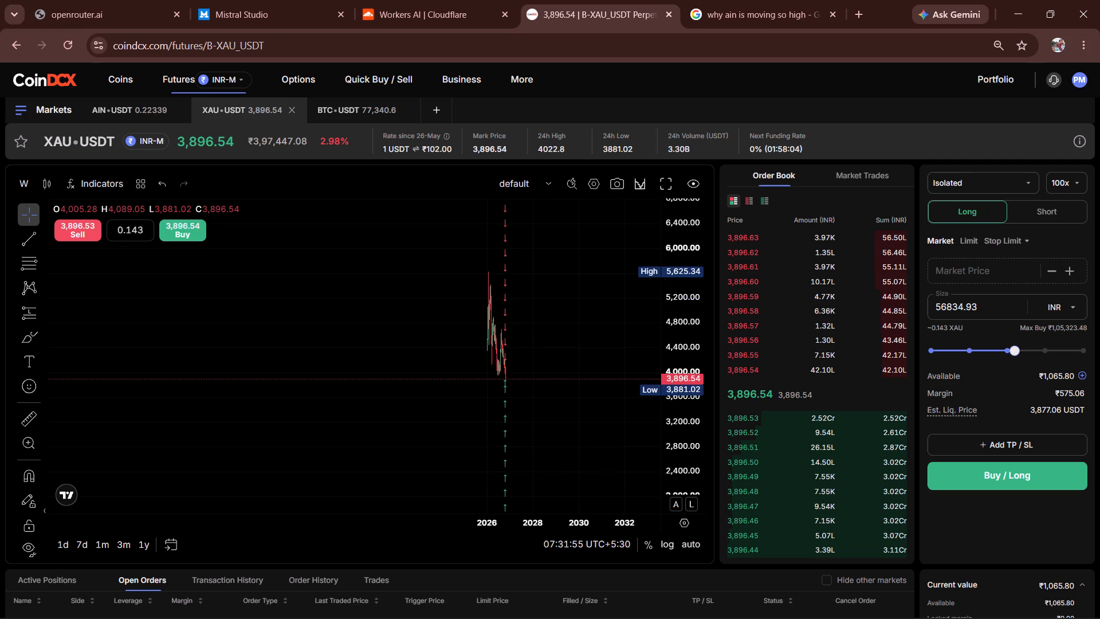
pyautogui.scroll(5, 666, 378)
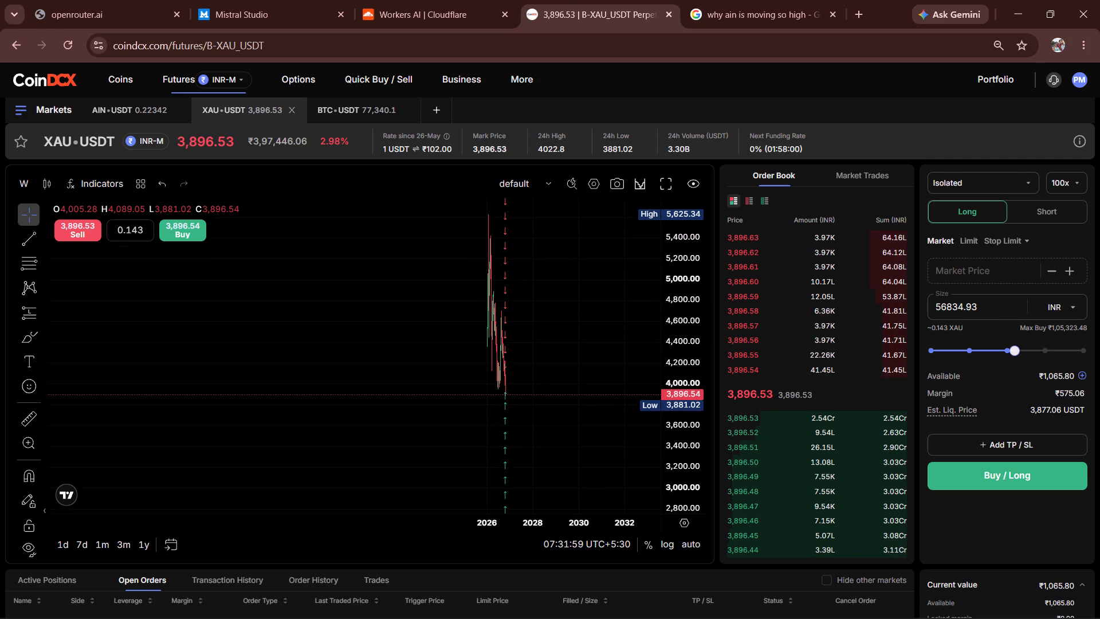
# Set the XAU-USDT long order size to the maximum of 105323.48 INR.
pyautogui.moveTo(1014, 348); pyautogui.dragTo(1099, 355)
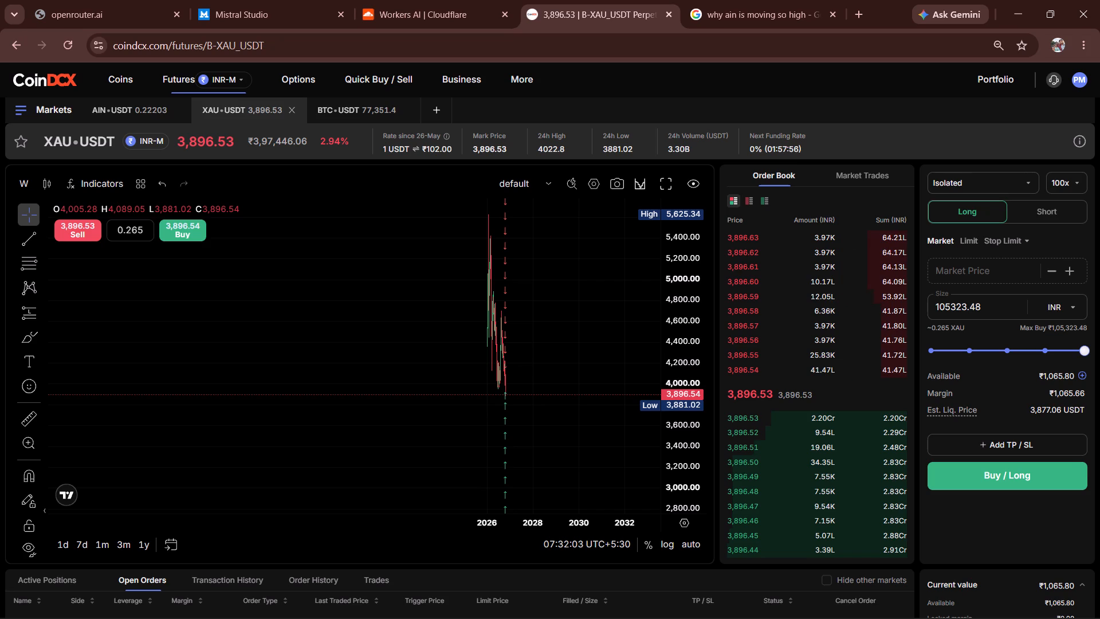
# Set the XAU-USDT long order size to 51270.67 INR and try to submit the market order at 100x isolated leverage.
pyautogui.click(1007, 356)
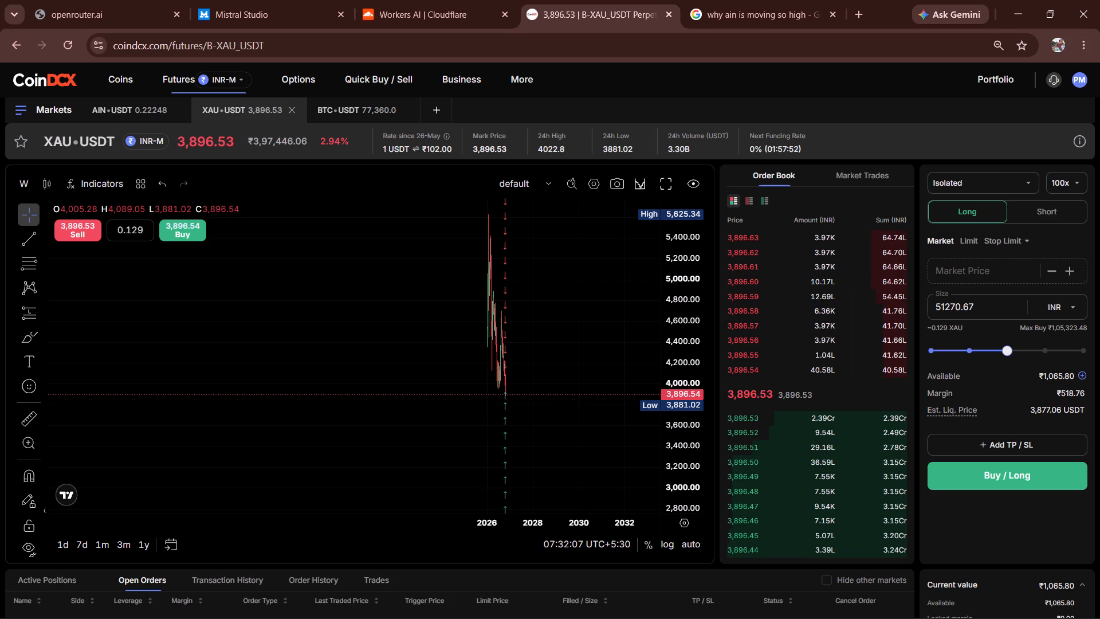
pyautogui.click(1008, 467)
pyautogui.click(1000, 469)
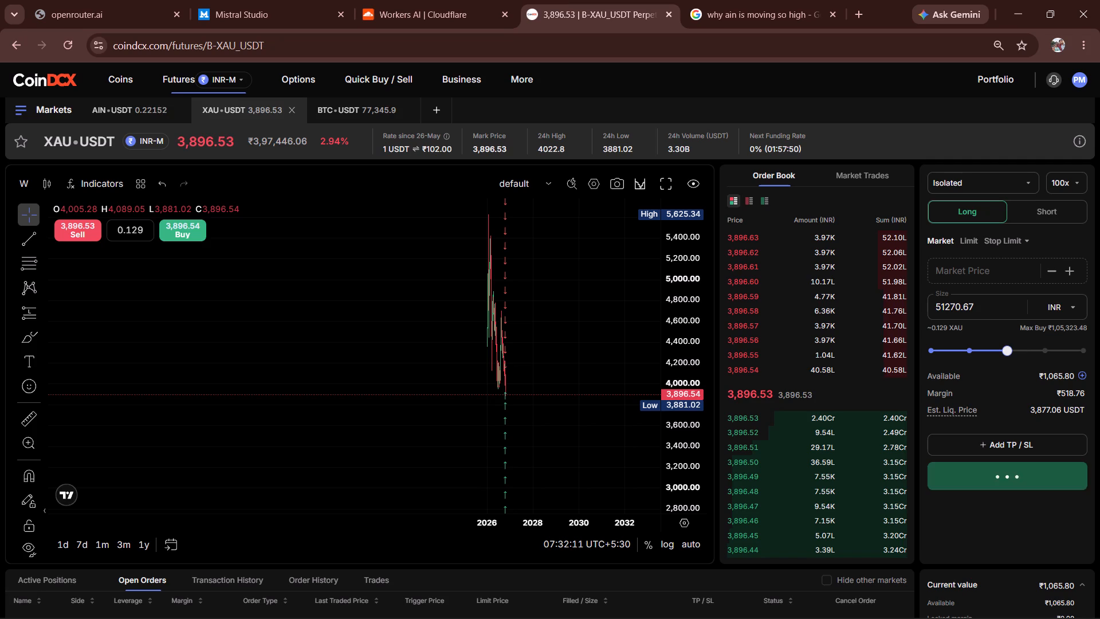
pyautogui.click(982, 468)
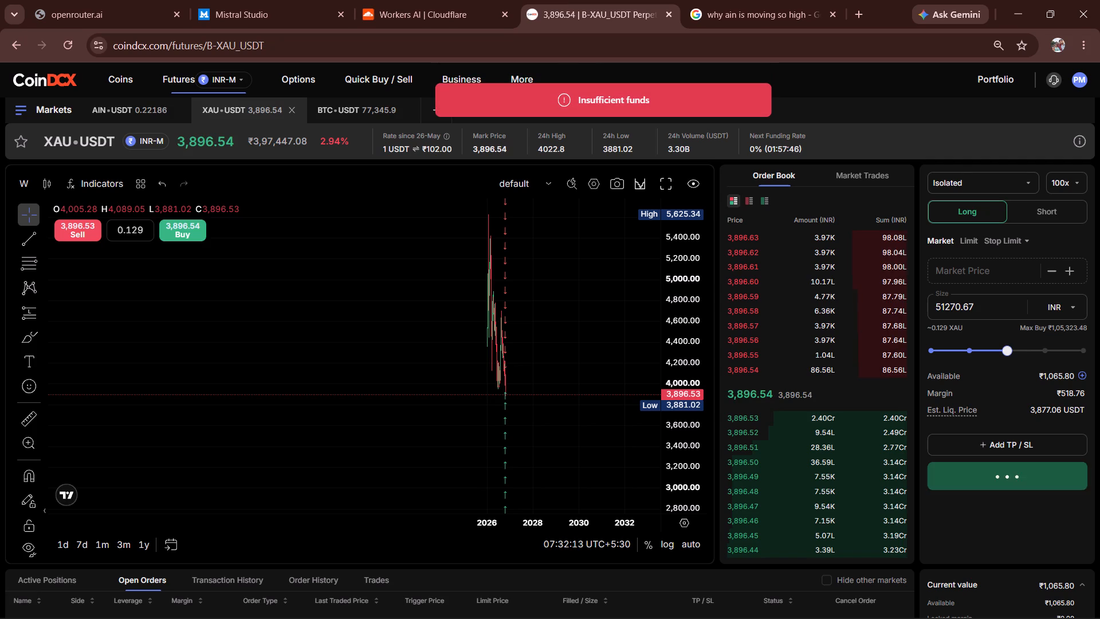
pyautogui.doubleClick(982, 468)
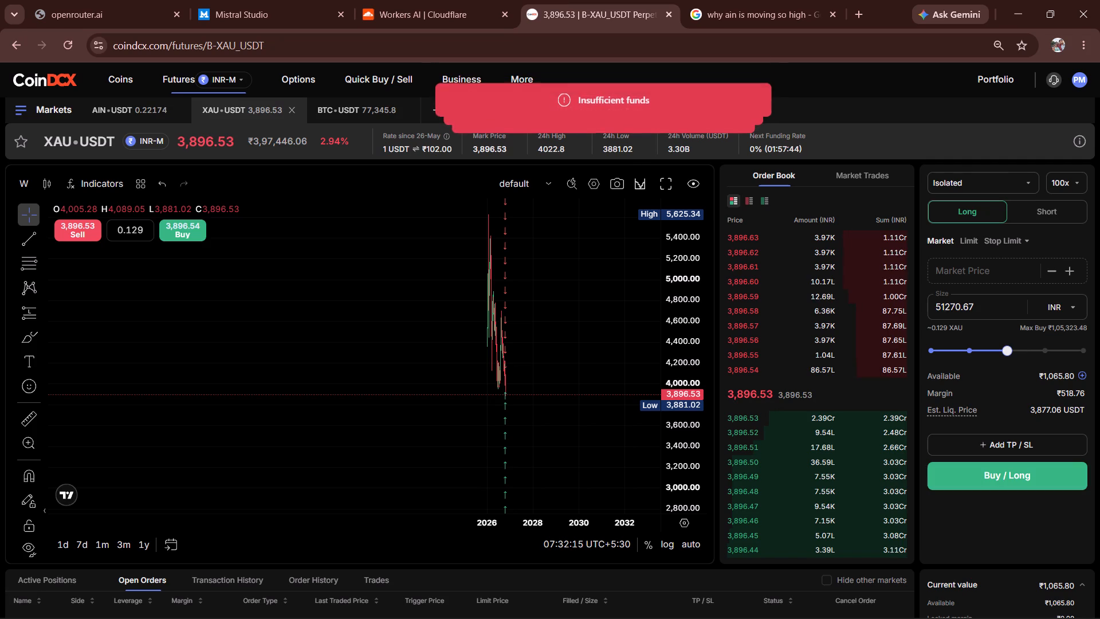
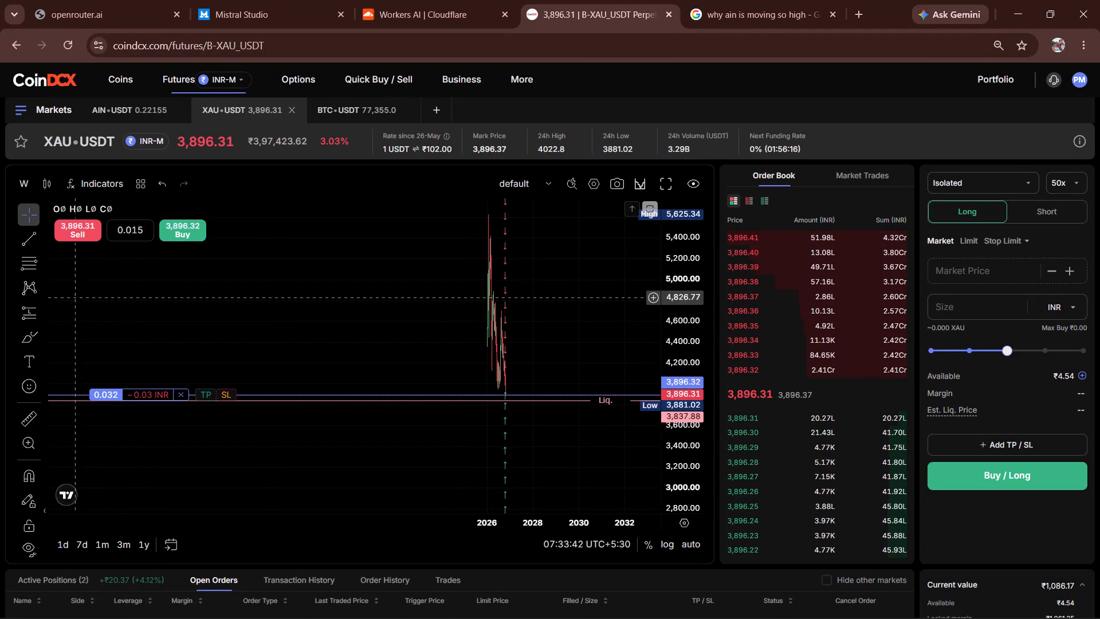
# Switch to the AIN-USDT market and review the list of active positions.
pyautogui.click(97, 112)
pyautogui.scroll(-2, 835, 437)
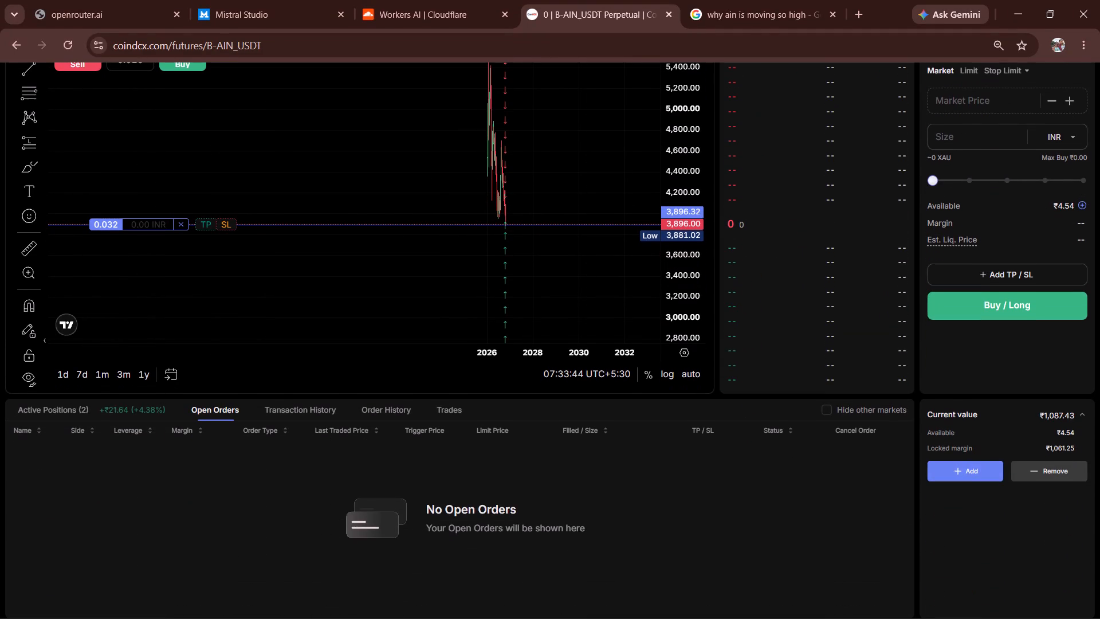
pyautogui.scroll(-1, 836, 439)
pyautogui.click(133, 410)
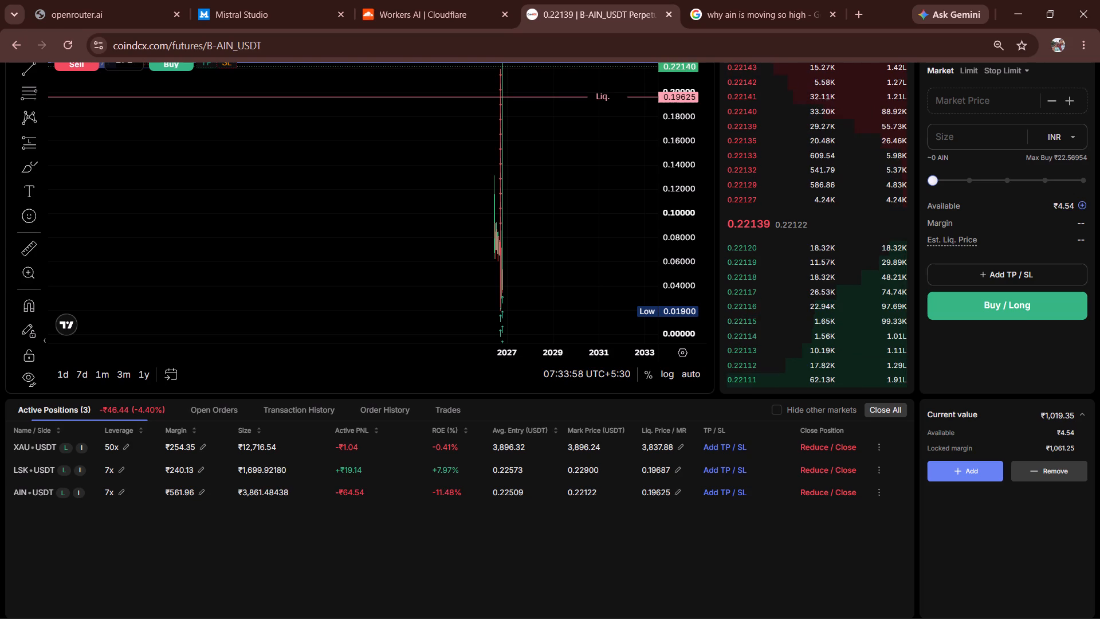
pyautogui.scroll(8, 375, 550)
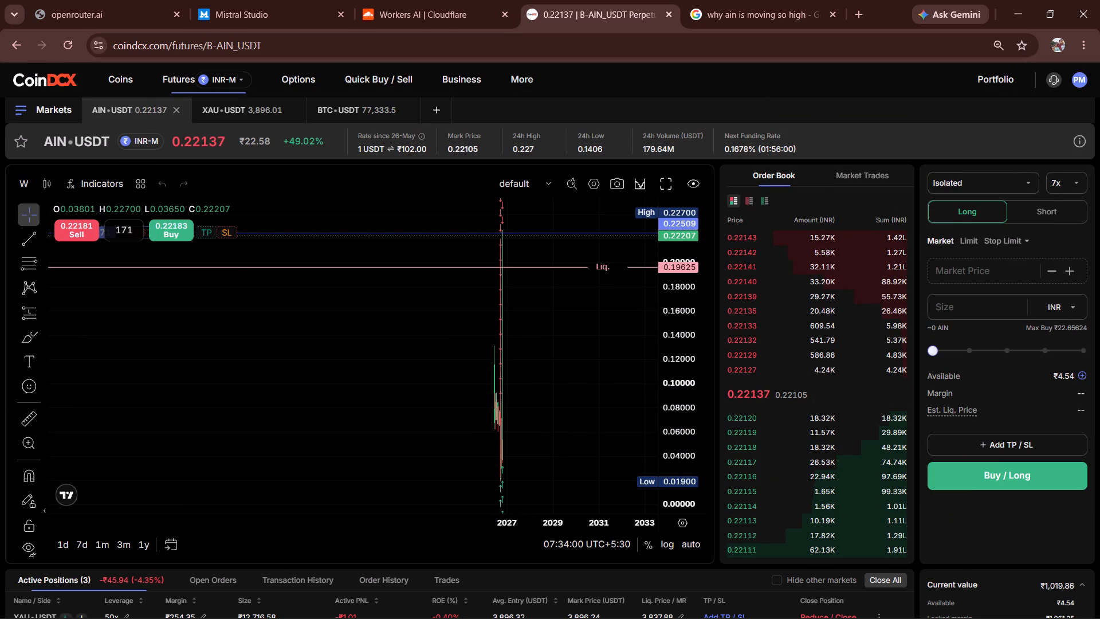
# Close the BTC-USDT market tab, search the futures markets for LSK and open LSK-USDT.
pyautogui.click(404, 112)
pyautogui.click(329, 105)
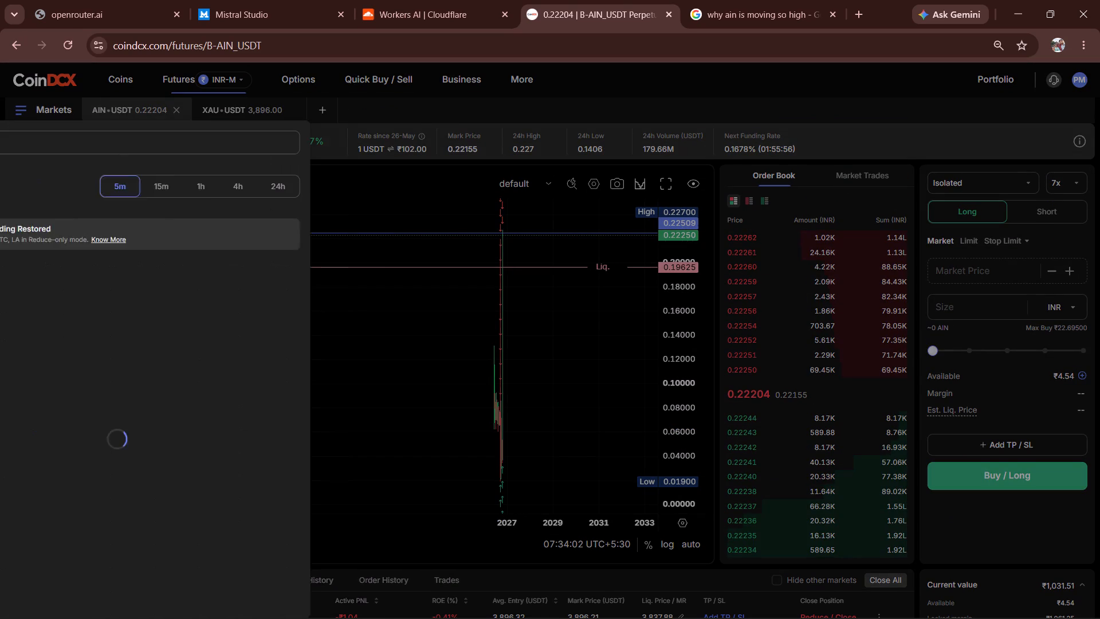
pyautogui.click(269, 150)
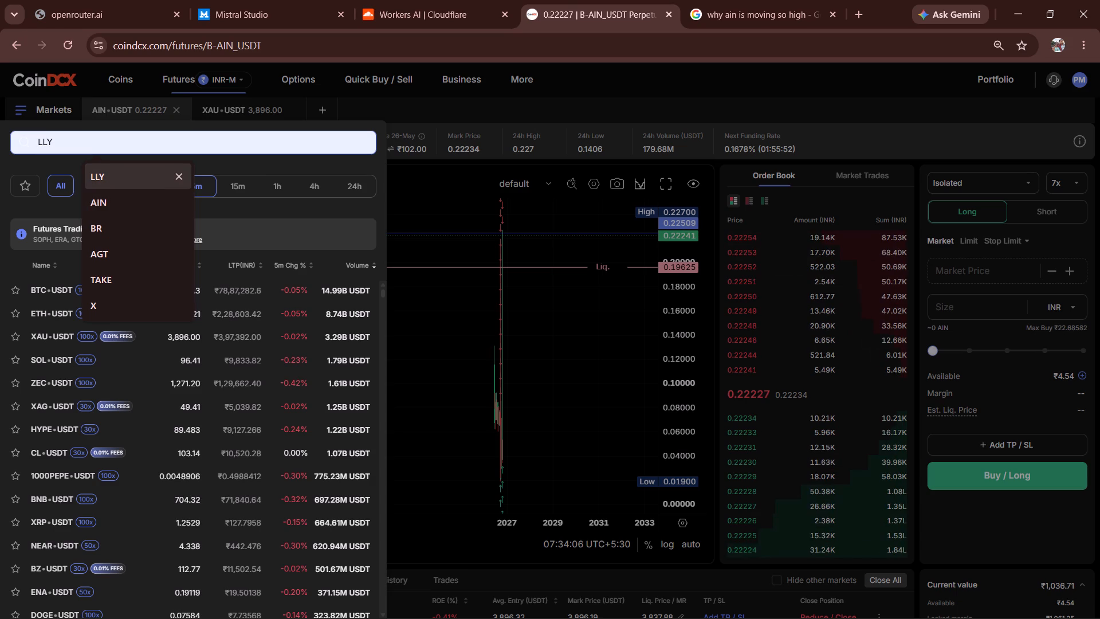
pyautogui.write('LSK')
pyautogui.click(49, 285)
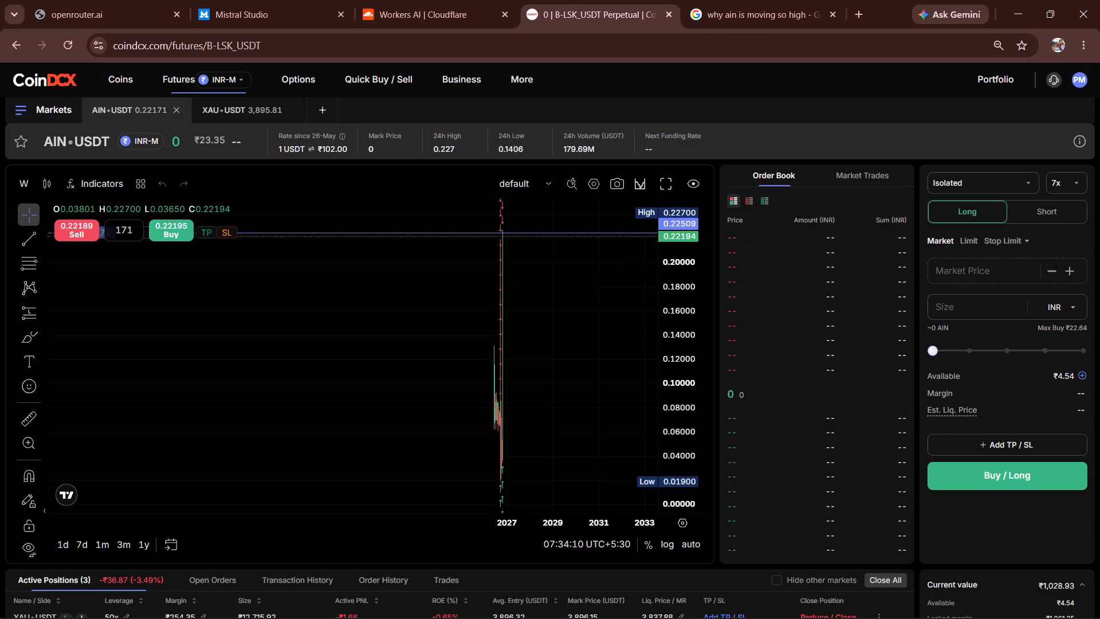
# Check the active positions and examine the LSK-USDT price history on the weekly chart.
pyautogui.scroll(-3, 748, 508)
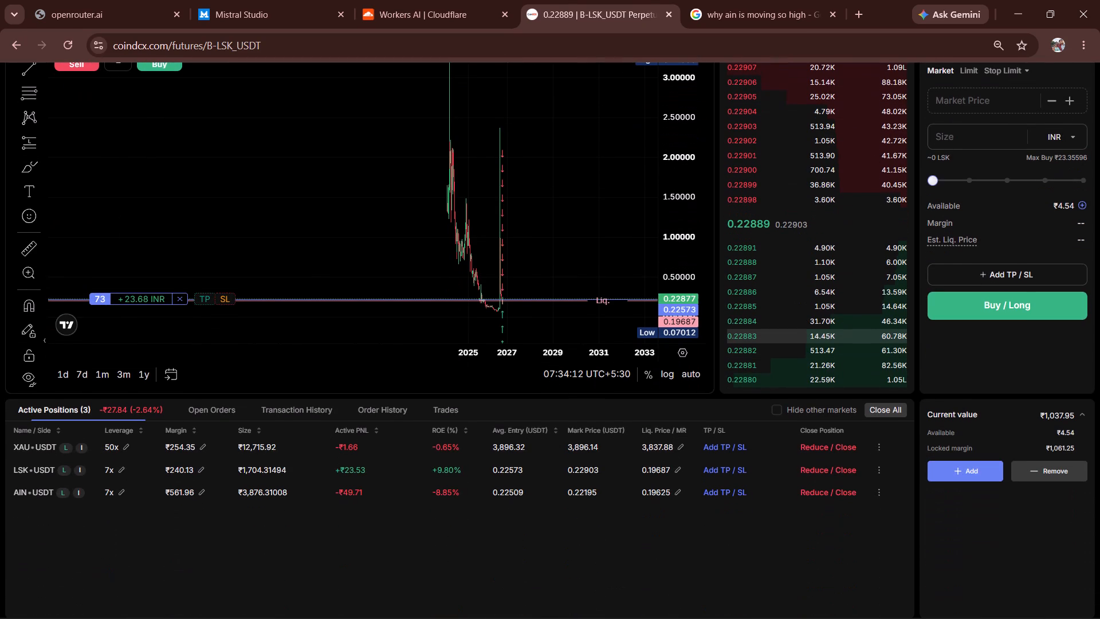
pyautogui.scroll(3, 750, 542)
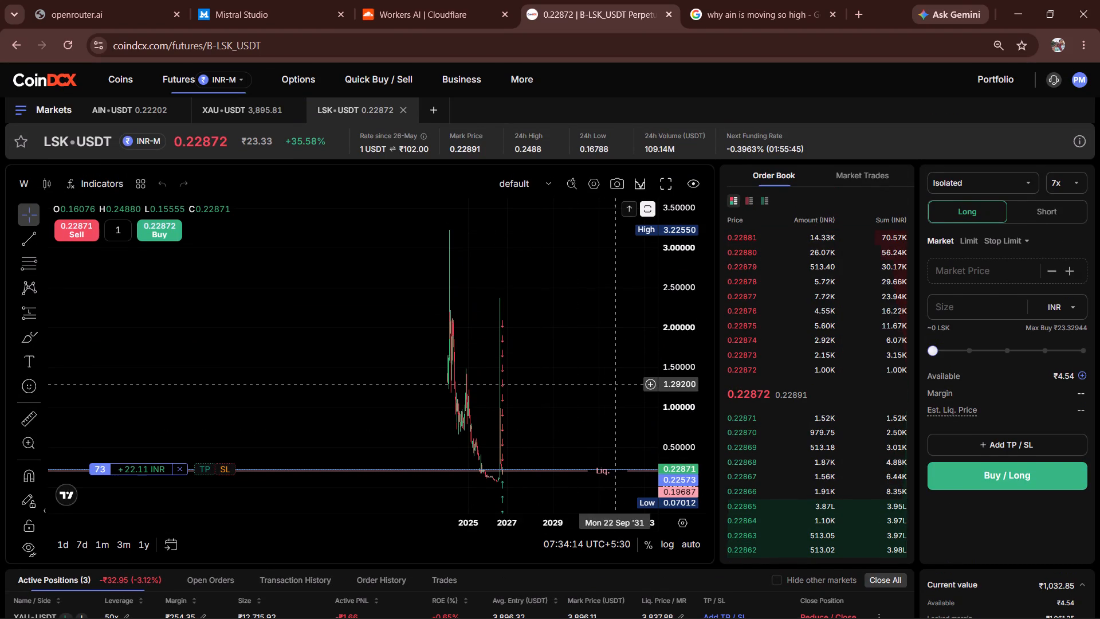
pyautogui.scroll(-6, 673, 408)
pyautogui.moveTo(600, 447); pyautogui.dragTo(550, 453)
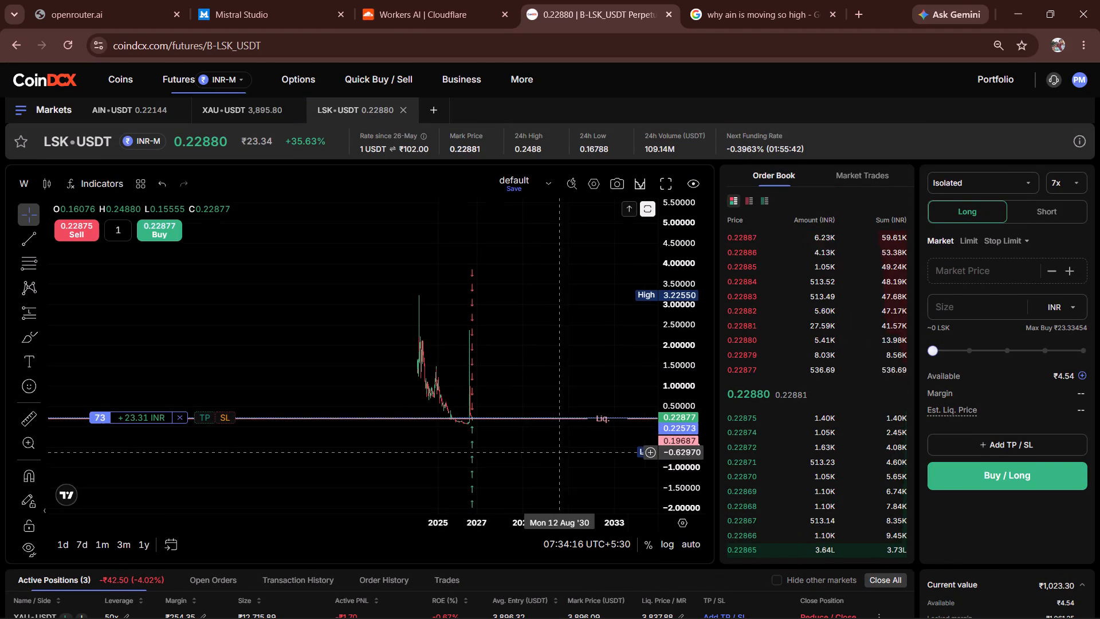
pyautogui.moveTo(550, 453); pyautogui.dragTo(531, 455)
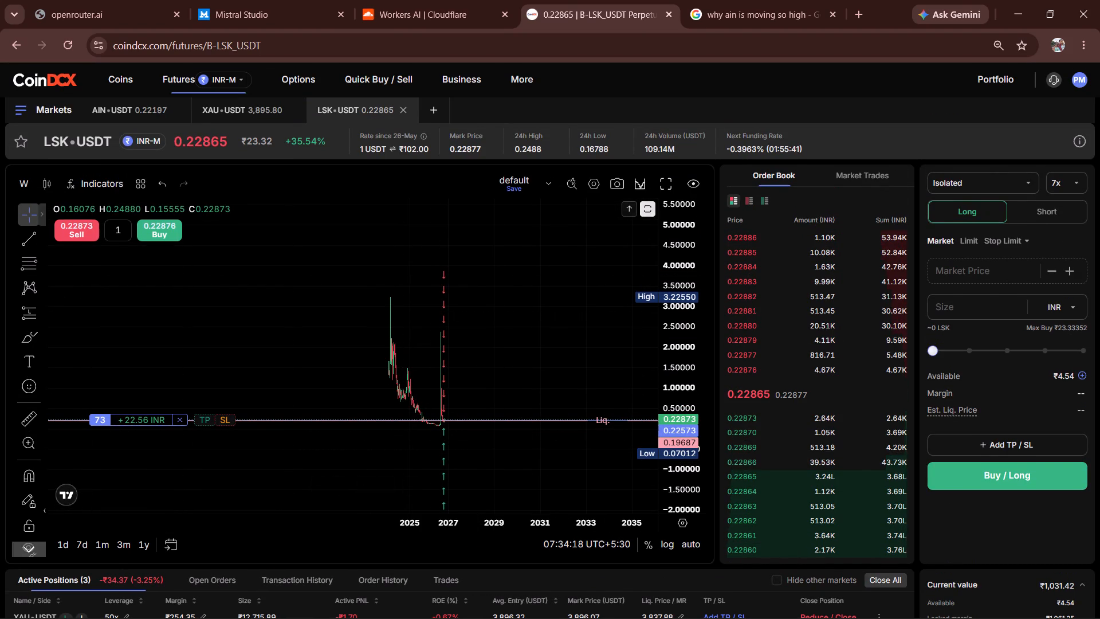
# Set the LSK-USDT chart interval to 1 minute.
pyautogui.click(21, 183)
pyautogui.click(44, 244)
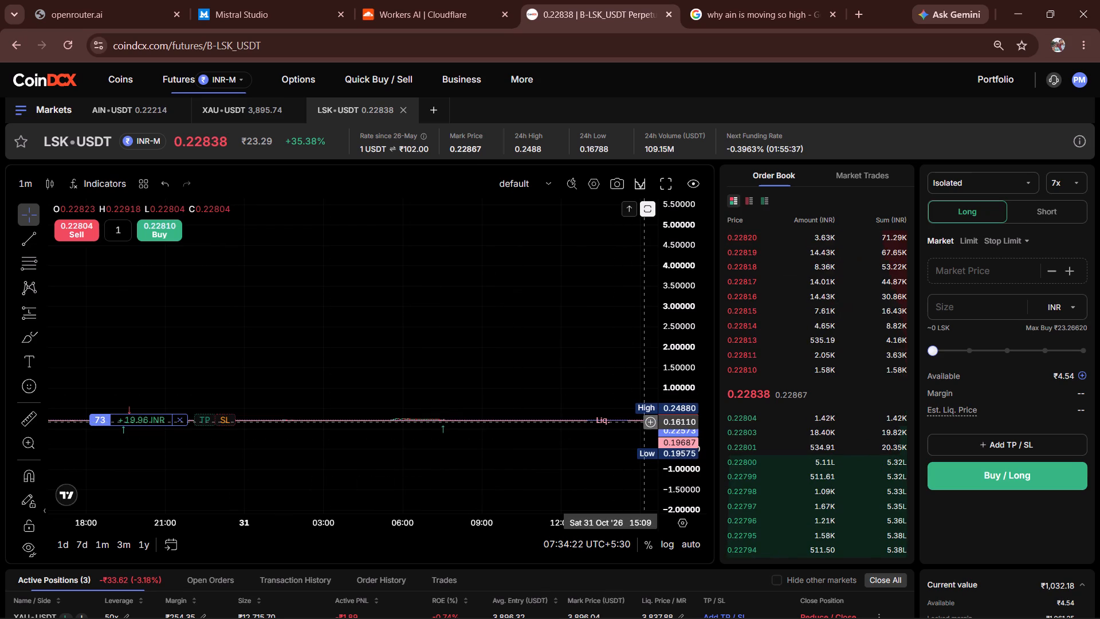
# Examine the most recent LSK-USDT candles around the long position's entry line on the 1-minute chart.
pyautogui.scroll(8, 667, 433)
pyautogui.scroll(4, 512, 411)
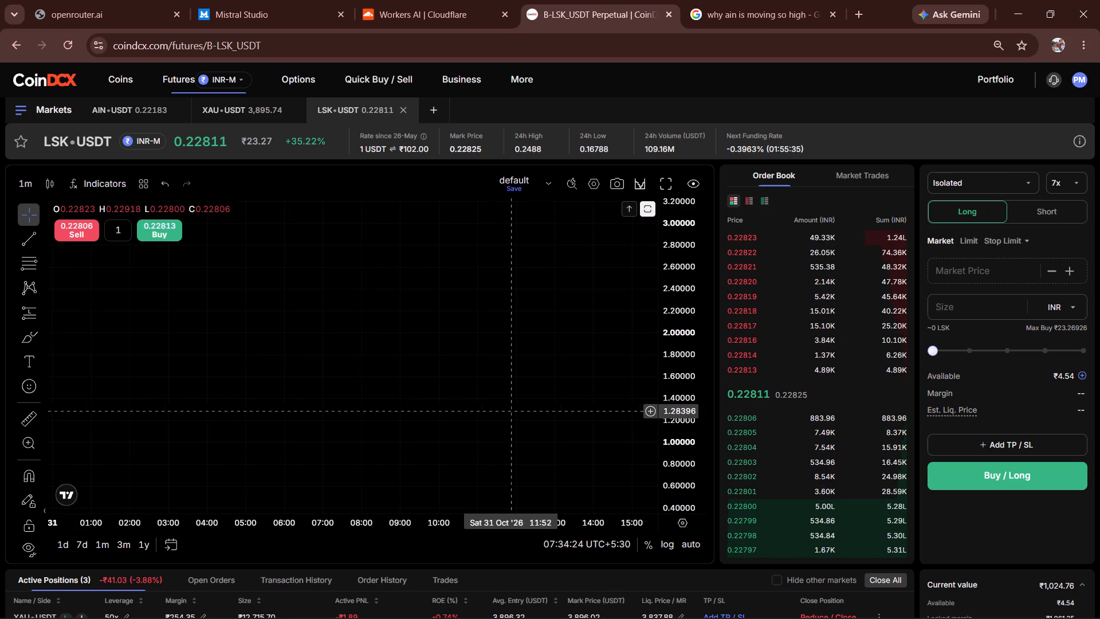
pyautogui.moveTo(472, 407); pyautogui.dragTo(702, 222)
pyautogui.moveTo(485, 318); pyautogui.dragTo(517, 312)
pyautogui.scroll(3, 498, 366)
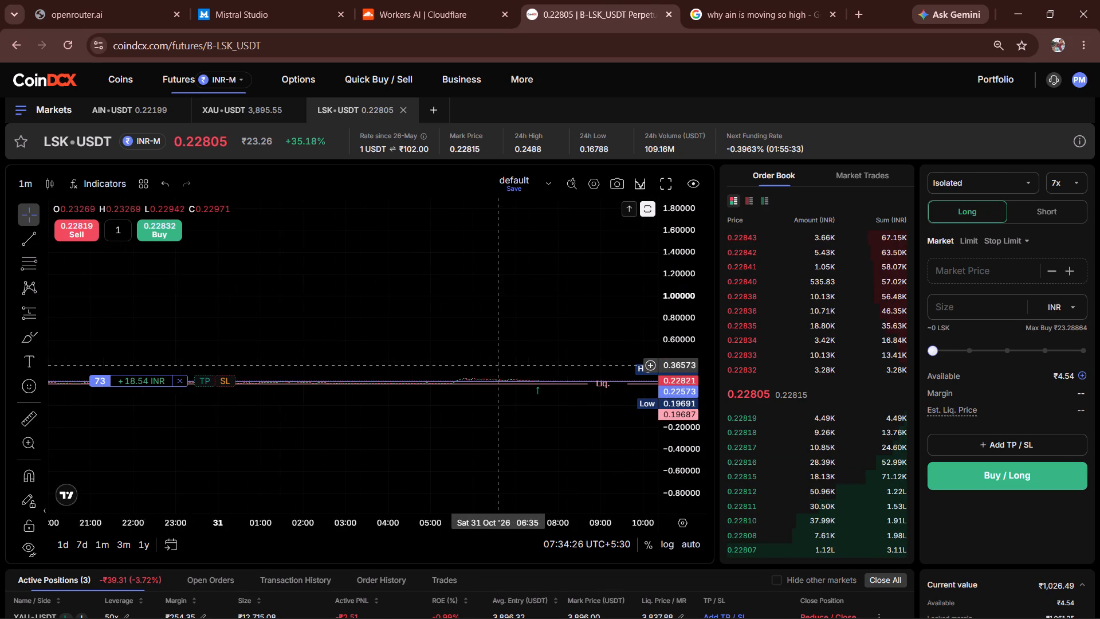
pyautogui.scroll(3, 498, 366)
pyautogui.scroll(10, 429, 439)
pyautogui.scroll(2, 693, 393)
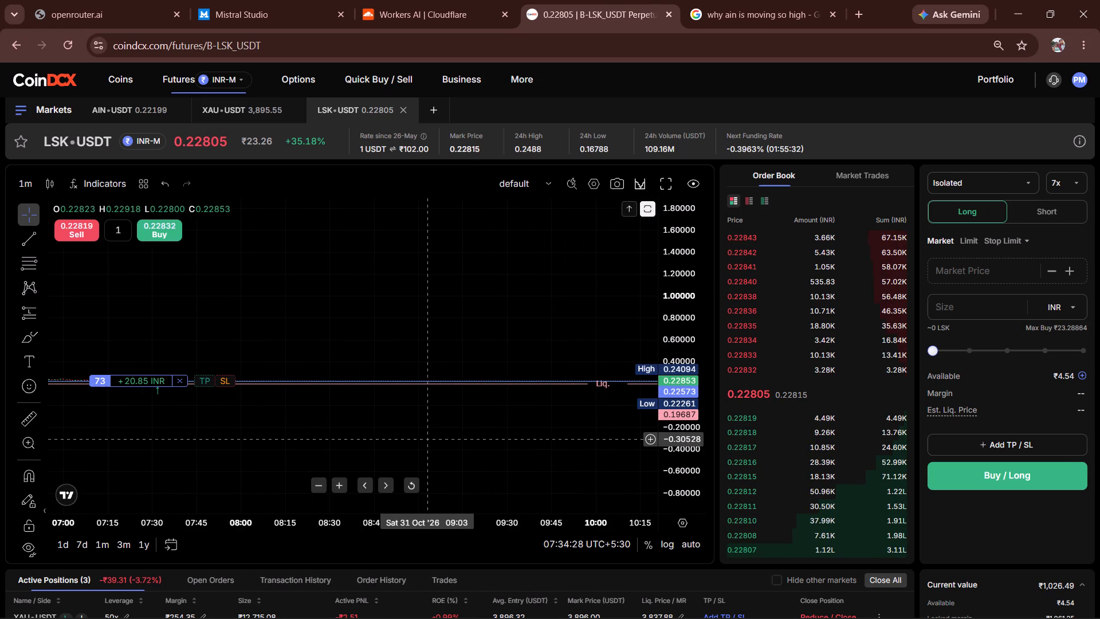
pyautogui.scroll(20, 693, 393)
pyautogui.scroll(5, 693, 393)
pyautogui.moveTo(473, 465); pyautogui.dragTo(603, 232)
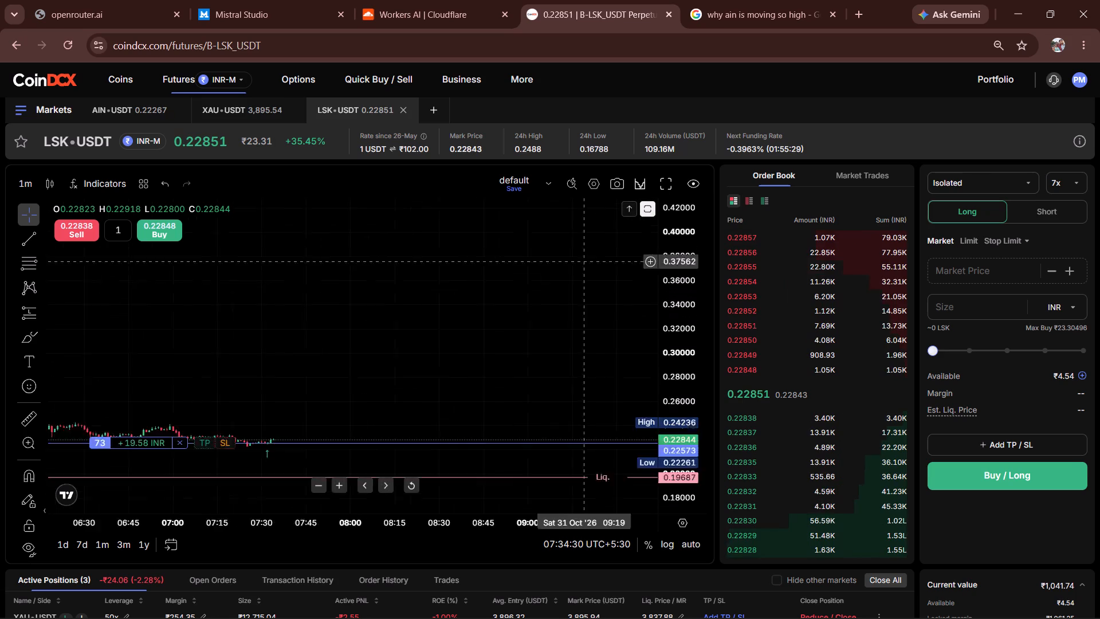
pyautogui.moveTo(603, 232); pyautogui.dragTo(605, 226)
pyautogui.scroll(11, 693, 403)
pyautogui.moveTo(488, 442); pyautogui.dragTo(606, 218)
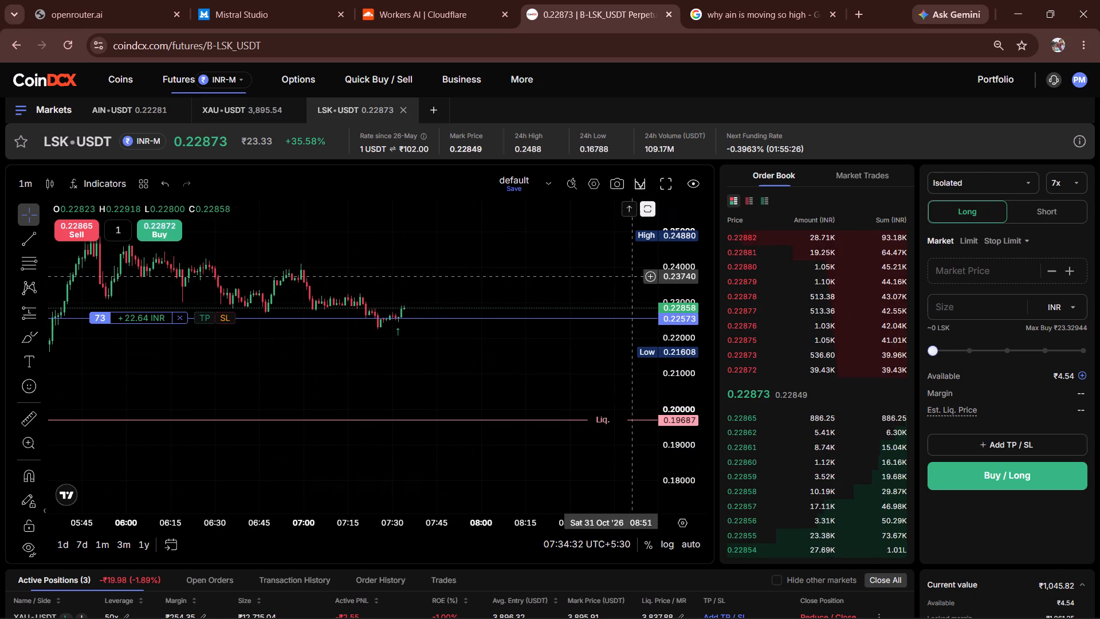
pyautogui.scroll(8, 685, 386)
pyautogui.moveTo(454, 354); pyautogui.dragTo(458, 362)
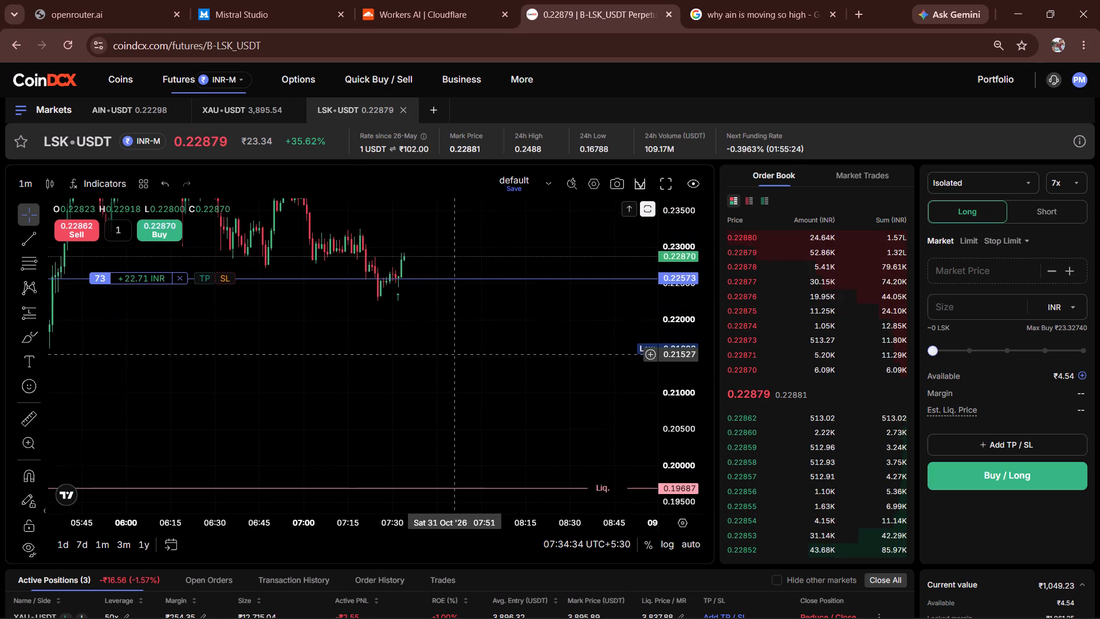
pyautogui.moveTo(458, 362); pyautogui.dragTo(575, 472)
pyautogui.moveTo(486, 409); pyautogui.dragTo(514, 405)
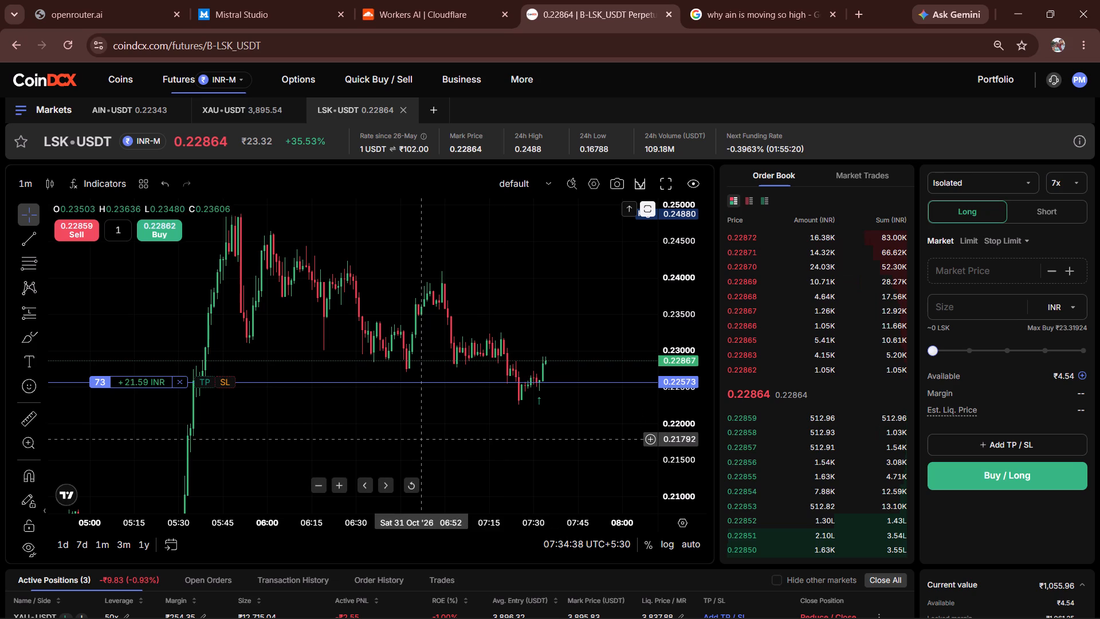
# Review the profit and margin figures of the active positions below the LSK-USDT chart.
pyautogui.scroll(-4, 890, 476)
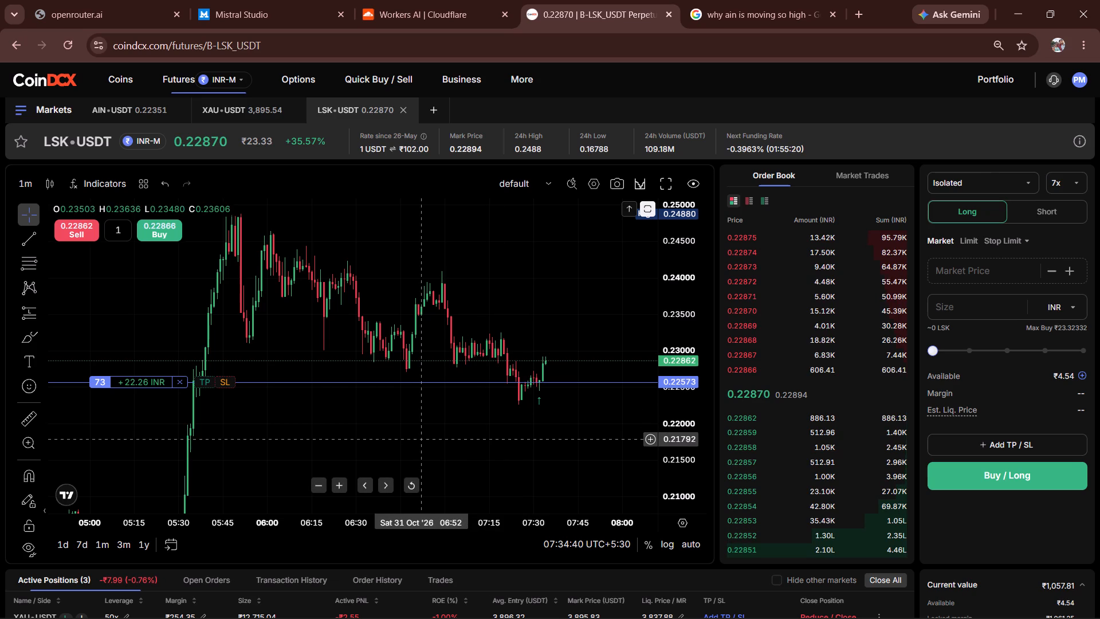
pyautogui.scroll(-5, 823, 522)
pyautogui.scroll(-4, 926, 486)
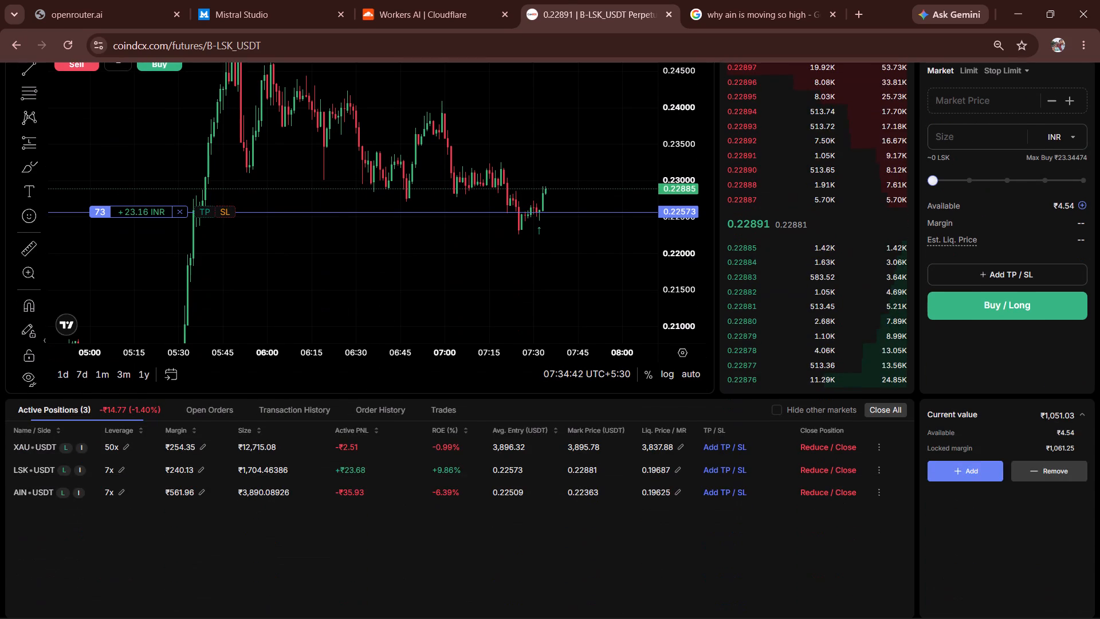
pyautogui.scroll(5, 721, 539)
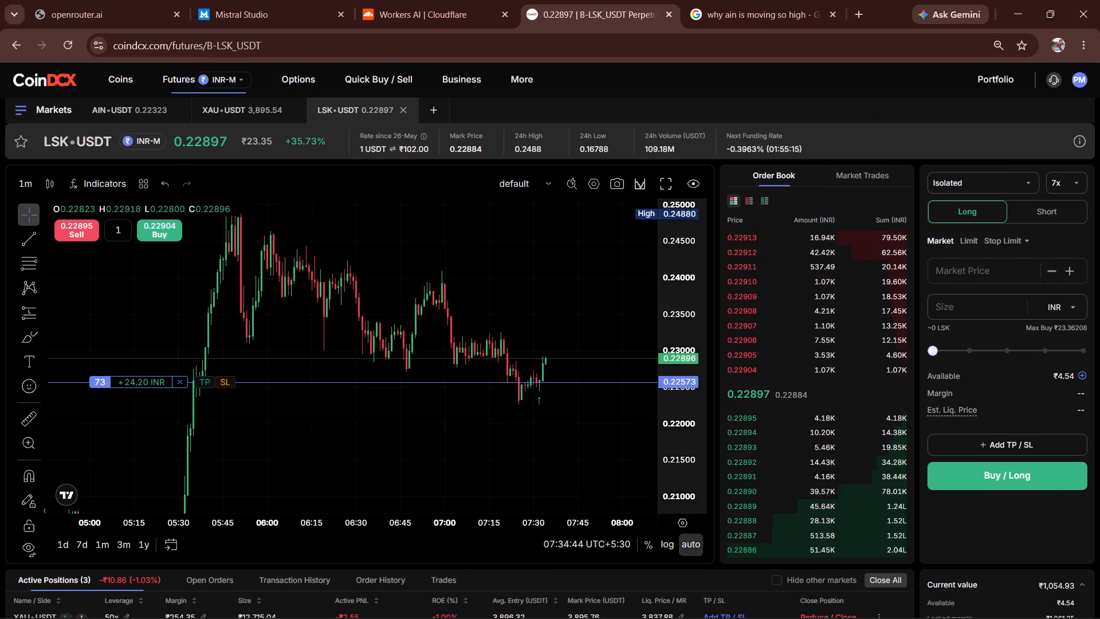
# Switch to AIN-USDT and examine its recent price movement against the position's entry and liquidation lines on the 1-minute chart.
pyautogui.click(84, 101)
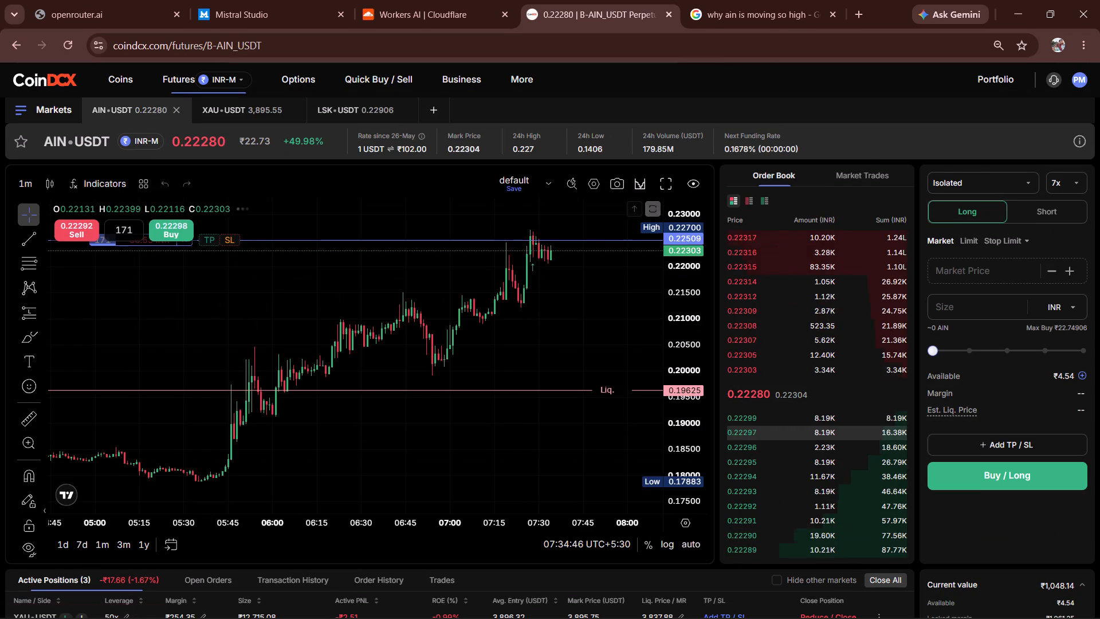
pyautogui.moveTo(581, 430); pyautogui.dragTo(568, 491)
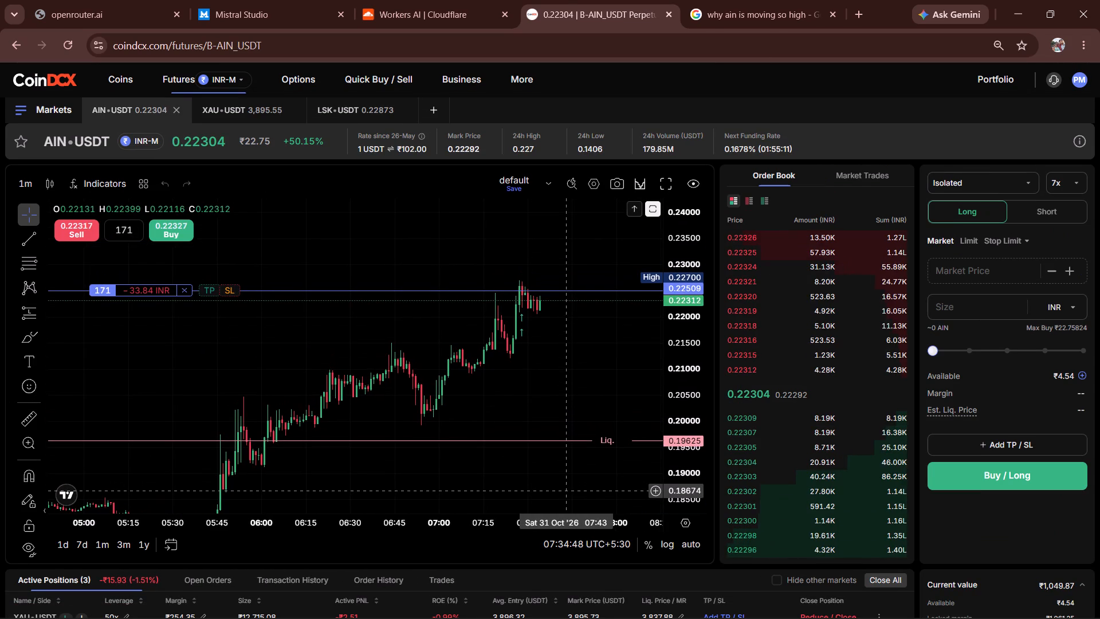
pyautogui.moveTo(568, 491); pyautogui.dragTo(556, 506)
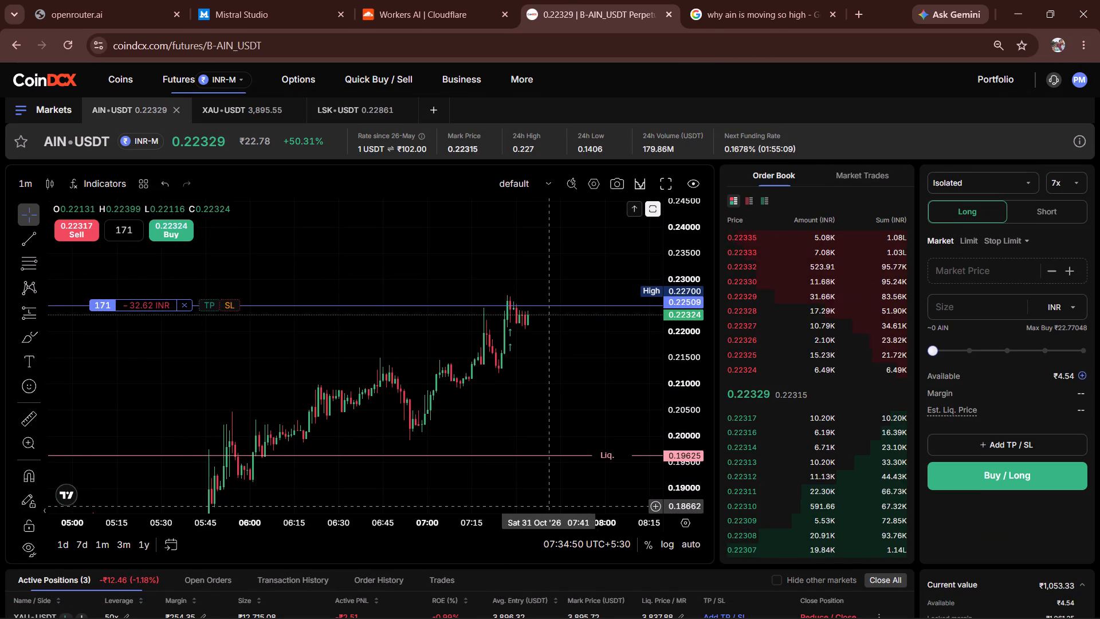
pyautogui.moveTo(547, 373); pyautogui.dragTo(547, 389)
pyautogui.scroll(4, 546, 389)
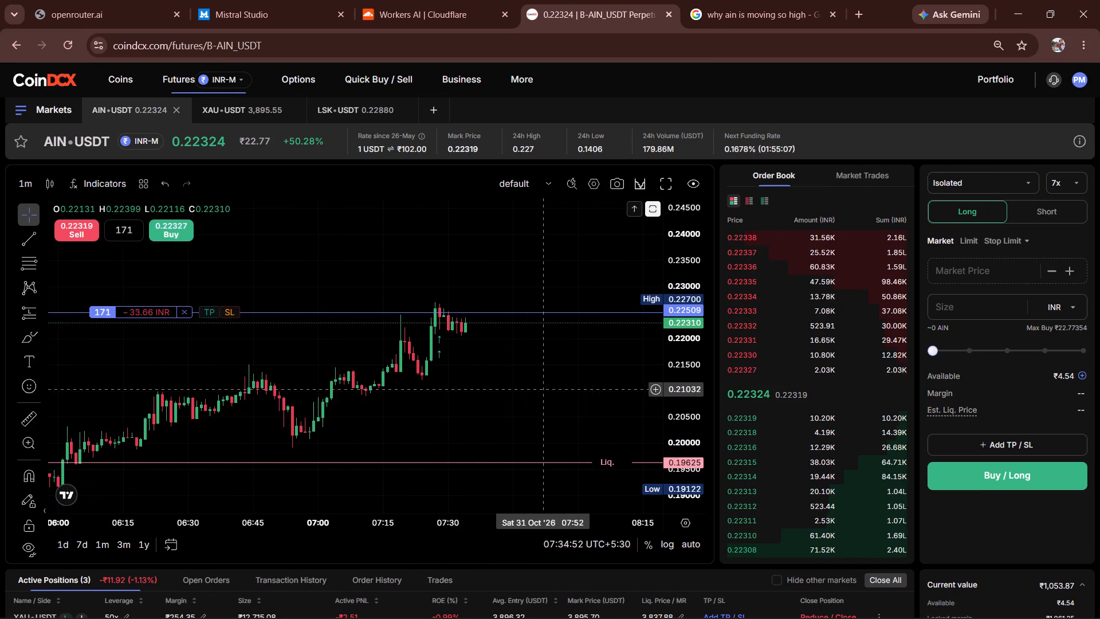
pyautogui.moveTo(495, 358); pyautogui.dragTo(493, 393)
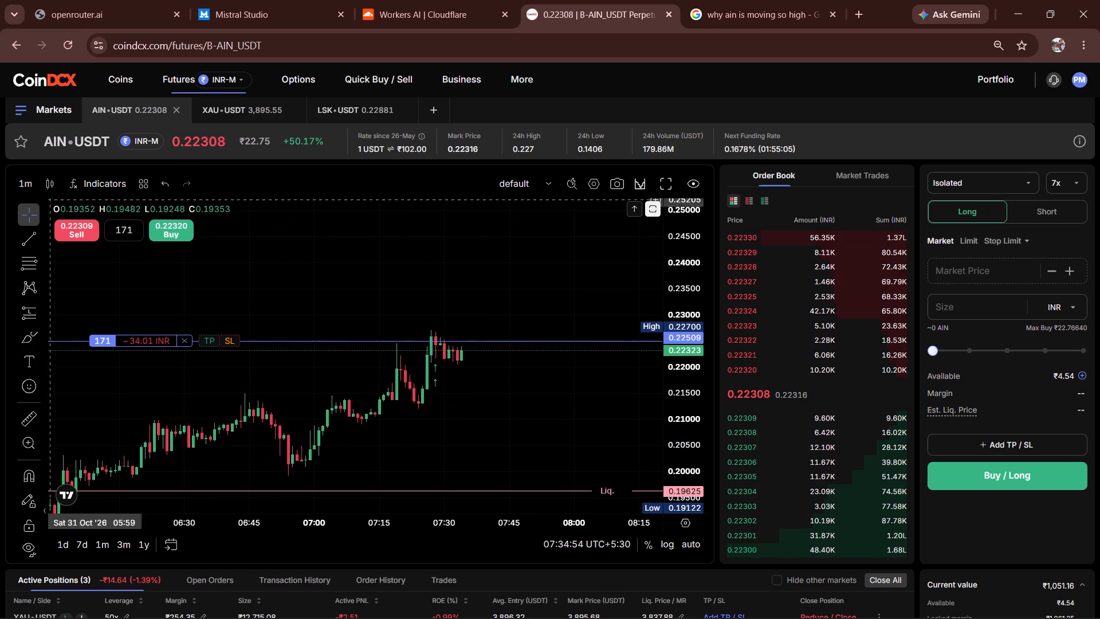
# Set the AIN-USDT chart interval to 5 minutes and place a take profit at 0.22736 on the long position.
pyautogui.click(30, 187)
pyautogui.click(57, 284)
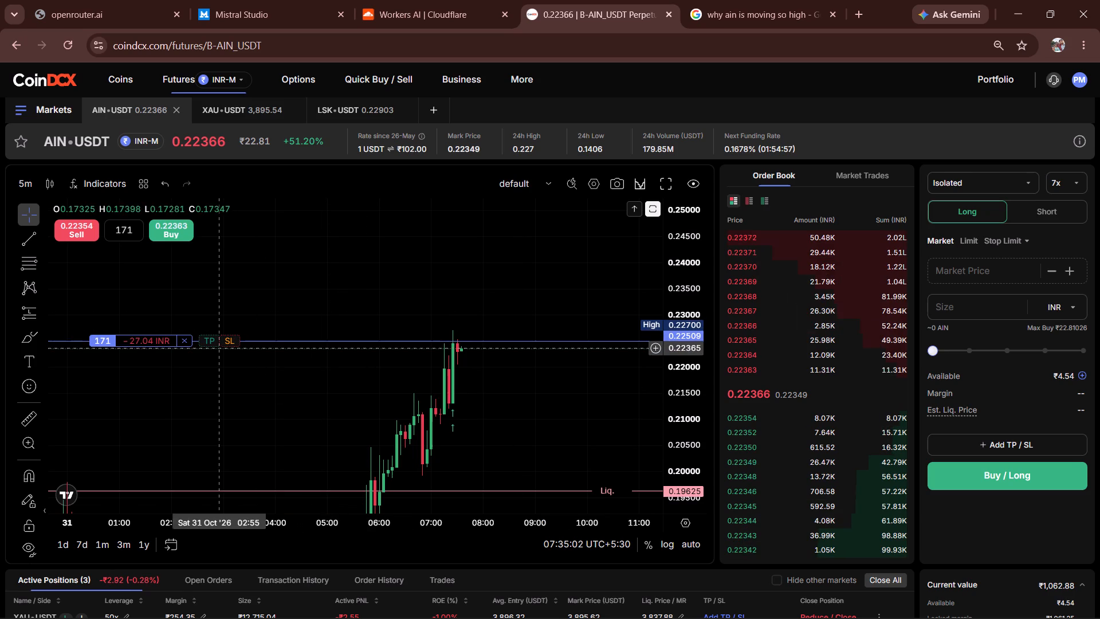
pyautogui.moveTo(209, 343); pyautogui.dragTo(209, 329)
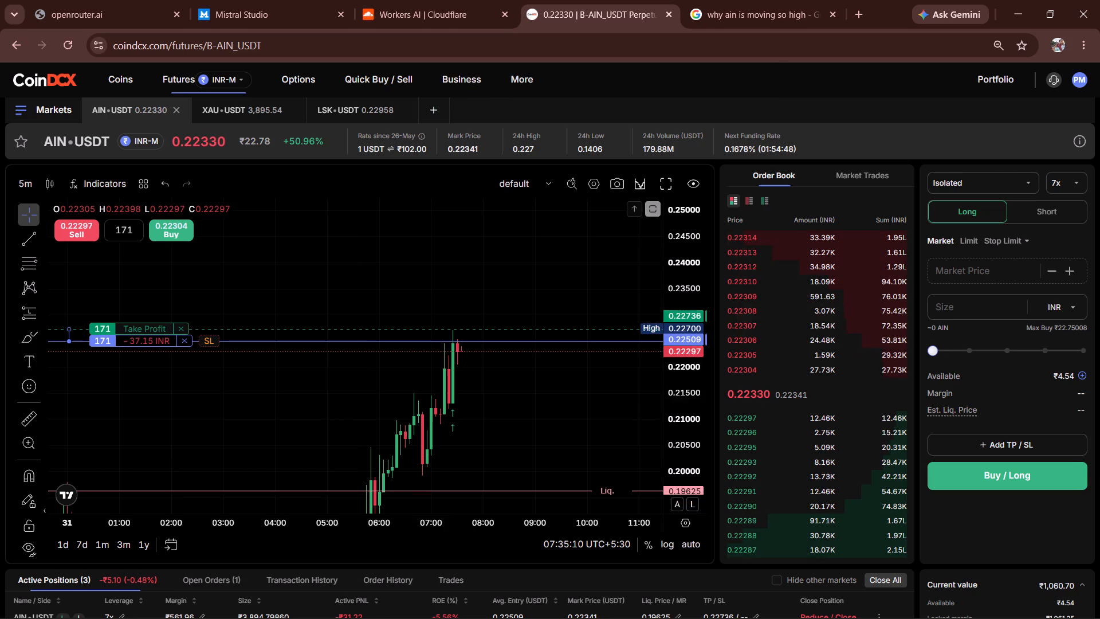
# Set the AIN-USDT chart interval to 1 minute and place a stop loss at 0.21785 on the long position.
pyautogui.scroll(-2, 789, 500)
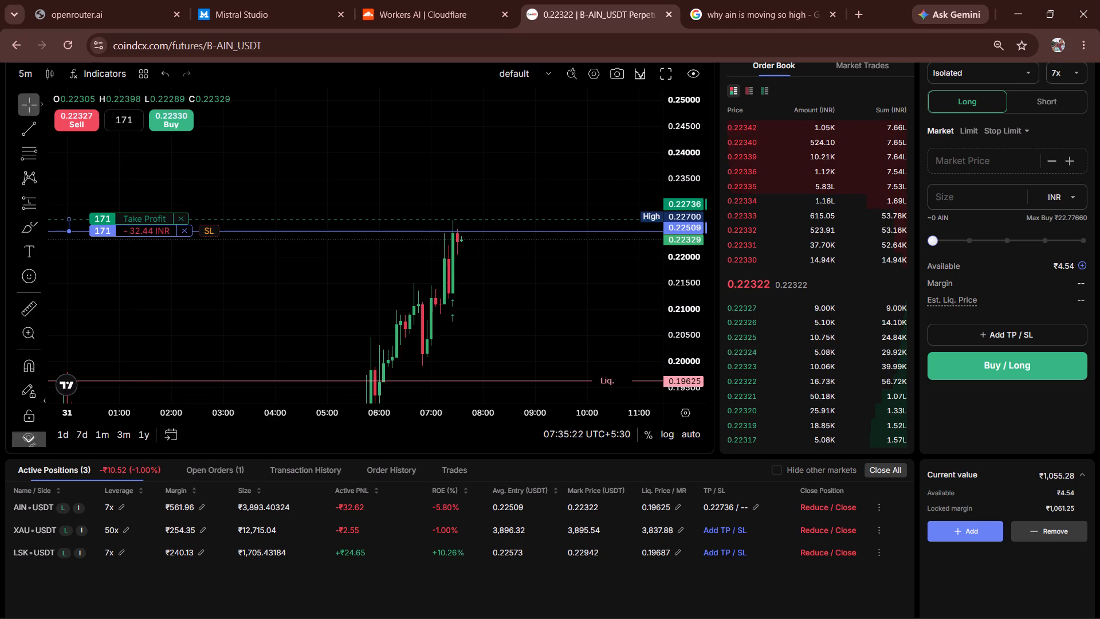
pyautogui.click(17, 79)
pyautogui.click(32, 134)
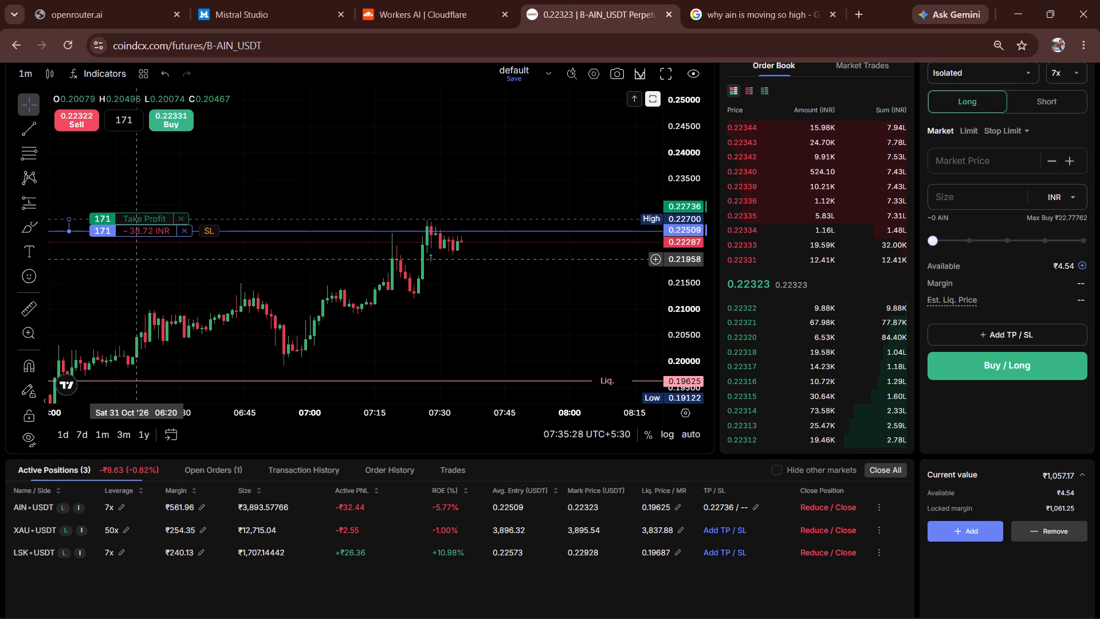
pyautogui.moveTo(206, 234); pyautogui.dragTo(208, 257)
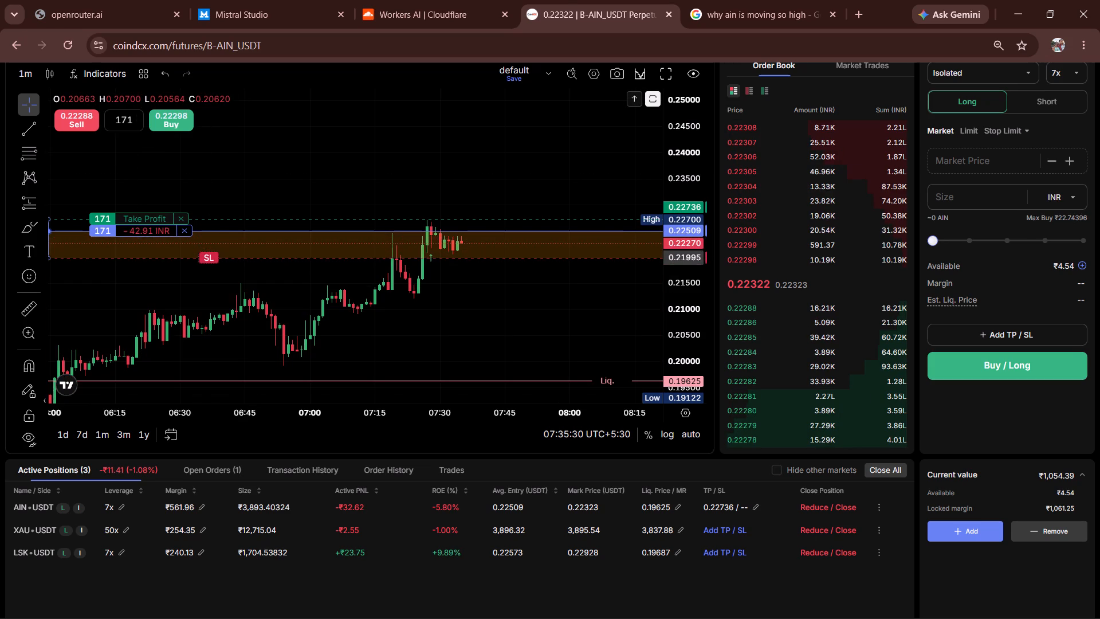
pyautogui.moveTo(208, 257); pyautogui.dragTo(210, 268)
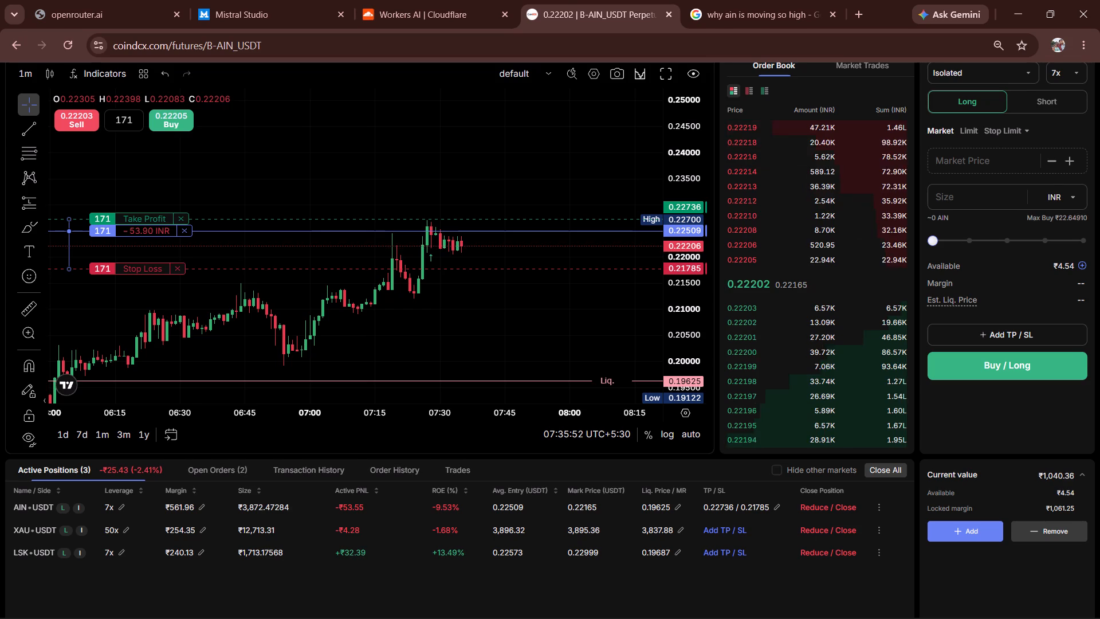
# Switch to LSK-USDT and examine its recent price movement against the position's entry line on the 1-minute chart.
pyautogui.scroll(3, 665, 581)
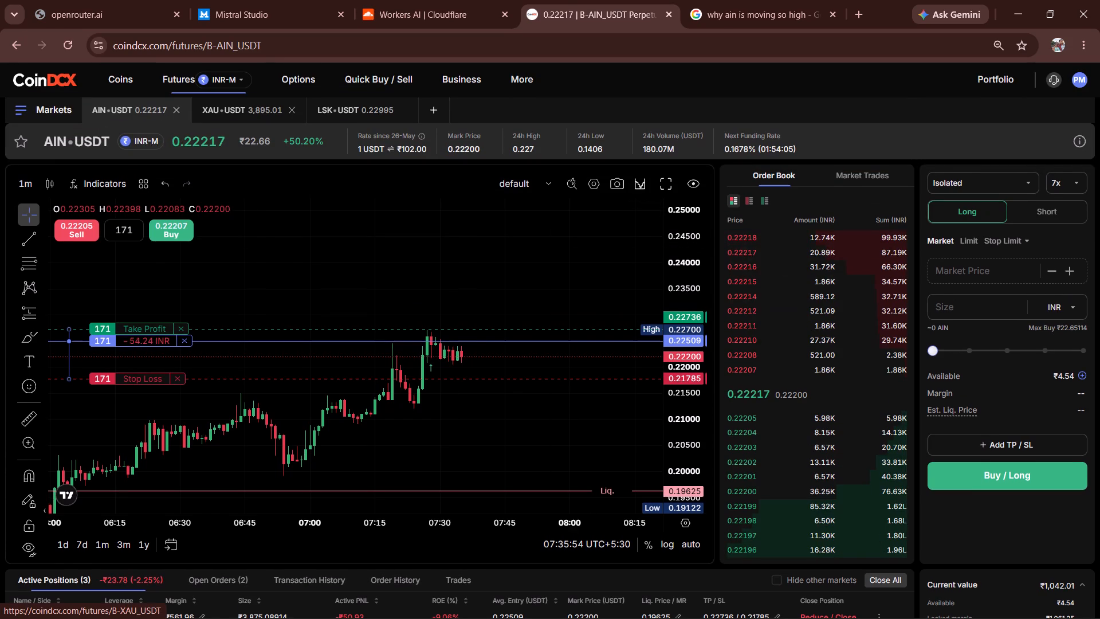
pyautogui.click(355, 122)
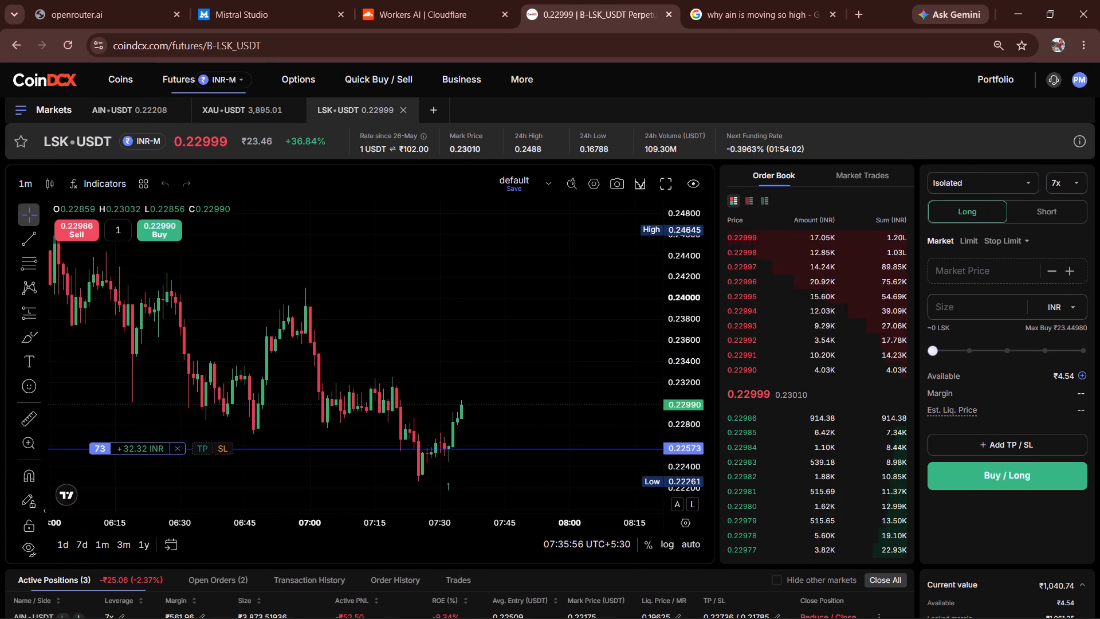
pyautogui.scroll(-5, 682, 405)
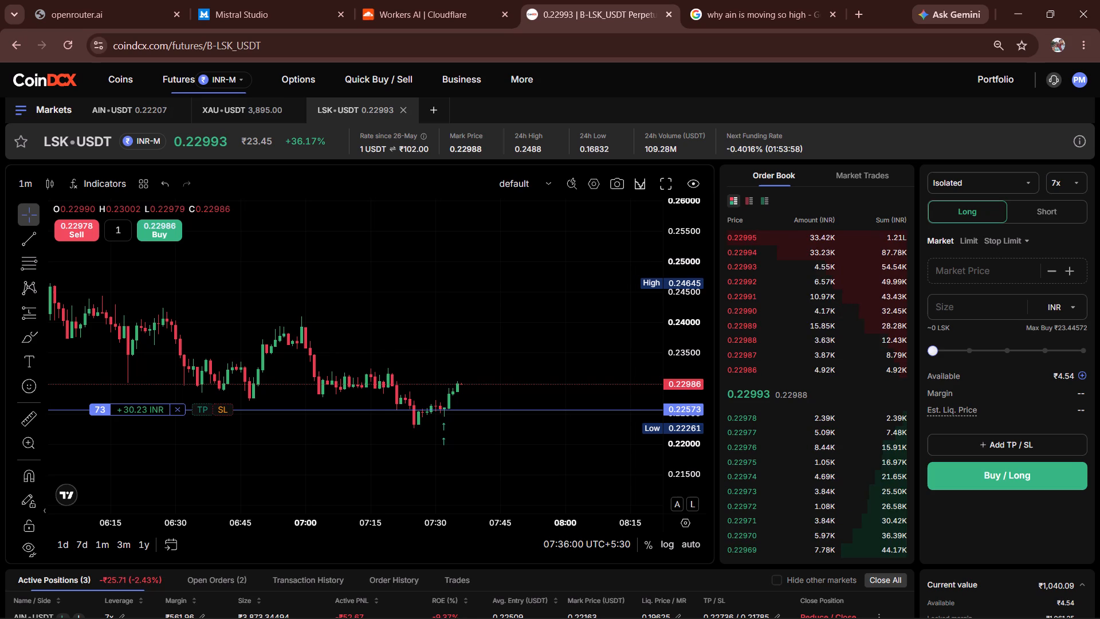
pyautogui.scroll(4, 682, 405)
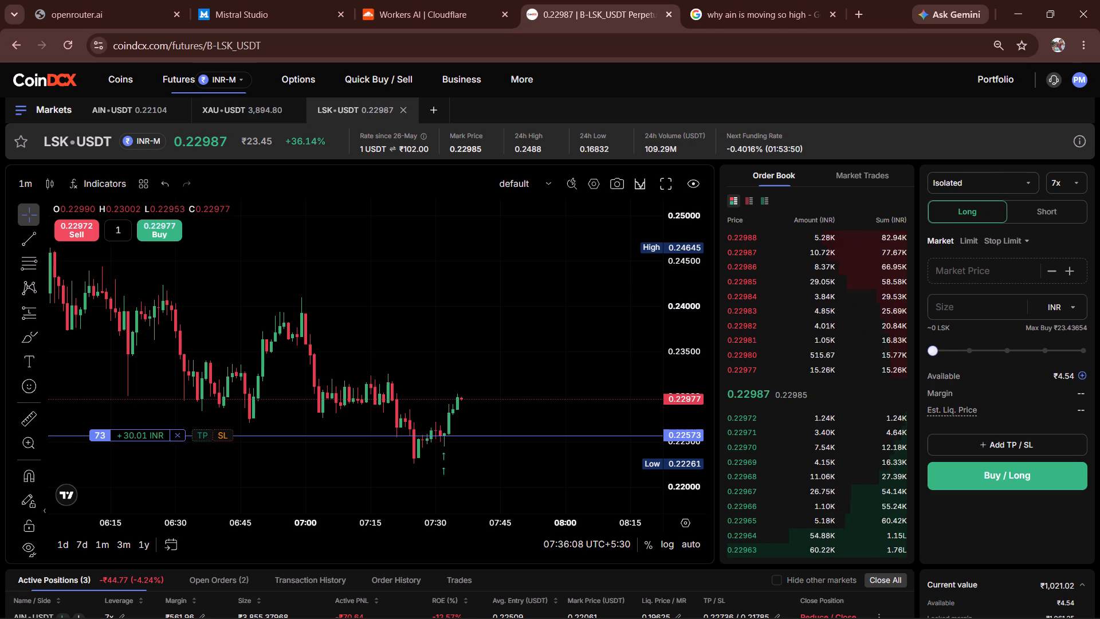
# Switch to XAU-USDT and examine its 1-minute price movement around the long position's entry line, along with the active positions' profit figures.
pyautogui.click(237, 105)
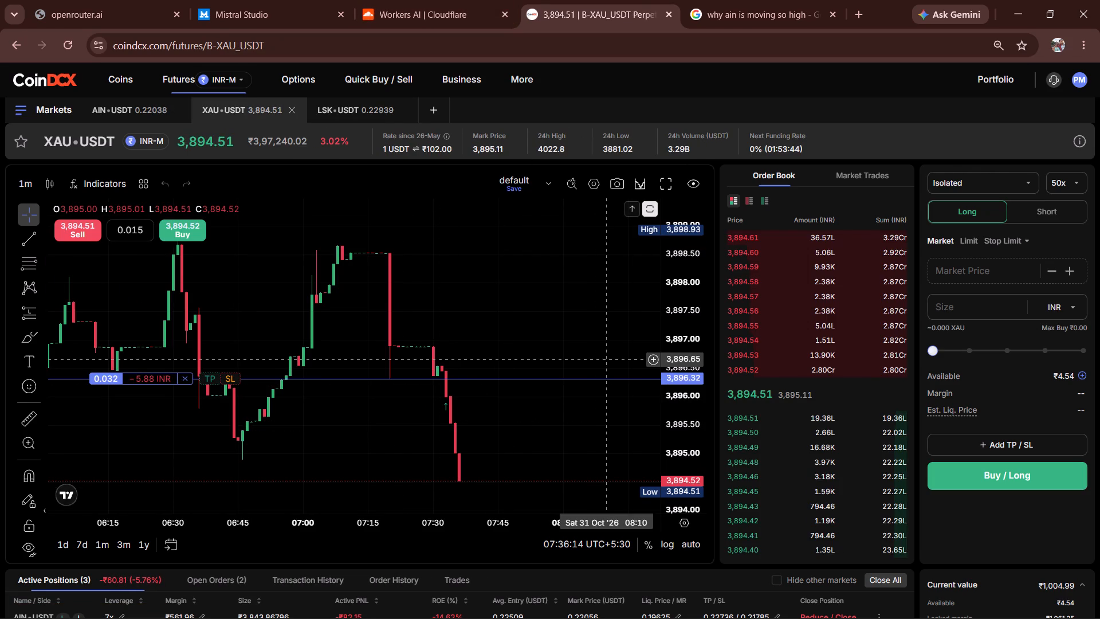
pyautogui.scroll(-4, 675, 354)
pyautogui.scroll(-1, 759, 492)
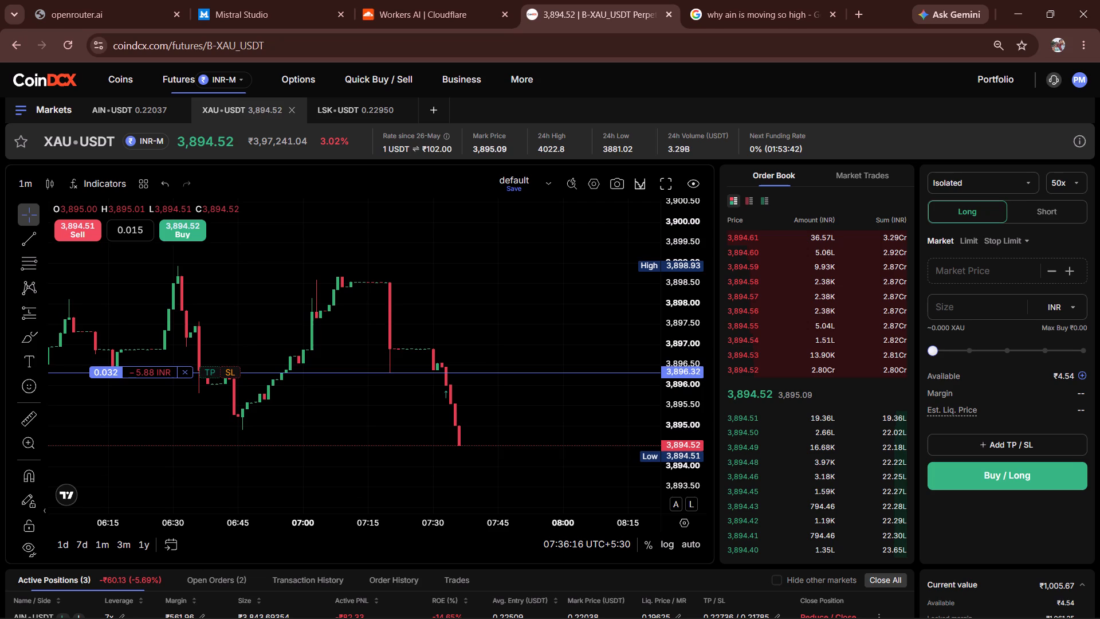
pyautogui.scroll(-4, 759, 495)
pyautogui.scroll(-4, 808, 565)
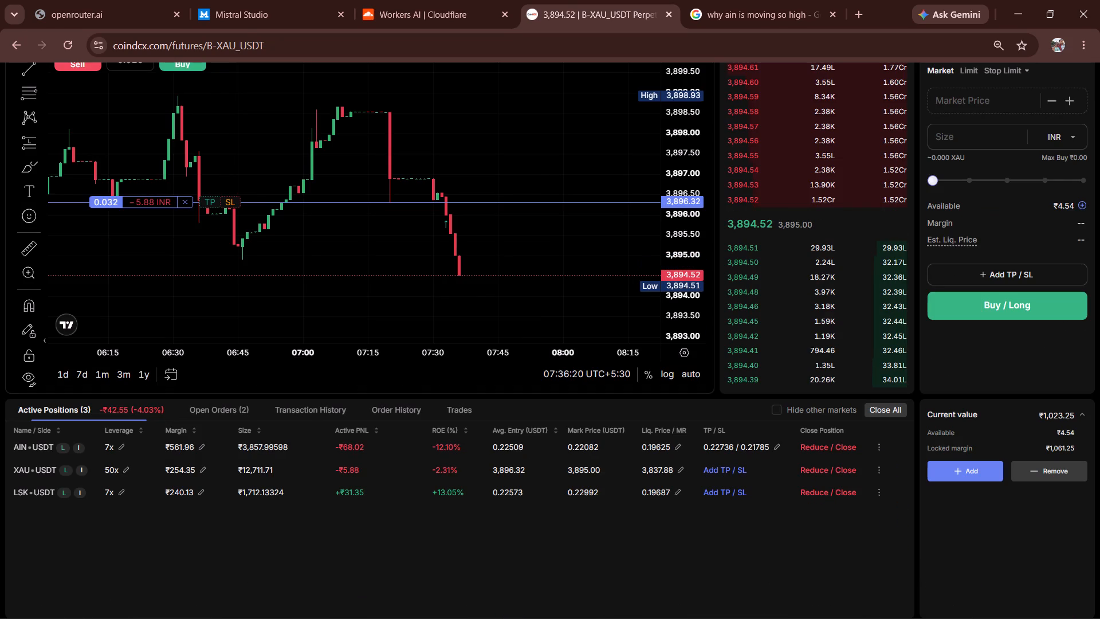
pyautogui.scroll(3, 814, 579)
pyautogui.scroll(-10, 701, 455)
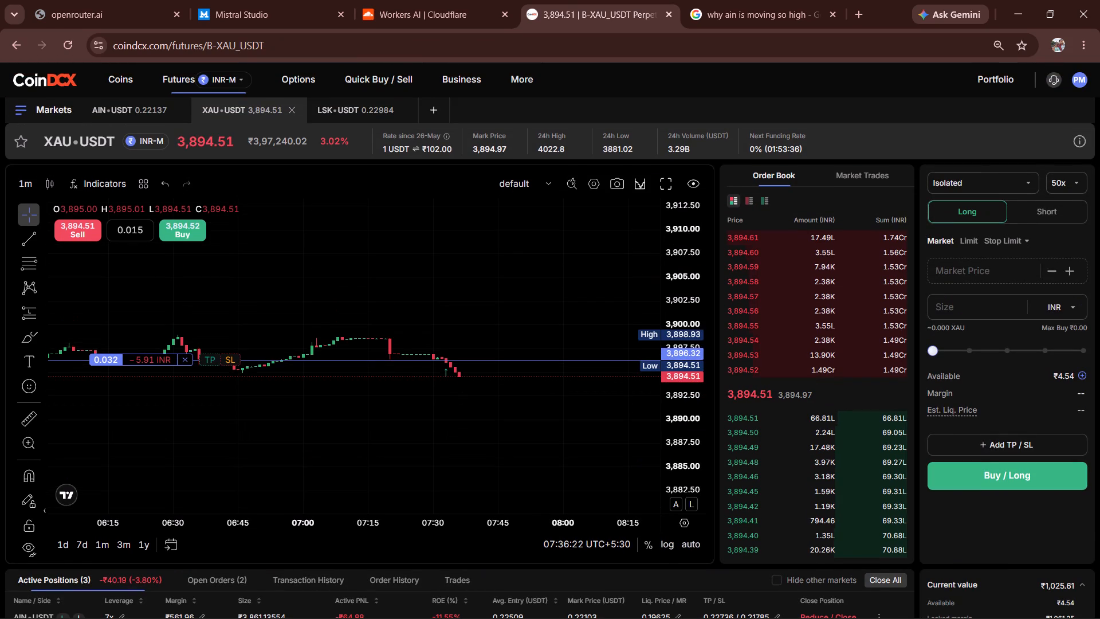
pyautogui.scroll(-11, 701, 455)
pyautogui.scroll(6, 701, 455)
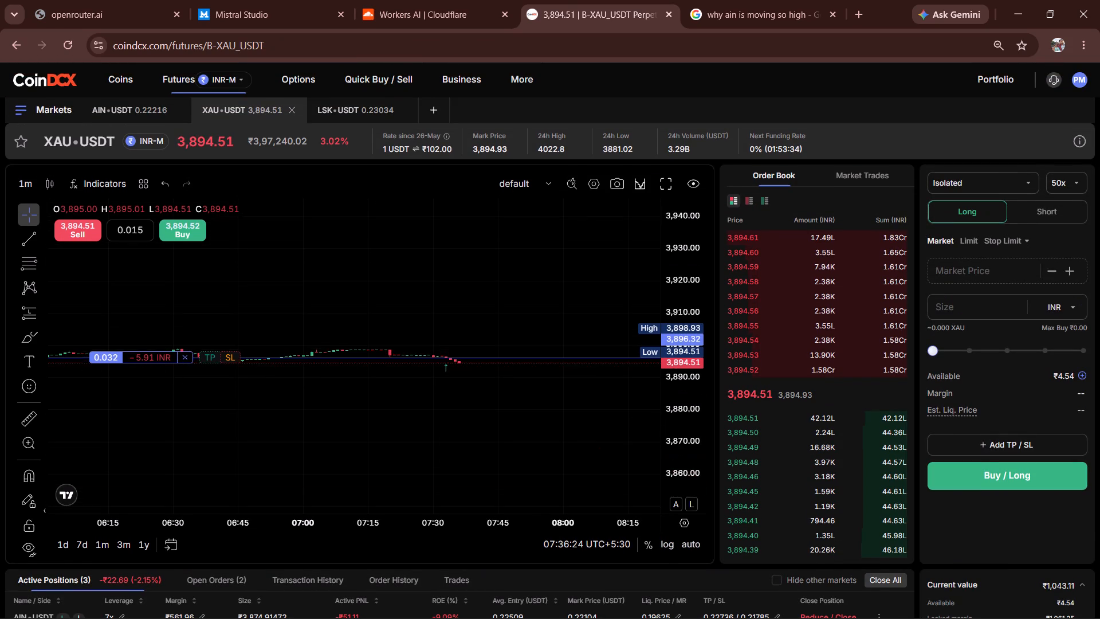
pyautogui.scroll(18, 701, 455)
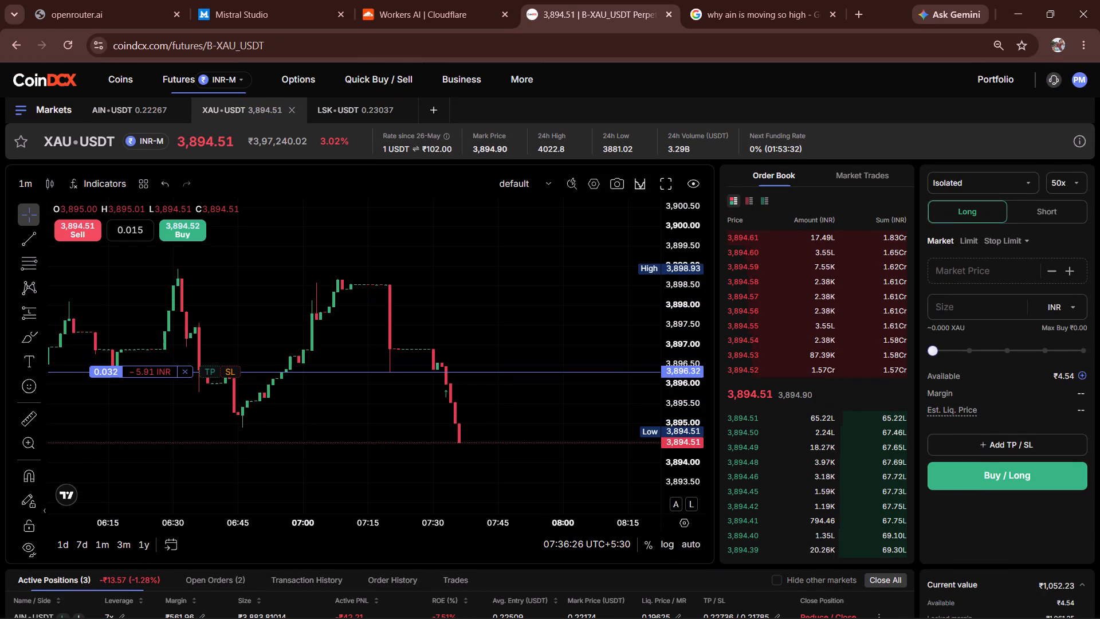
pyautogui.scroll(-5, 854, 457)
pyautogui.scroll(3, 858, 461)
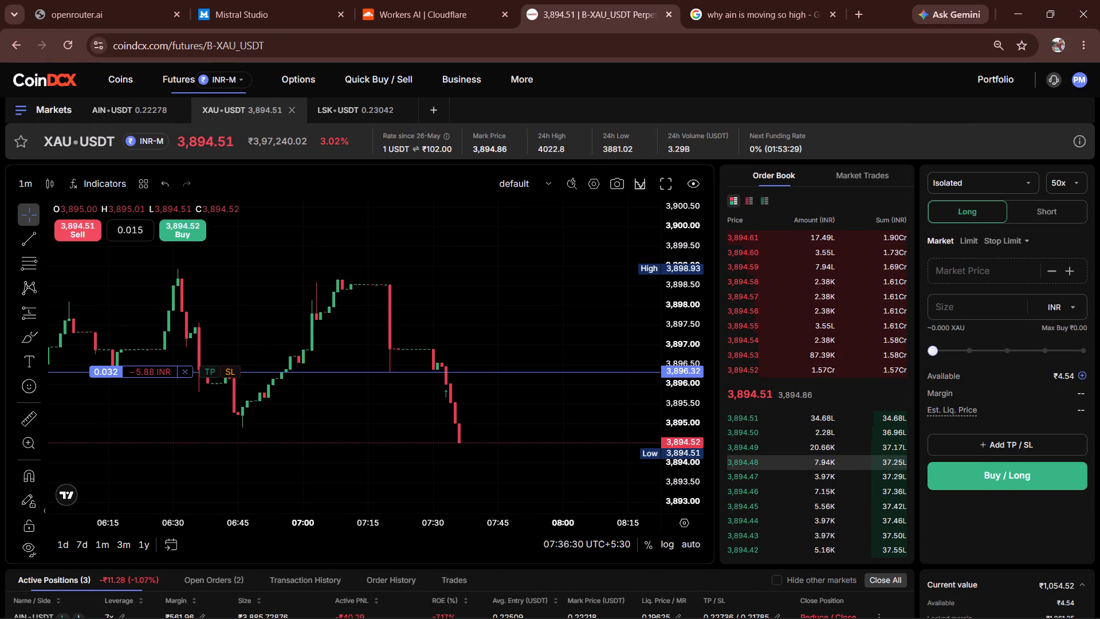
# Return to LSK-USDT and review the active positions' profit and ROE figures below the chart.
pyautogui.click(348, 115)
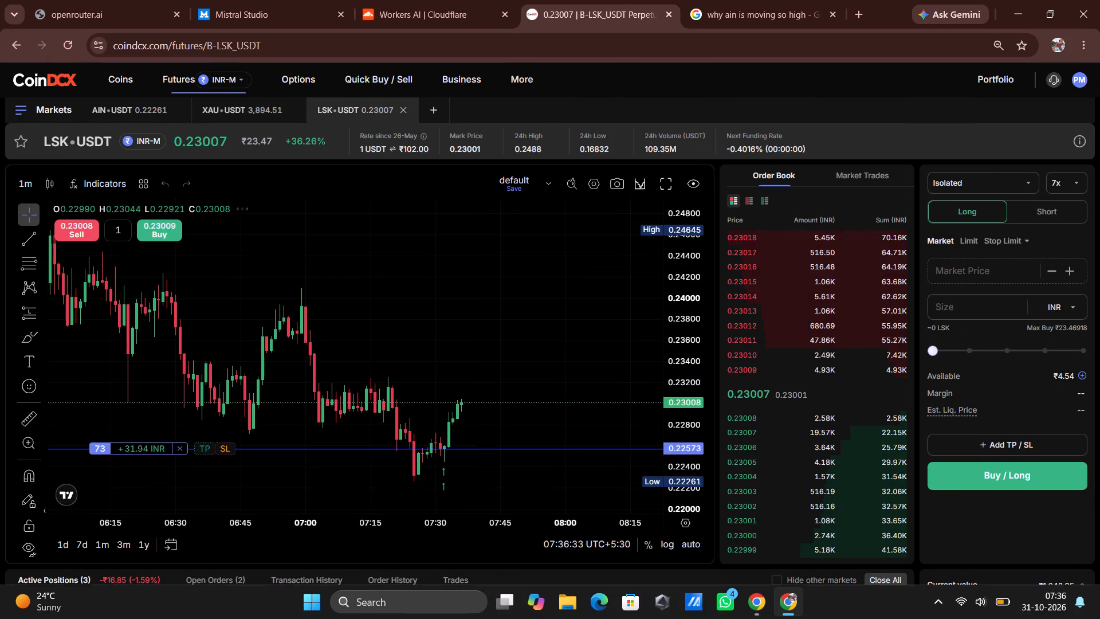
pyautogui.scroll(-2, 776, 448)
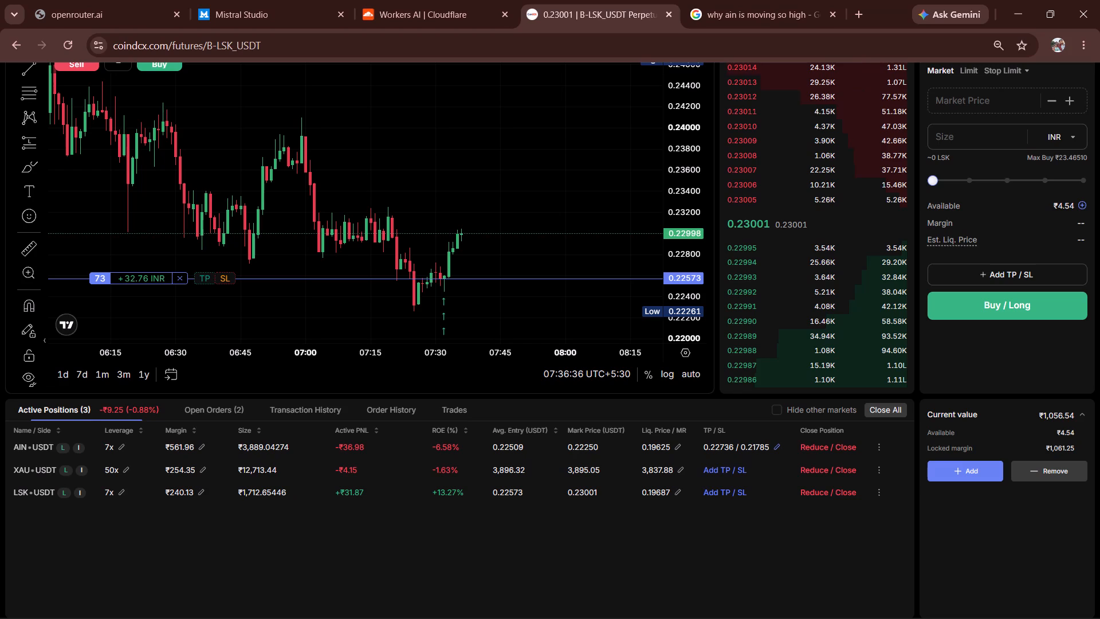
# Minimize both browser windows and launch the Kuro app from the desktop.
pyautogui.tripleClick(1020, 0)
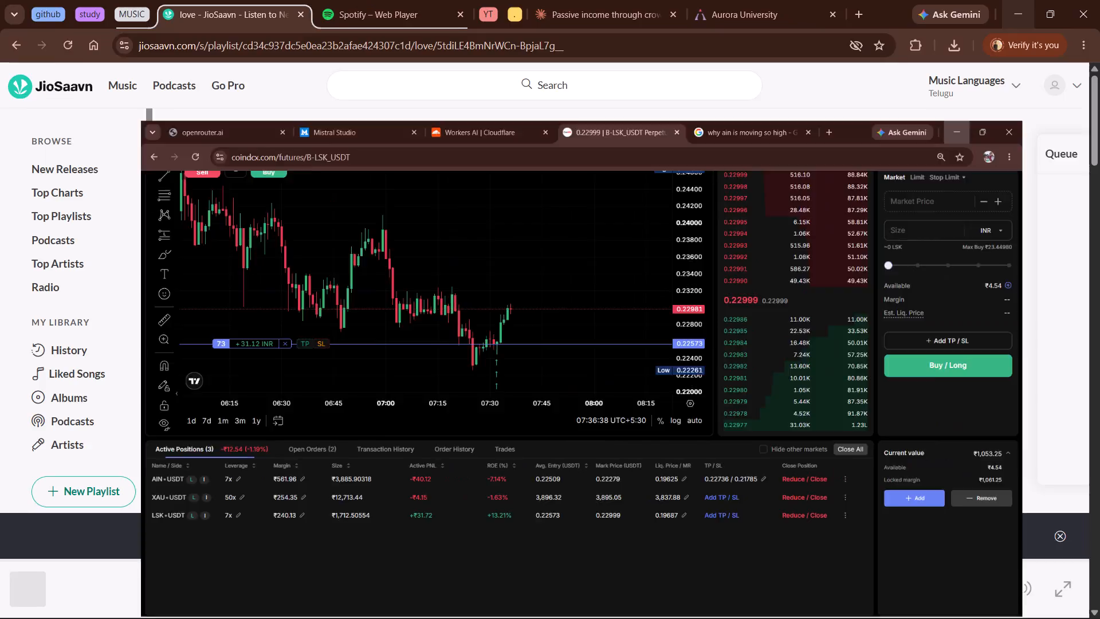
pyautogui.click(1021, 0)
pyautogui.doubleClick(194, 112)
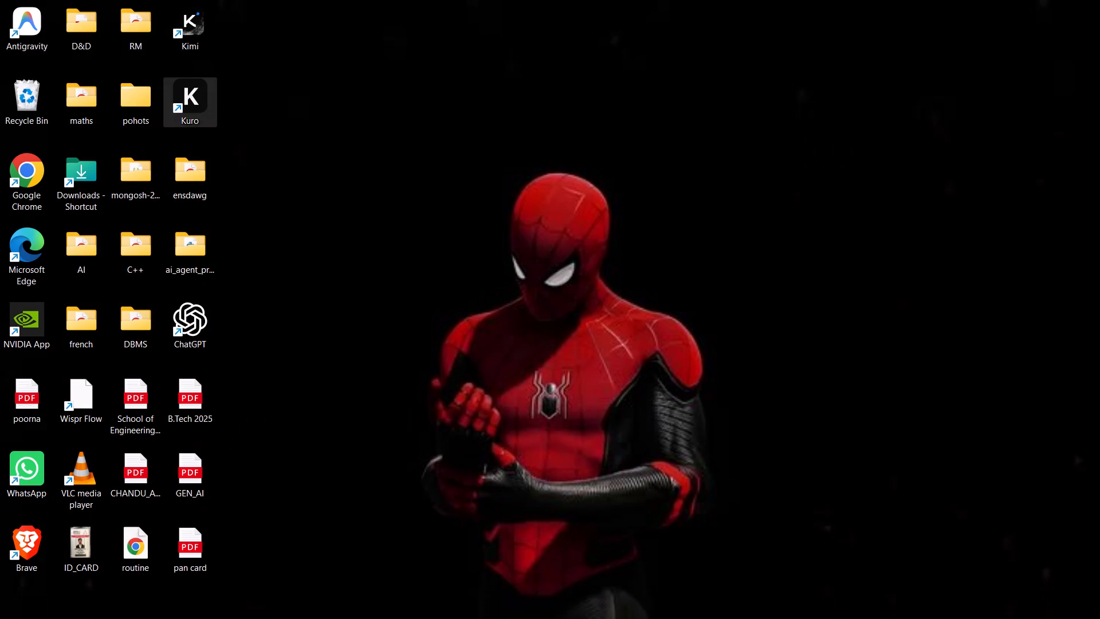
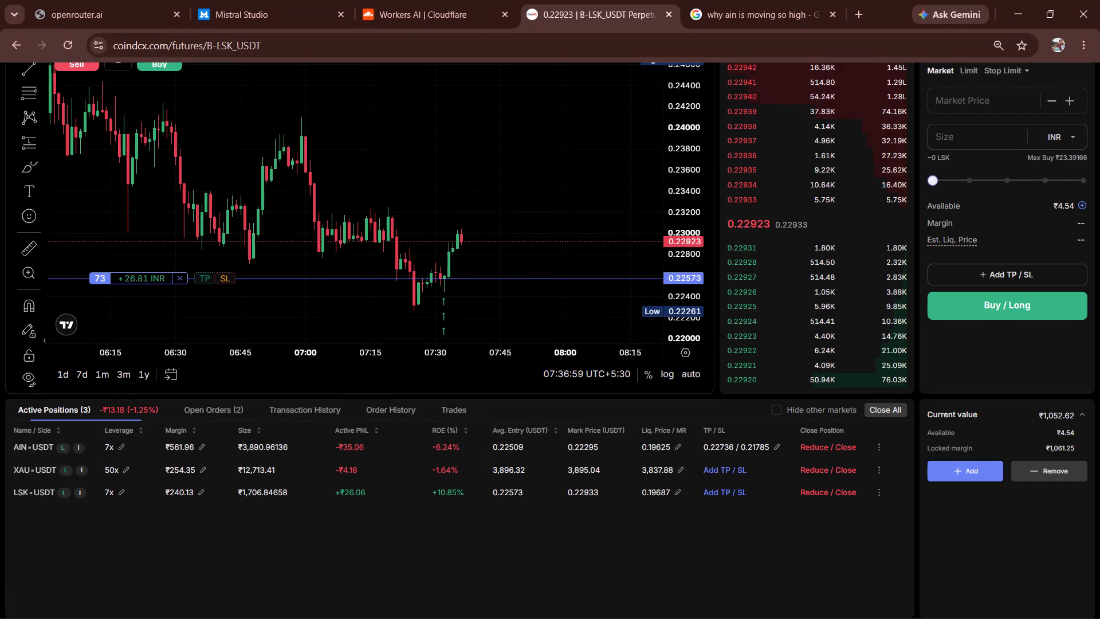
# Set the LSK-USDT chart to the 5-minute interval and examine price movement against the position's entry line.
pyautogui.scroll(4, 509, 593)
pyautogui.click(27, 188)
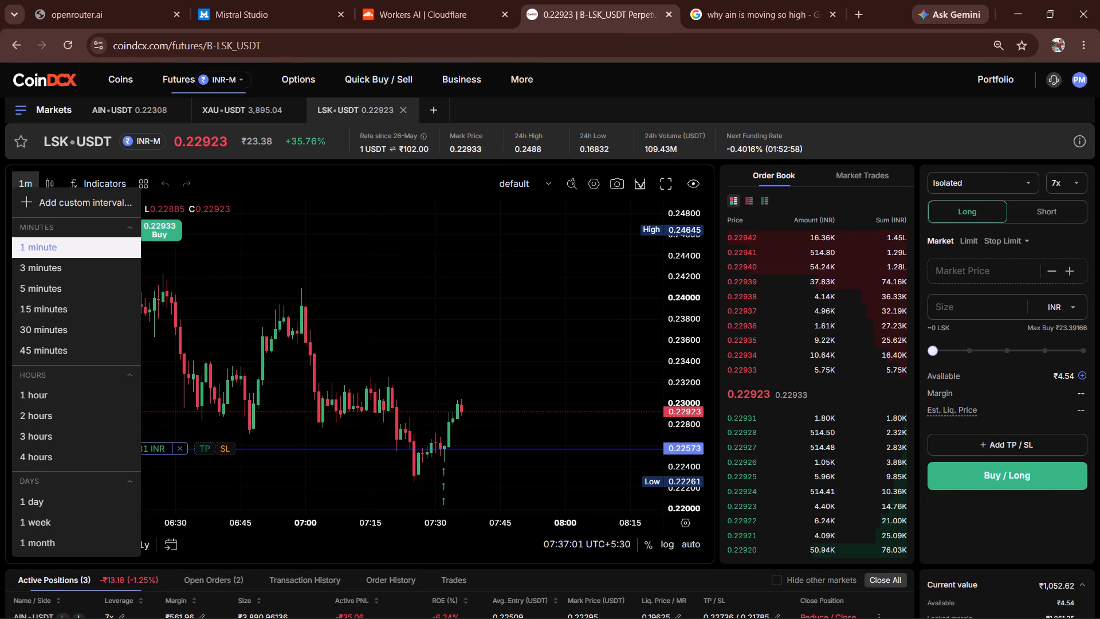
pyautogui.click(51, 288)
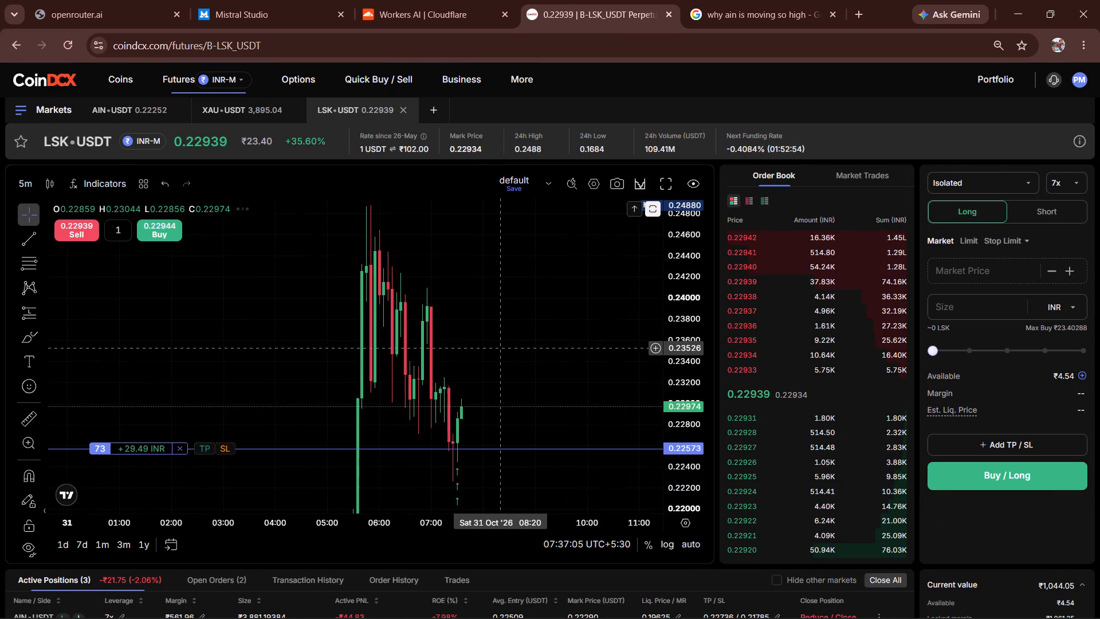
pyautogui.moveTo(508, 315); pyautogui.dragTo(490, 327)
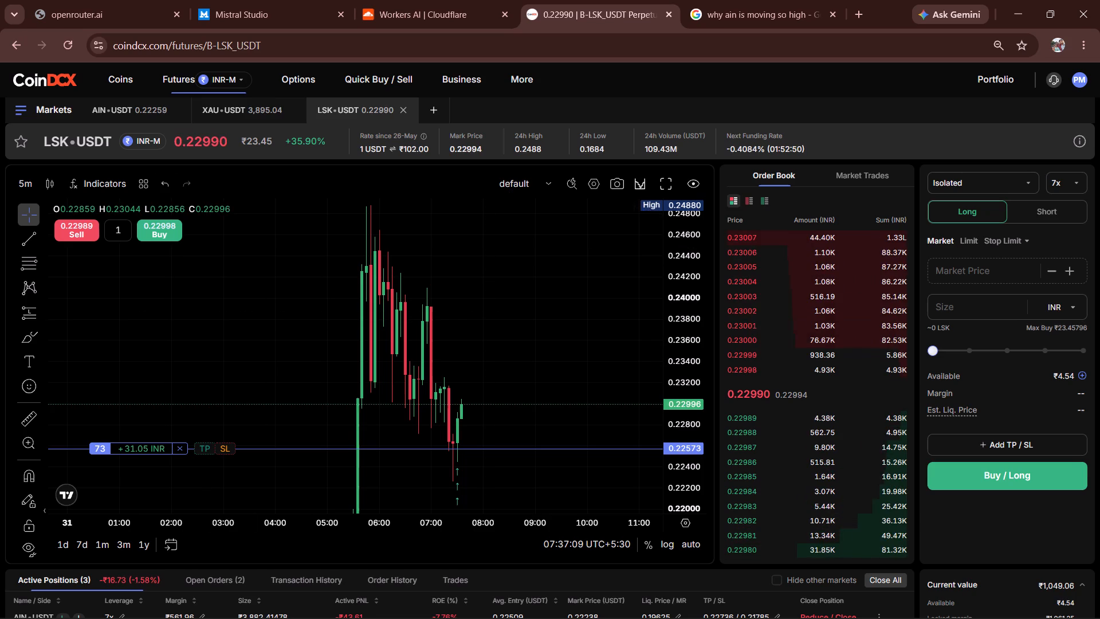
# Switch to AIN-USDT and cancel the long position's take-profit order on the chart.
pyautogui.click(143, 99)
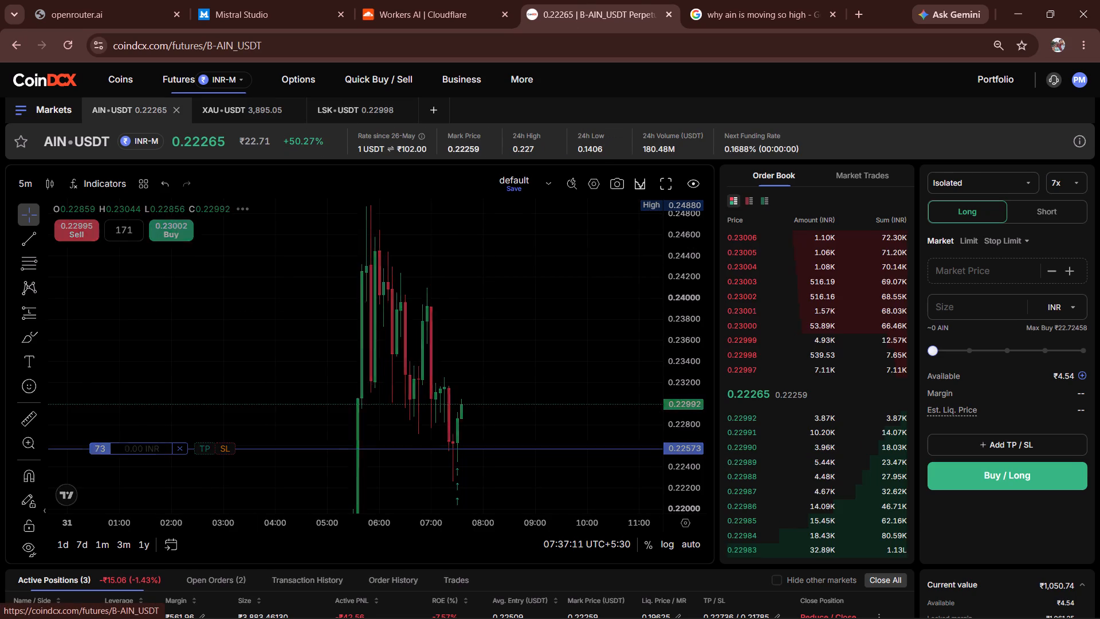
pyautogui.moveTo(424, 322); pyautogui.dragTo(380, 365)
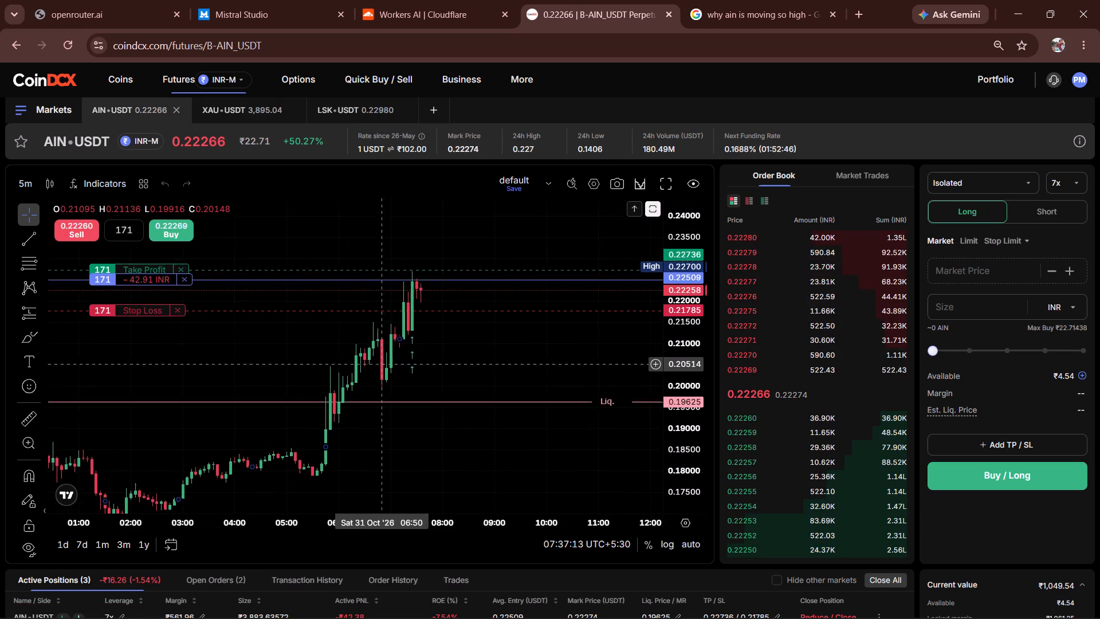
pyautogui.moveTo(380, 365); pyautogui.dragTo(362, 377)
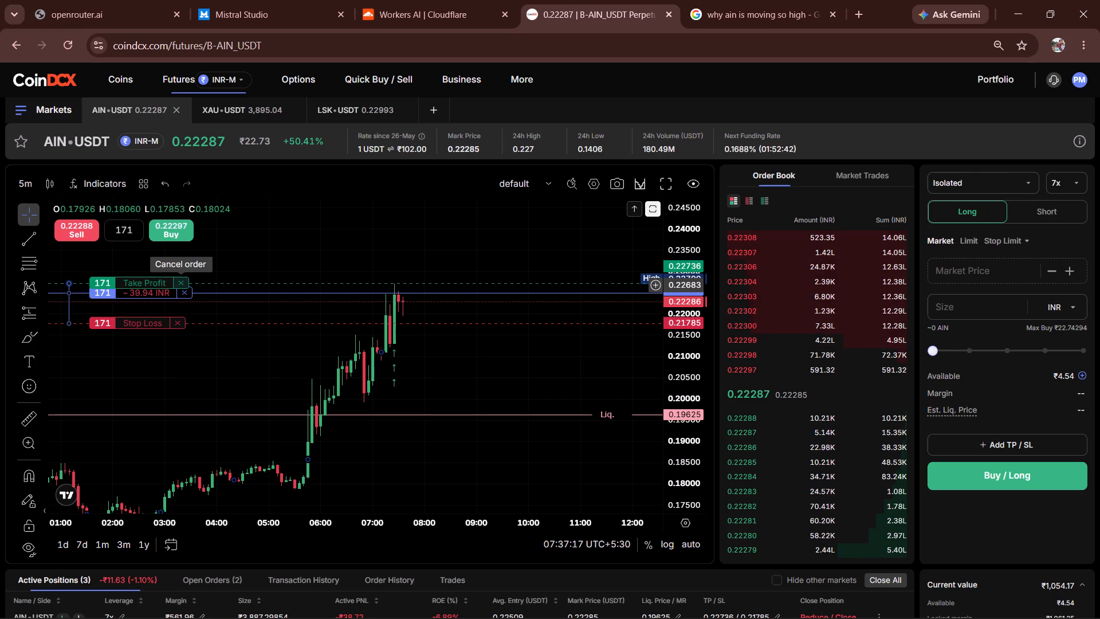
pyautogui.click(182, 285)
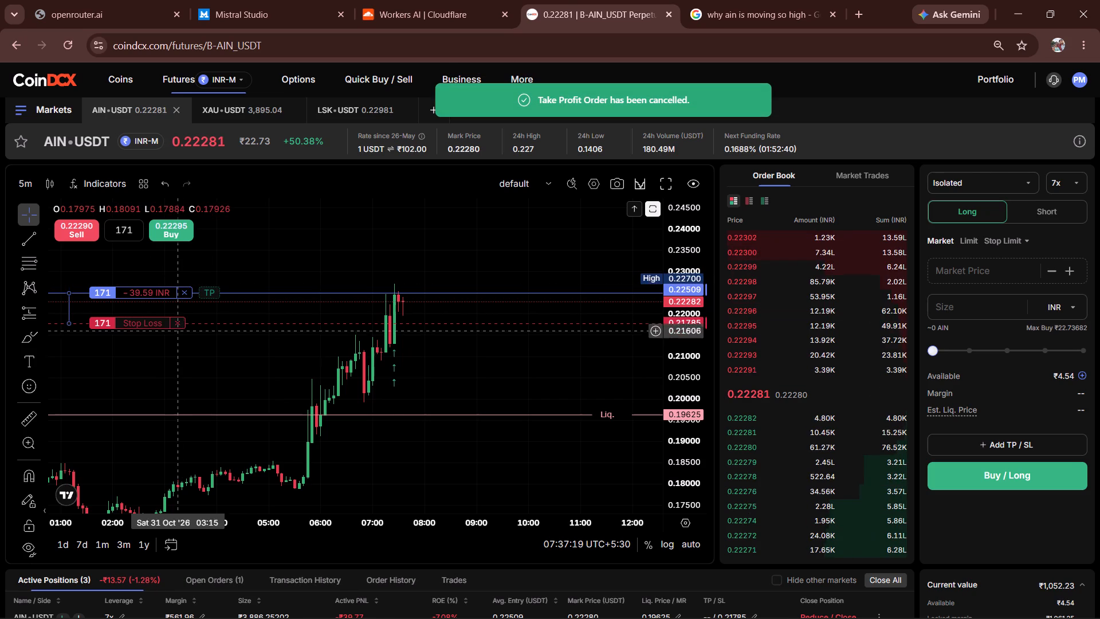
pyautogui.moveTo(412, 361); pyautogui.dragTo(414, 410)
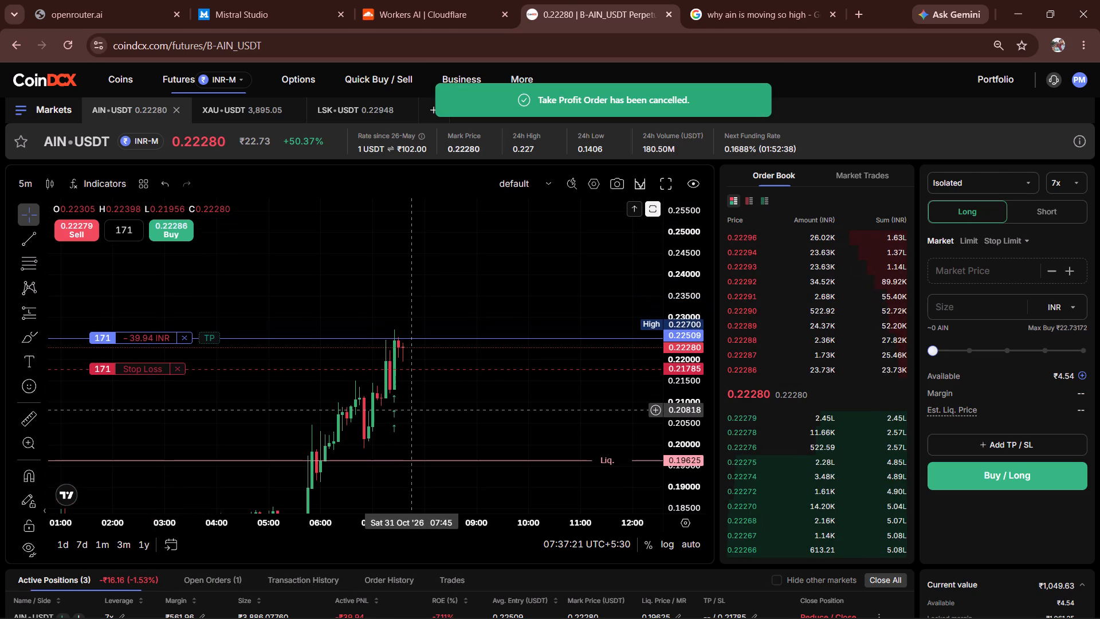
# Reload the AIN-USDT page, dismiss the chart hint, and examine 5-minute price movement around the entry and stop-loss lines.
pyautogui.click(71, 49)
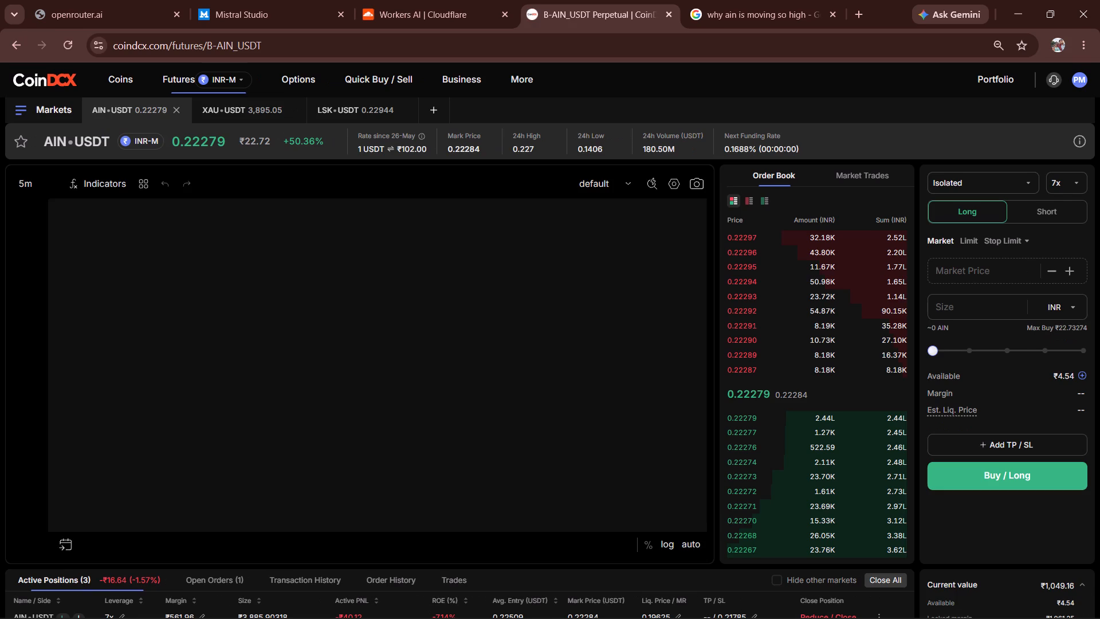
pyautogui.scroll(-2, 1034, 449)
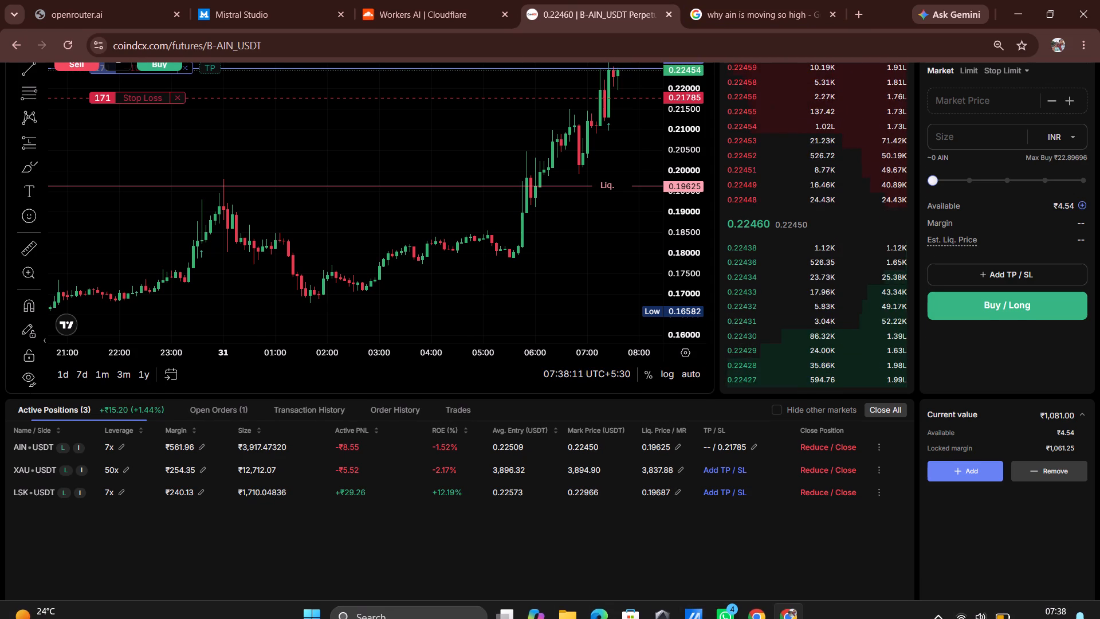
pyautogui.scroll(3, 540, 556)
pyautogui.moveTo(550, 426); pyautogui.dragTo(498, 542)
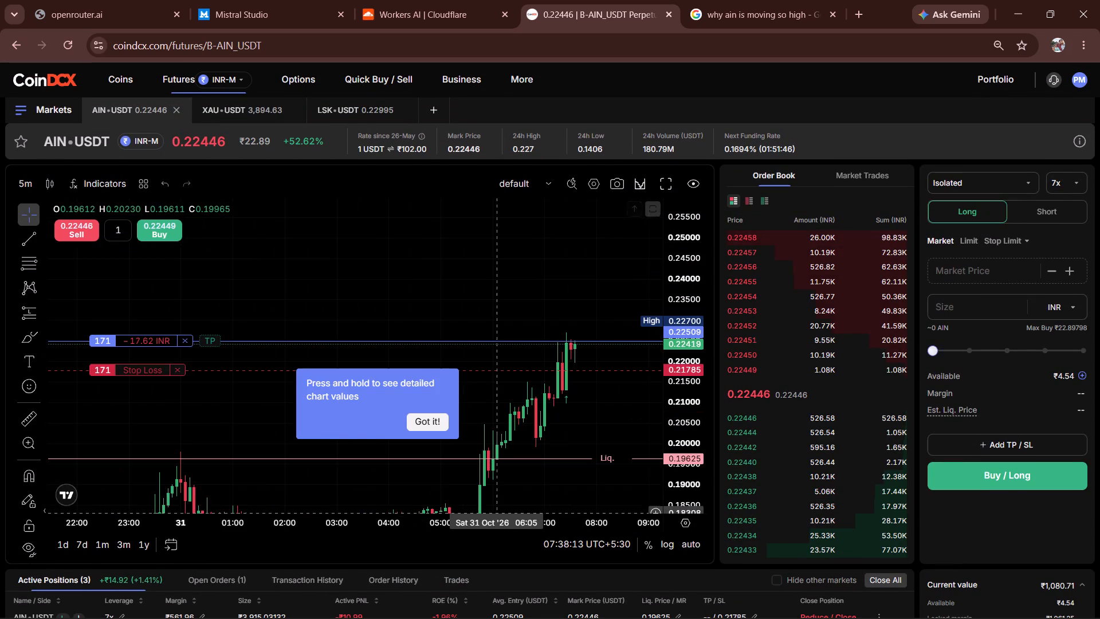
pyautogui.click(425, 423)
pyautogui.moveTo(536, 425); pyautogui.dragTo(492, 351)
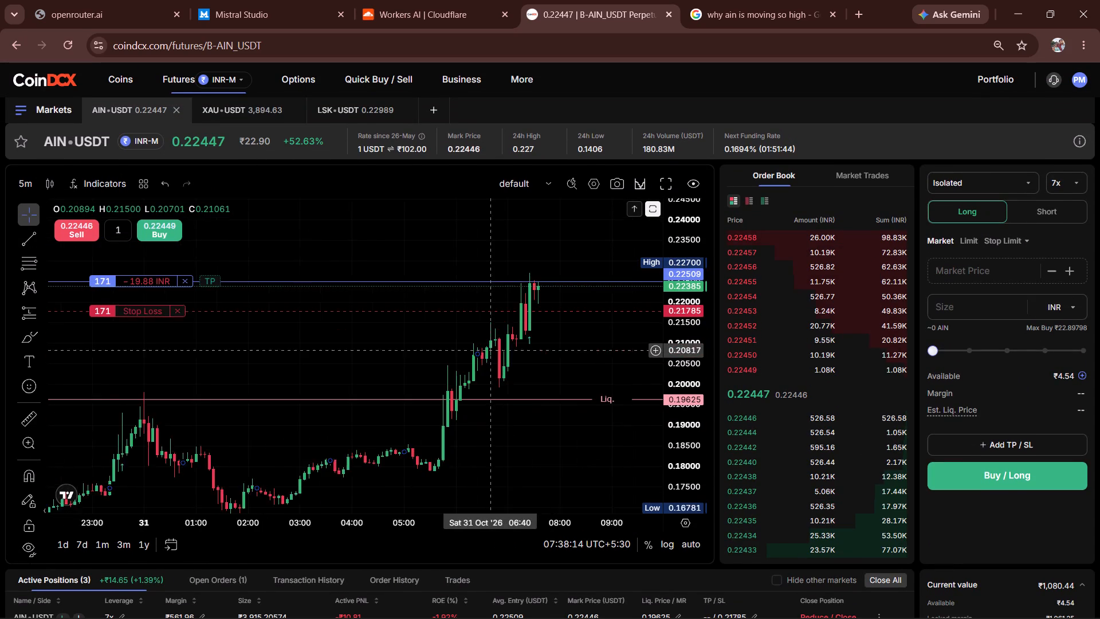
pyautogui.moveTo(492, 351); pyautogui.dragTo(472, 336)
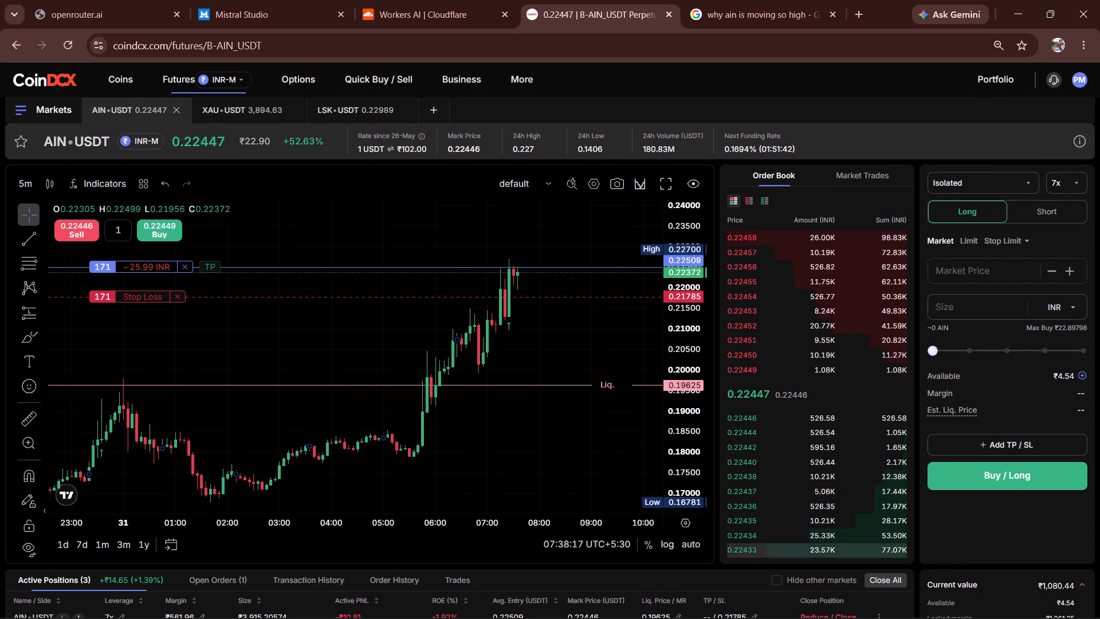
# Review the profit and ROE figures of the active AIN, XAU and LSK positions below the chart.
pyautogui.scroll(-1, 871, 557)
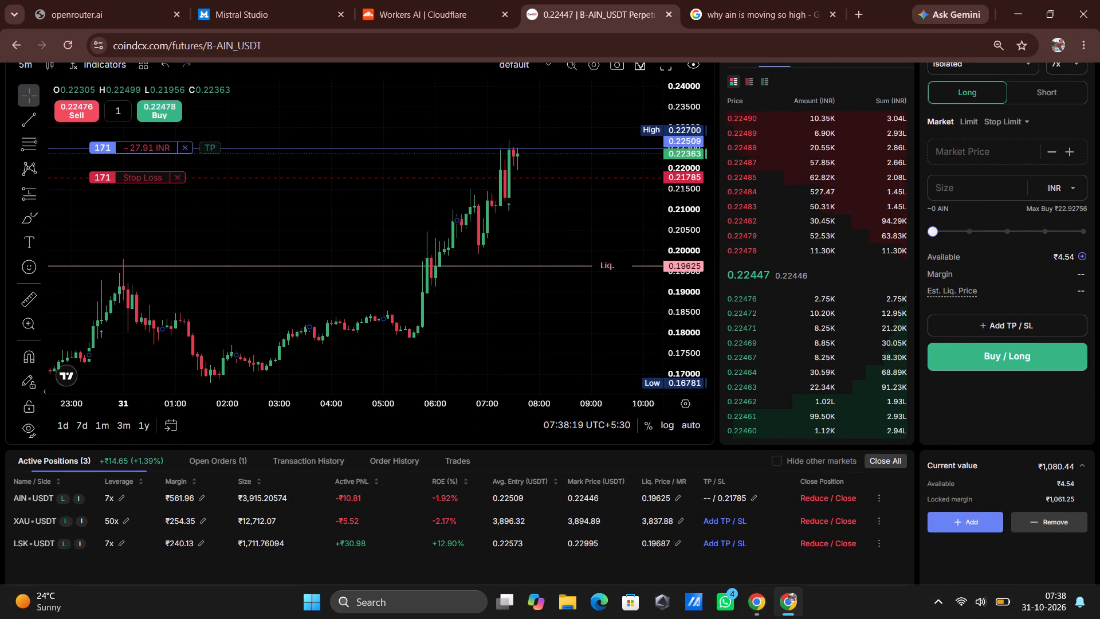
pyautogui.scroll(-5, 759, 594)
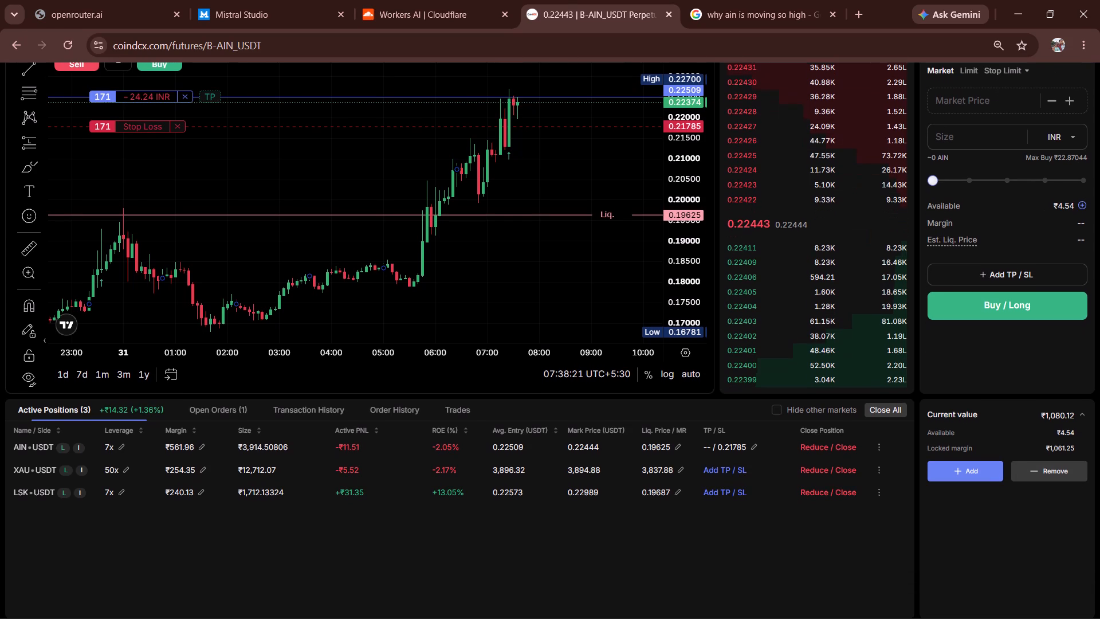
pyautogui.scroll(-2, 759, 600)
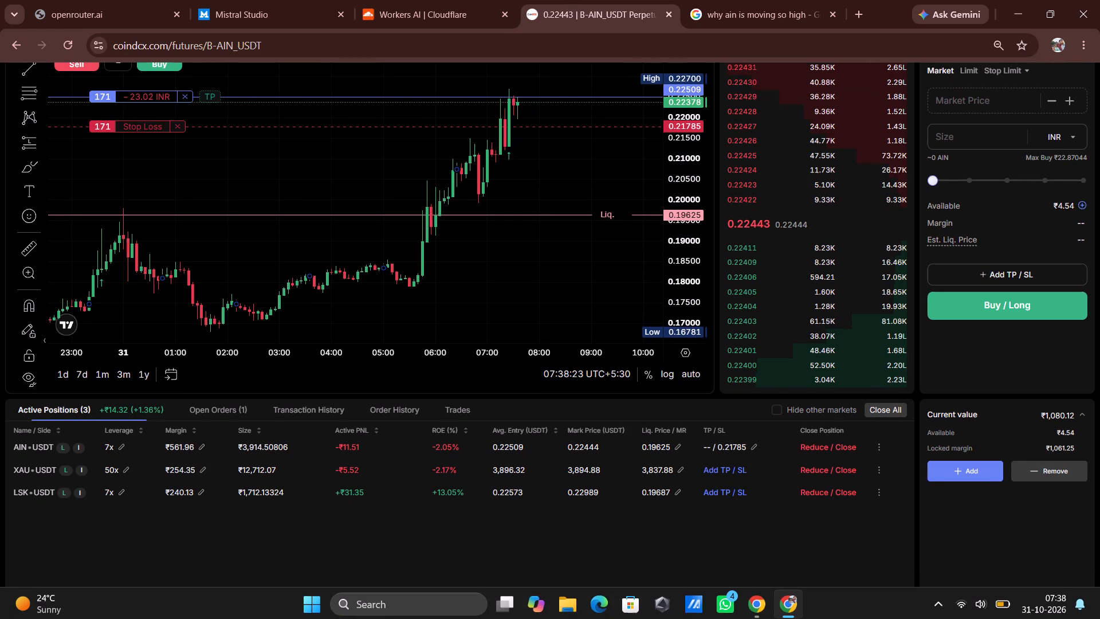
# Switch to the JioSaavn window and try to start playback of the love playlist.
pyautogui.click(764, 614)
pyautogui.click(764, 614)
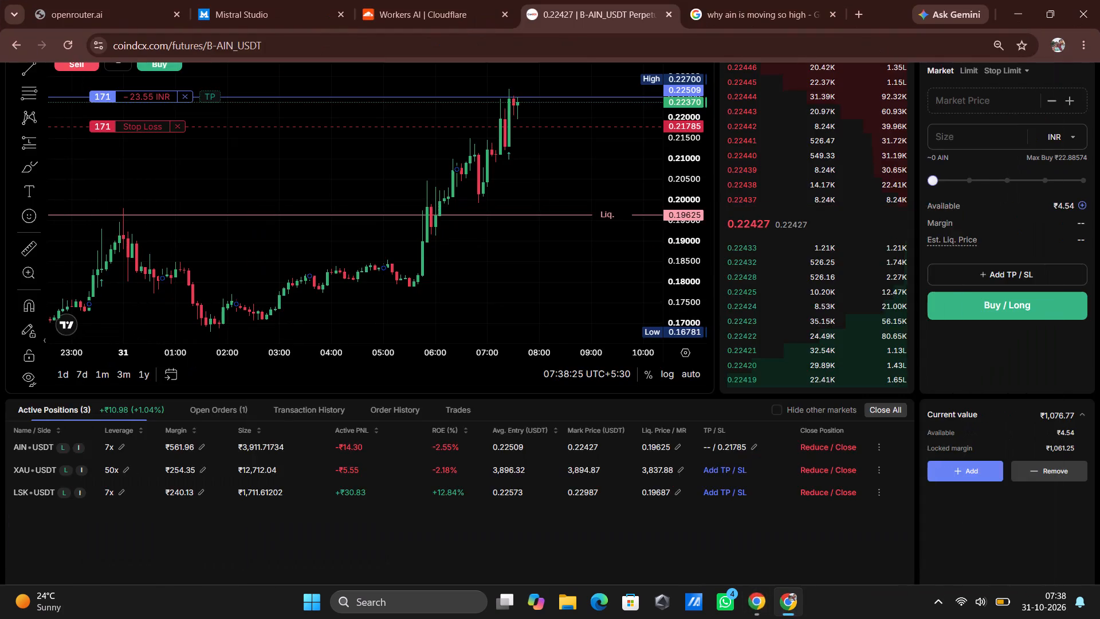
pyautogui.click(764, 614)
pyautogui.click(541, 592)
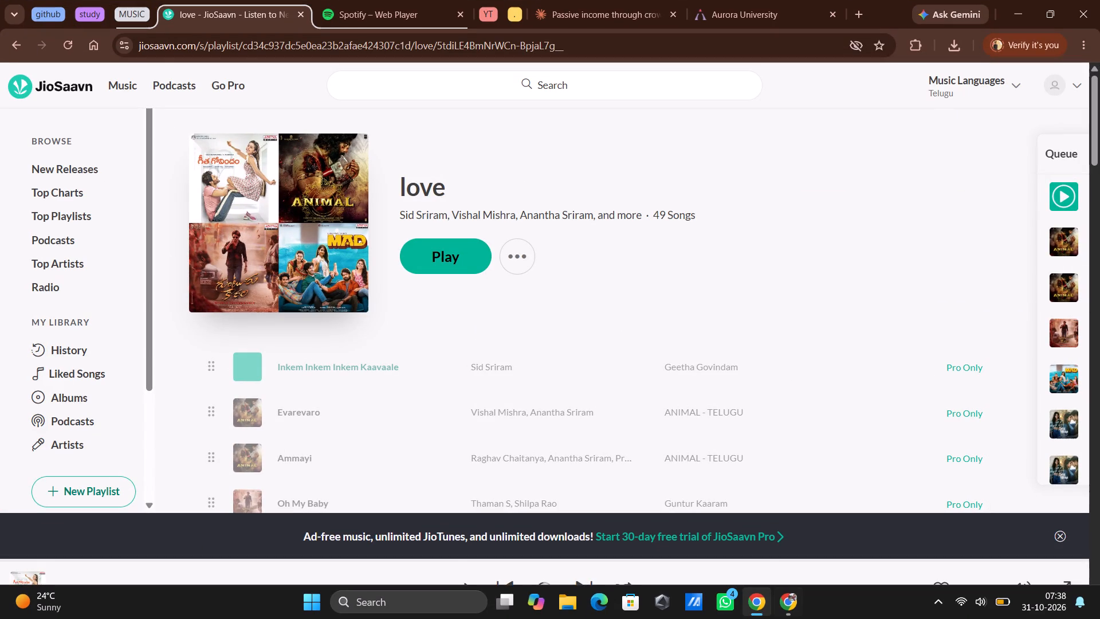
# Return to the CoinDCX window and switch from AIN-USDT to the LSK-USDT market.
pyautogui.click(800, 618)
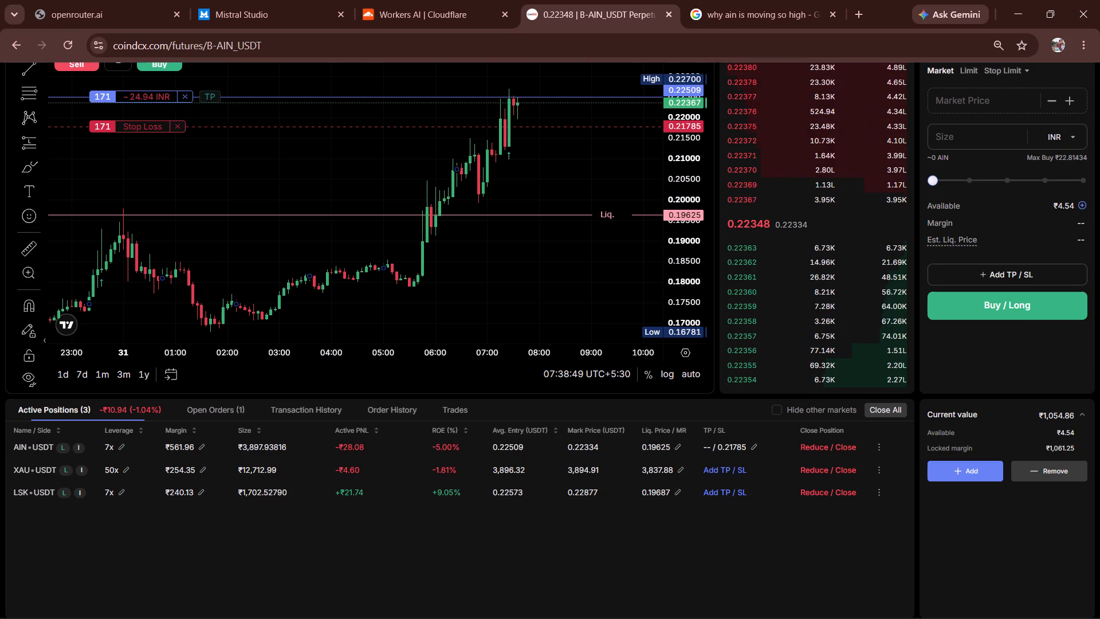
pyautogui.scroll(4, 630, 551)
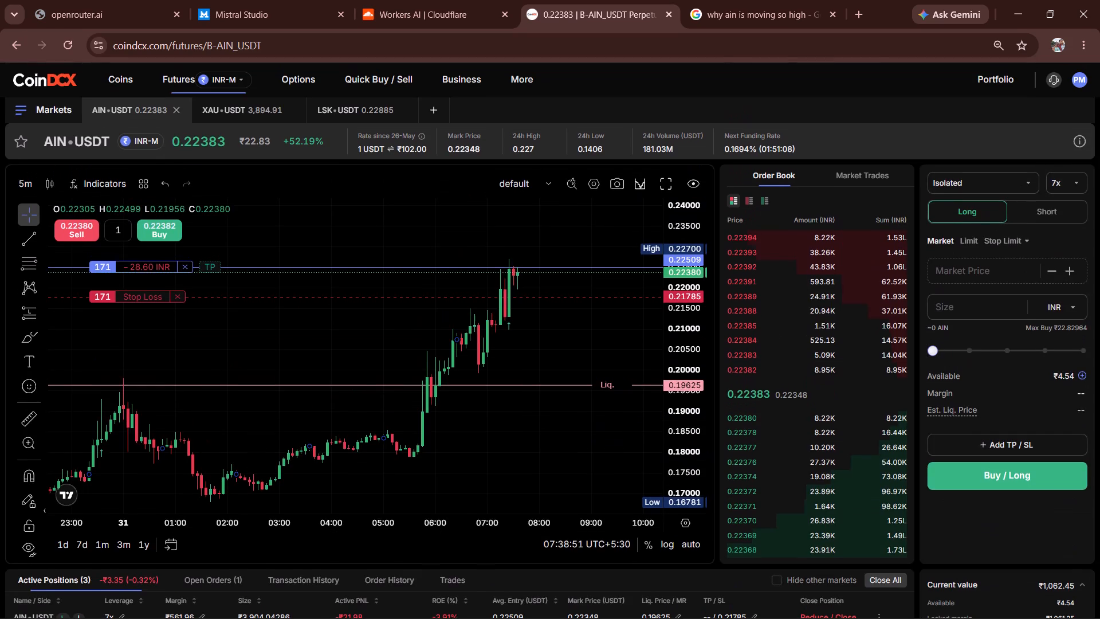
pyautogui.click(332, 117)
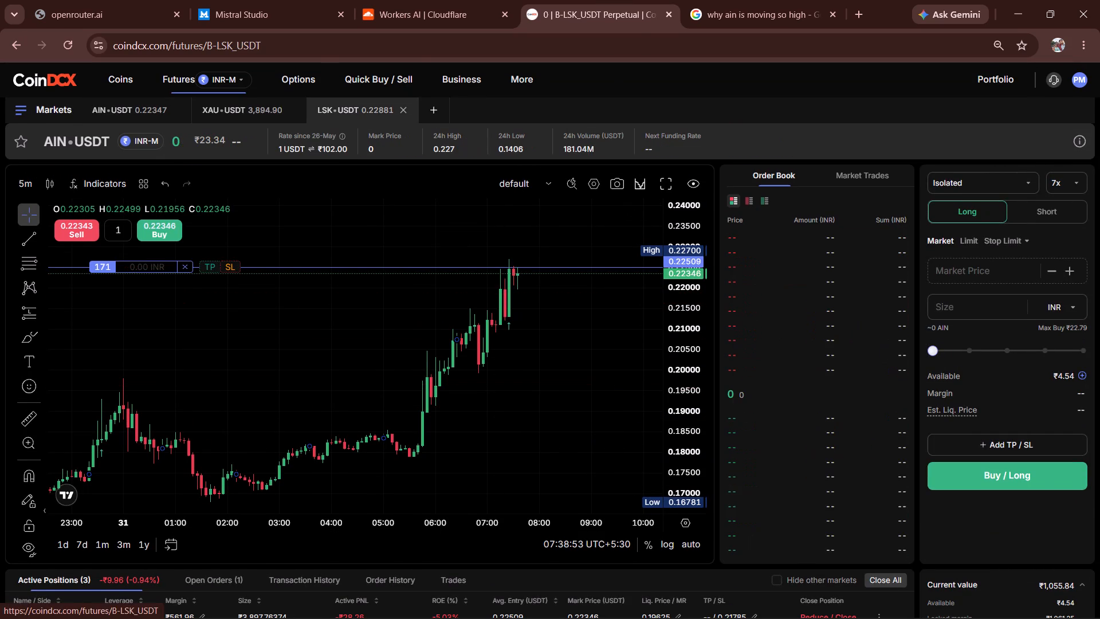
# Close the Google search tab about why AIN is moving so high.
pyautogui.click(832, 7)
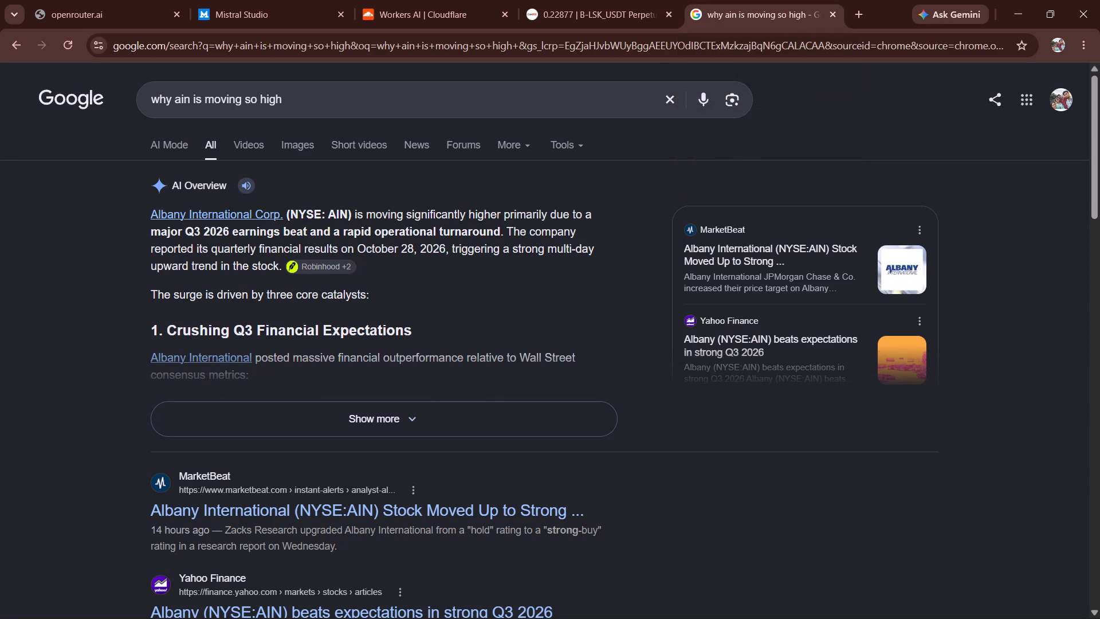
pyautogui.click(837, 20)
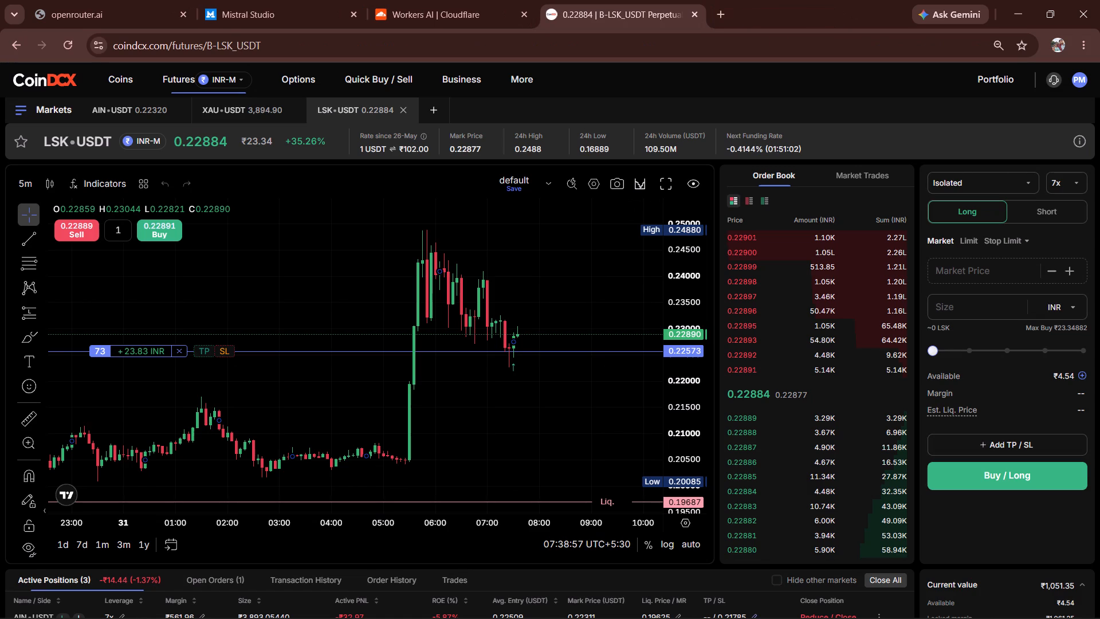
# Switch to the JioSaavn window and try to play Oh My Baby from the queue of the love playlist.
pyautogui.click(761, 618)
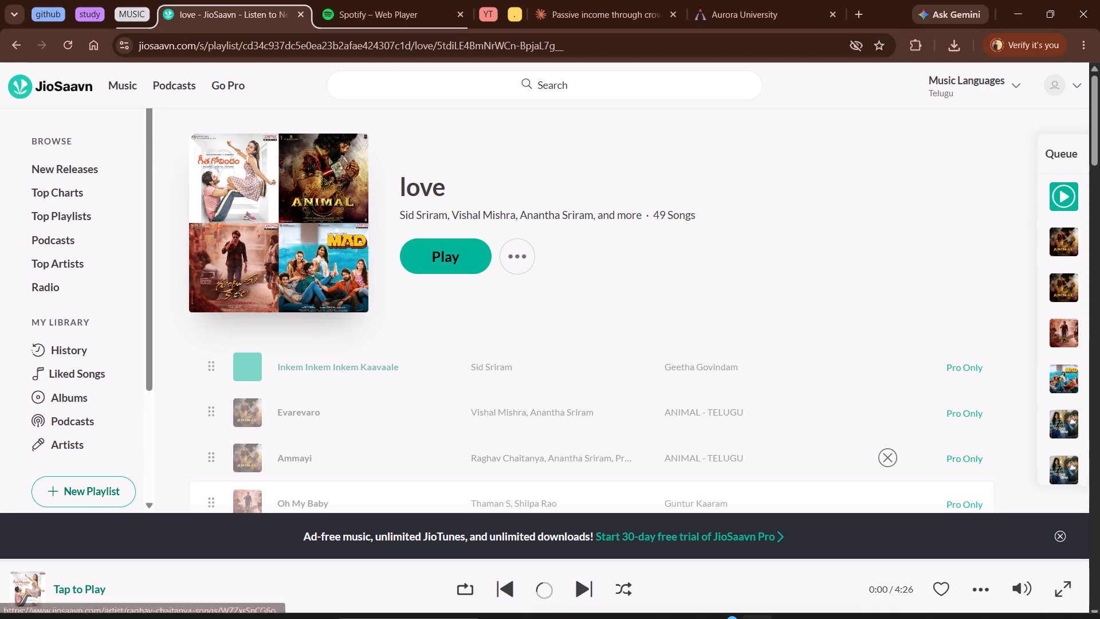
pyautogui.click(539, 583)
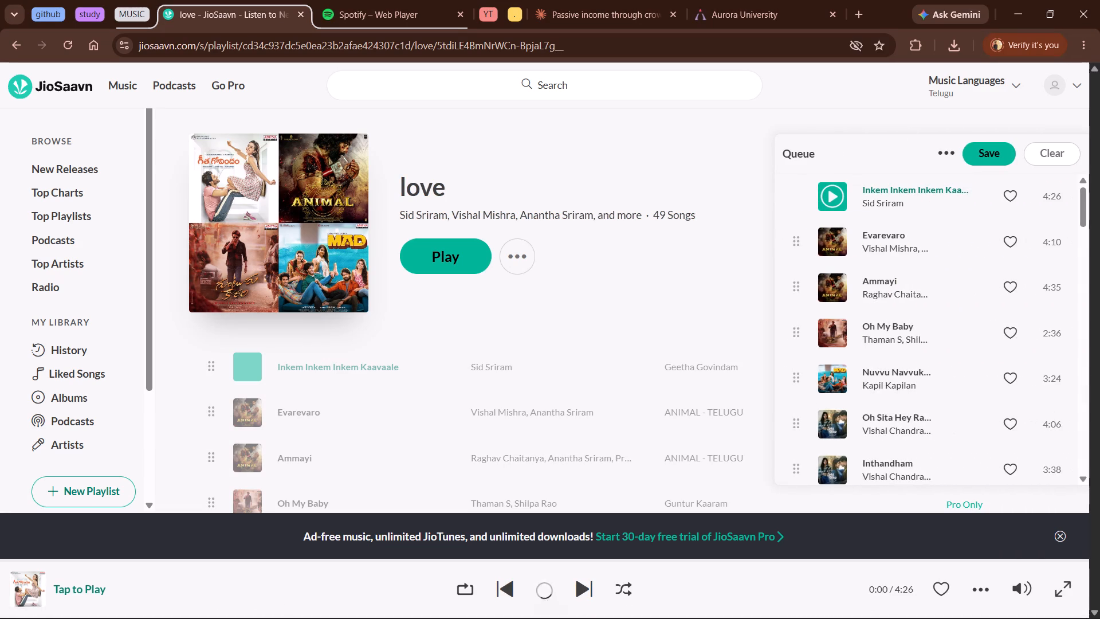
pyautogui.click(836, 328)
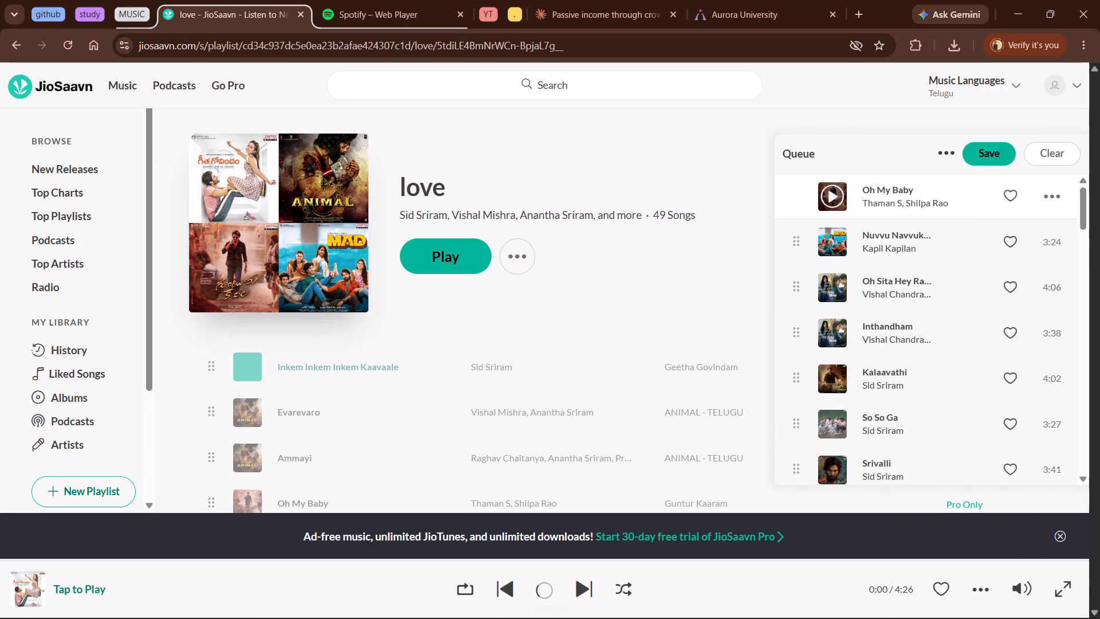
pyautogui.click(828, 197)
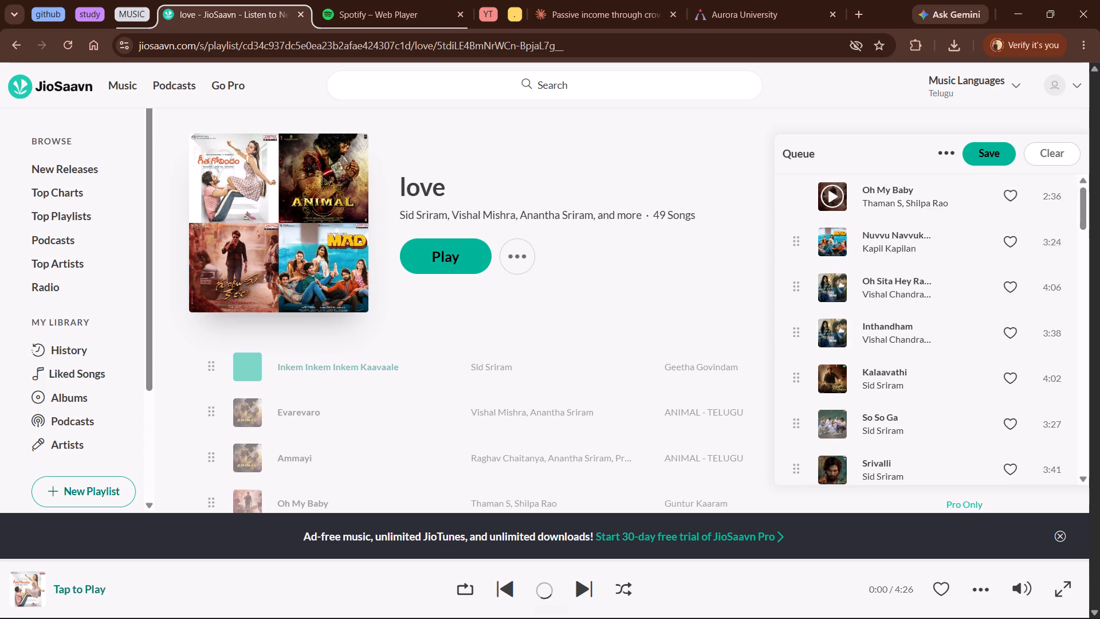
# Check which Wi-Fi network the computer is connected to.
pyautogui.click(992, 615)
pyautogui.click(992, 615)
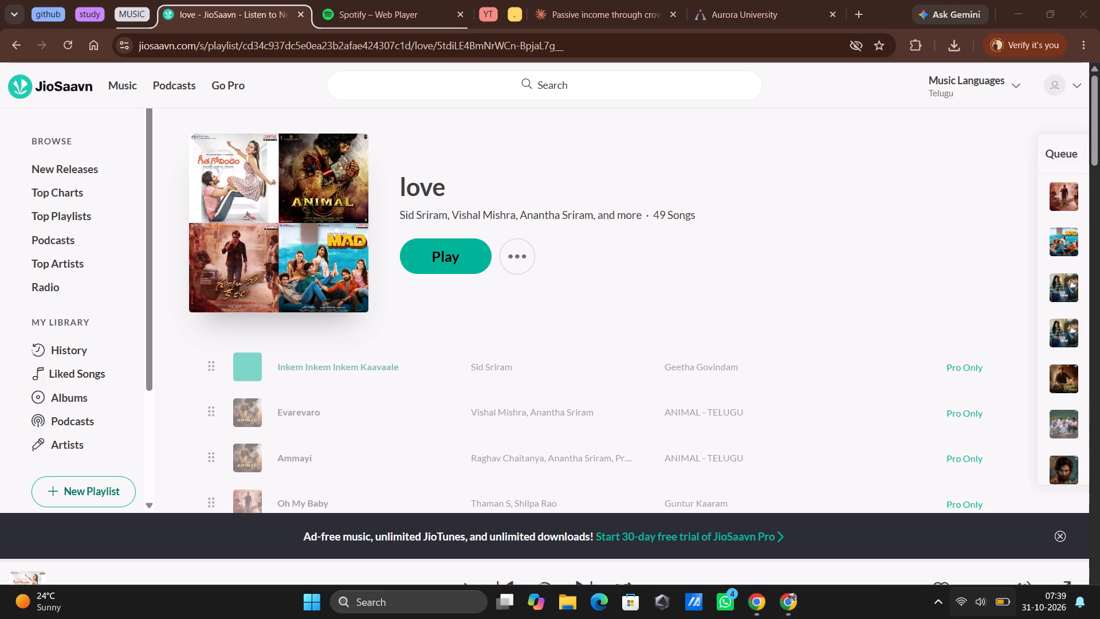
pyautogui.click(956, 612)
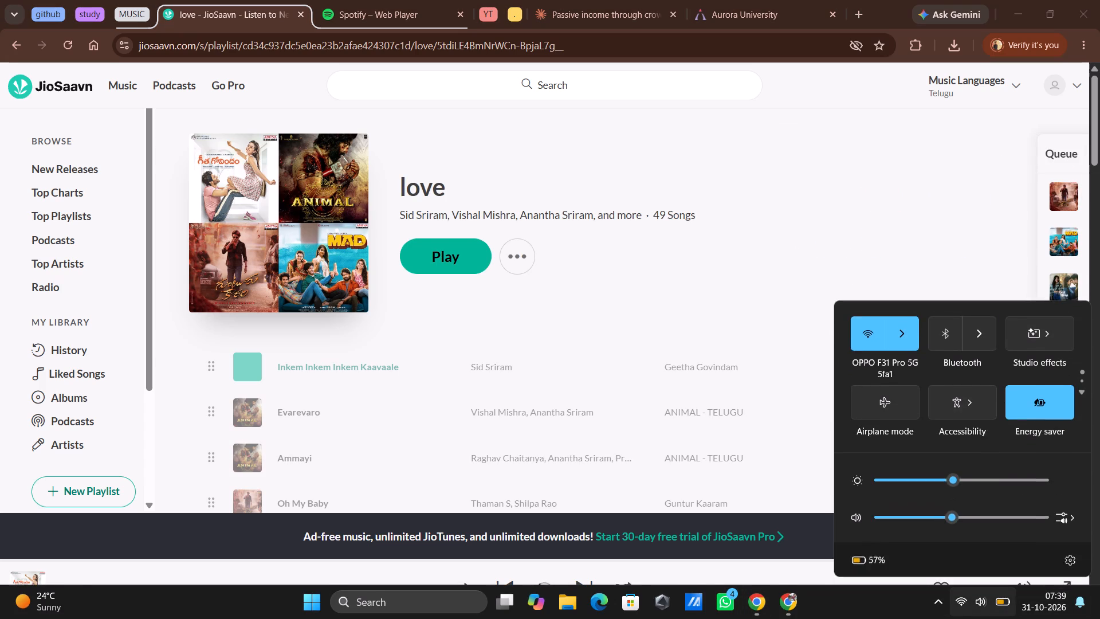
# Return to the CoinDCX window and review the active positions below the LSK-USDT chart.
pyautogui.click(798, 612)
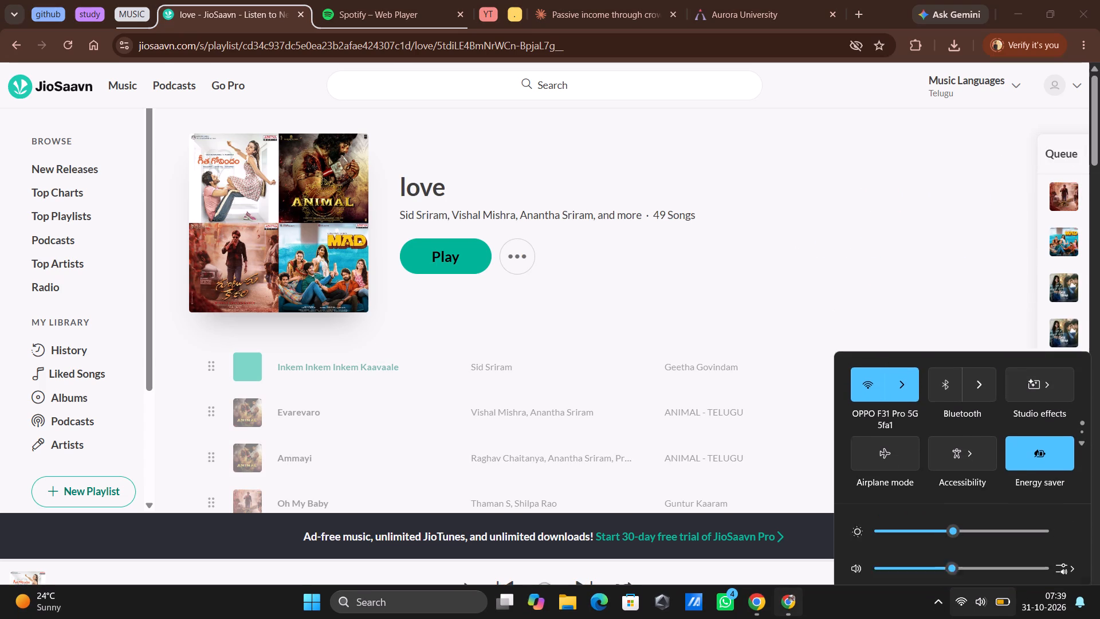
pyautogui.moveTo(588, 401); pyautogui.dragTo(547, 412)
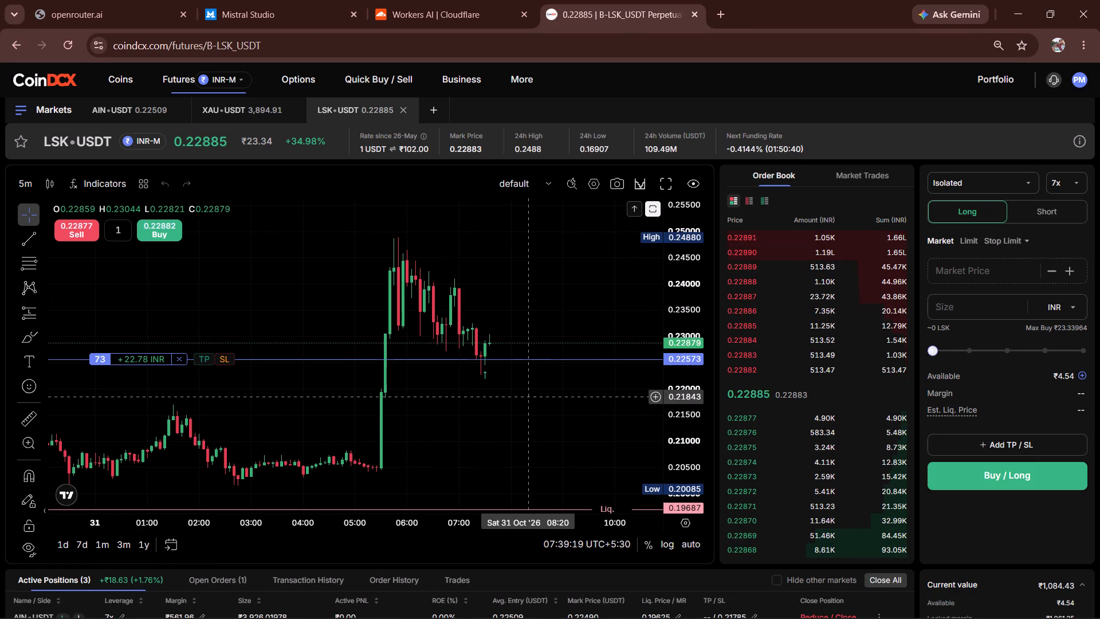
pyautogui.scroll(-1, 849, 527)
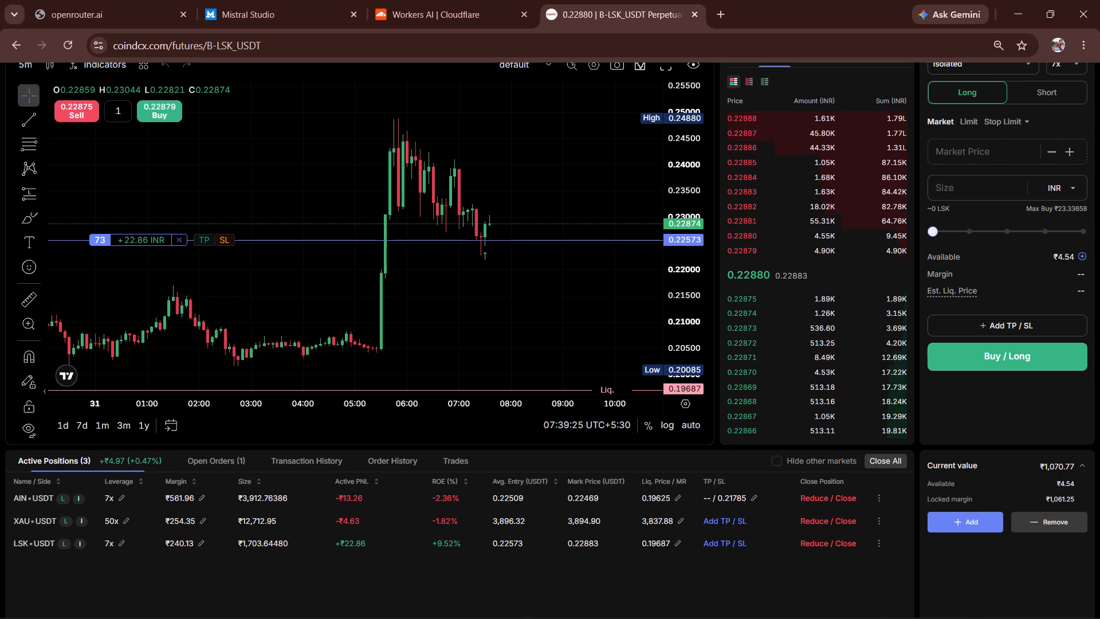
pyautogui.scroll(5, 849, 527)
# Switch from the LSK-USDT market to AIN-USDT.
pyautogui.click(129, 107)
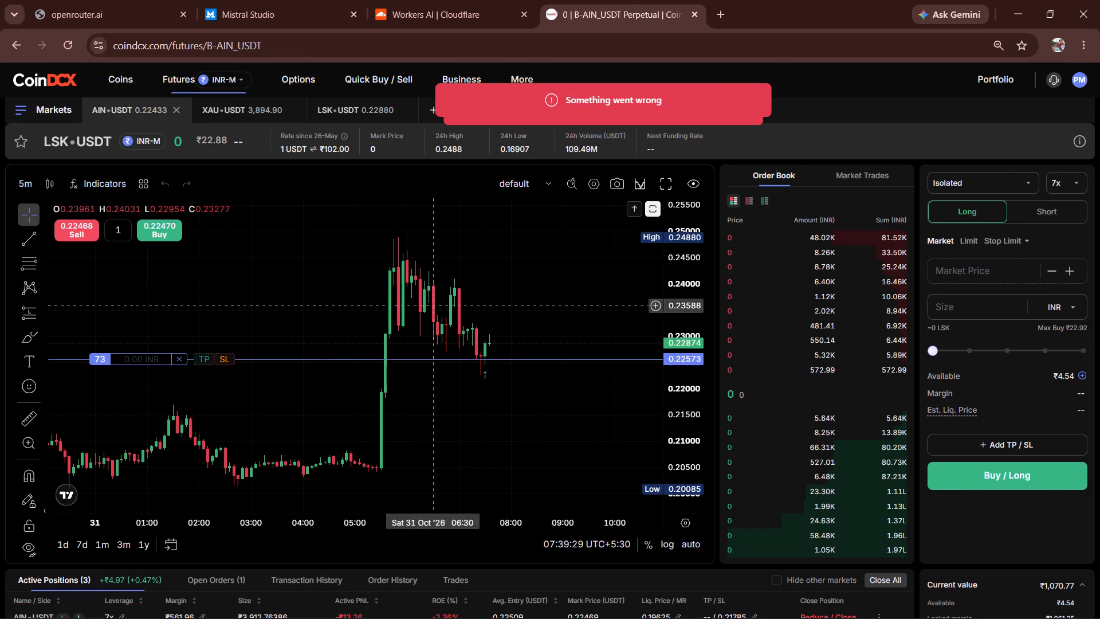
pyautogui.scroll(-4, 814, 408)
pyautogui.scroll(1, 814, 408)
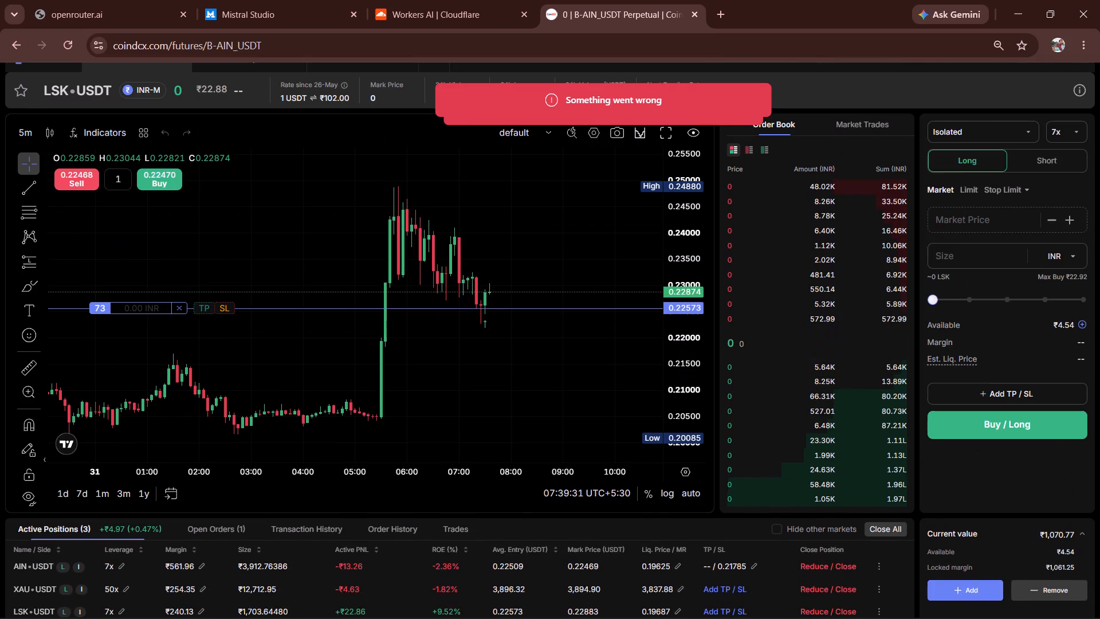
# Look through the available Wi-Fi networks for an alternative to the OPPO F31 Pro 5G connection.
pyautogui.click(973, 598)
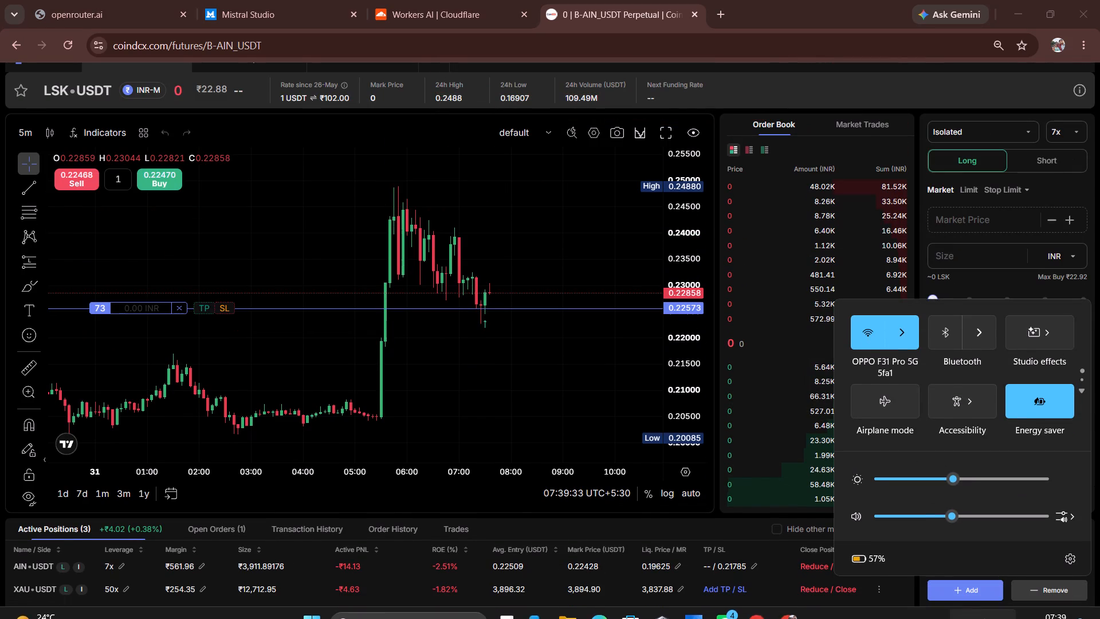
pyautogui.click(902, 346)
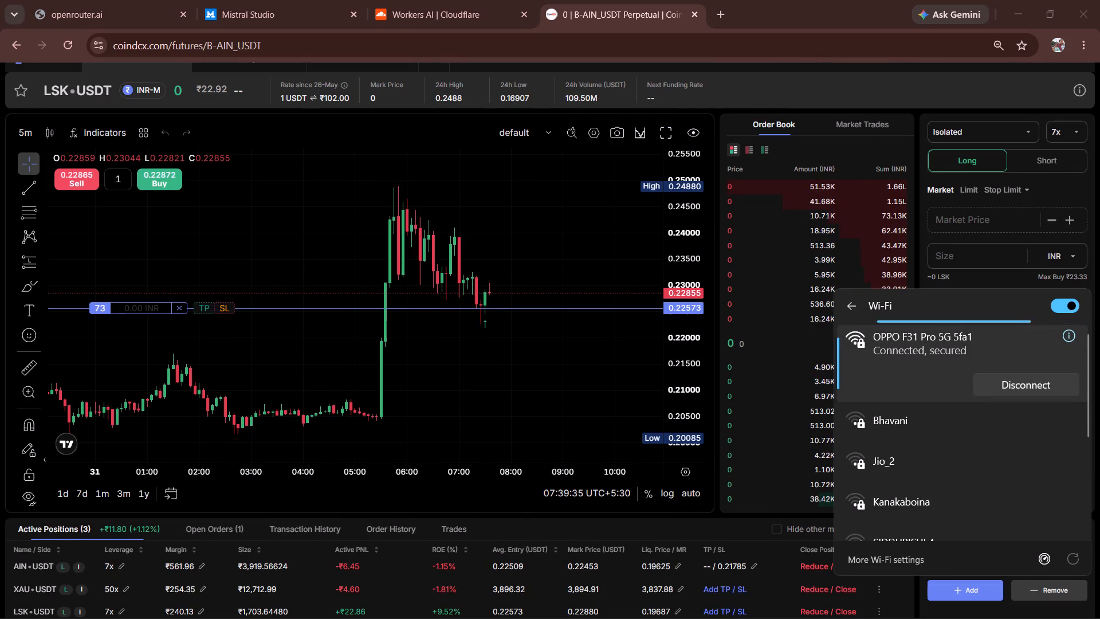
pyautogui.scroll(5, 996, 472)
pyautogui.scroll(-5, 996, 472)
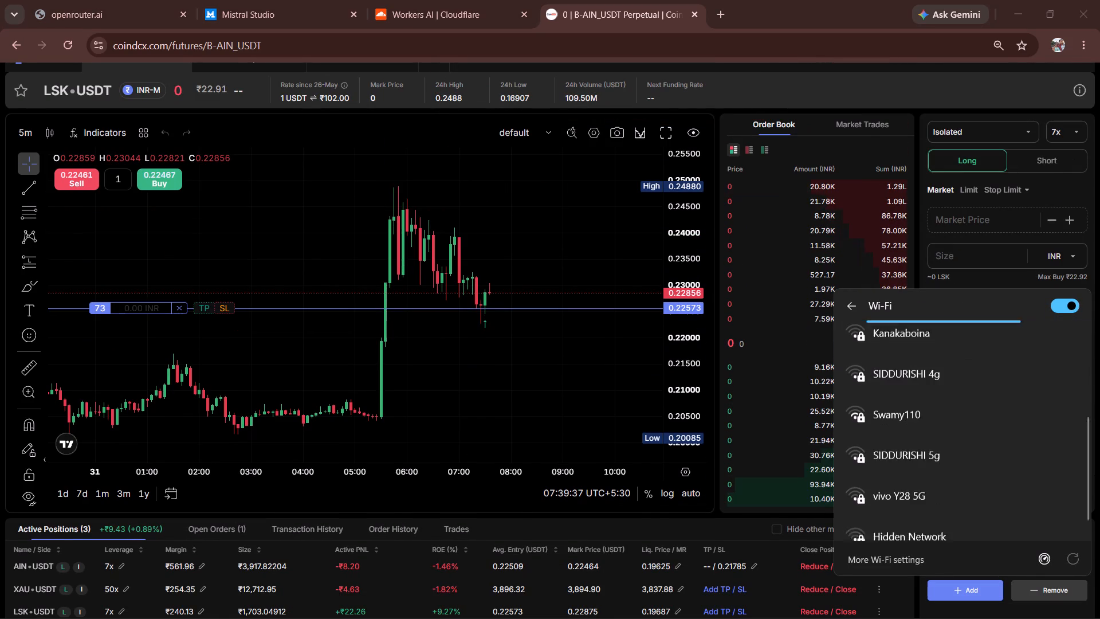
pyautogui.scroll(9, 1046, 505)
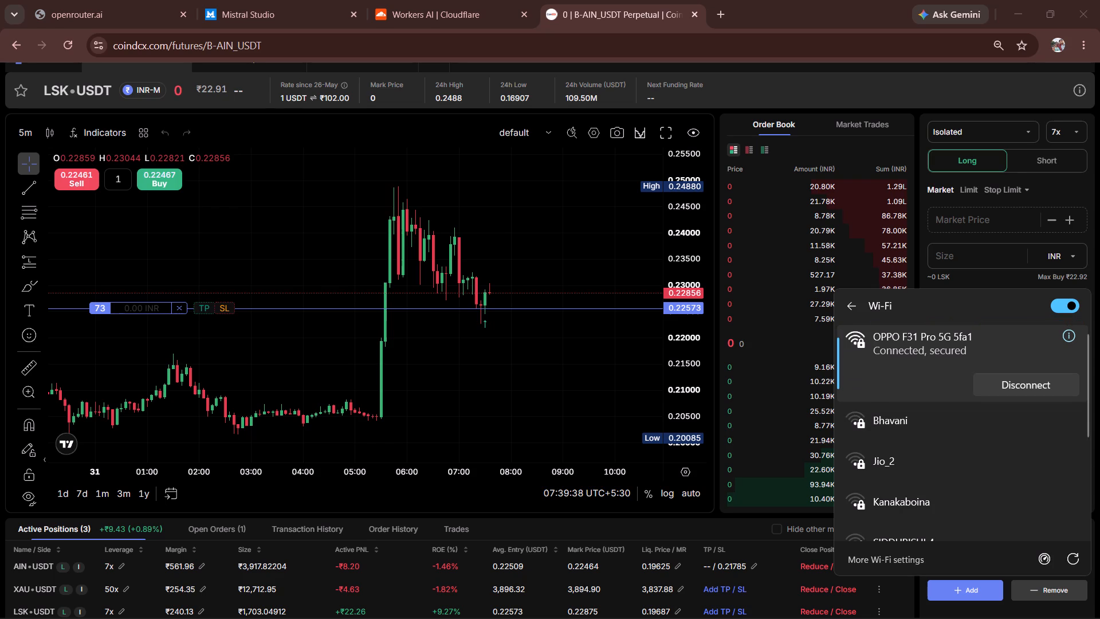
pyautogui.click(860, 312)
pyautogui.click(913, 347)
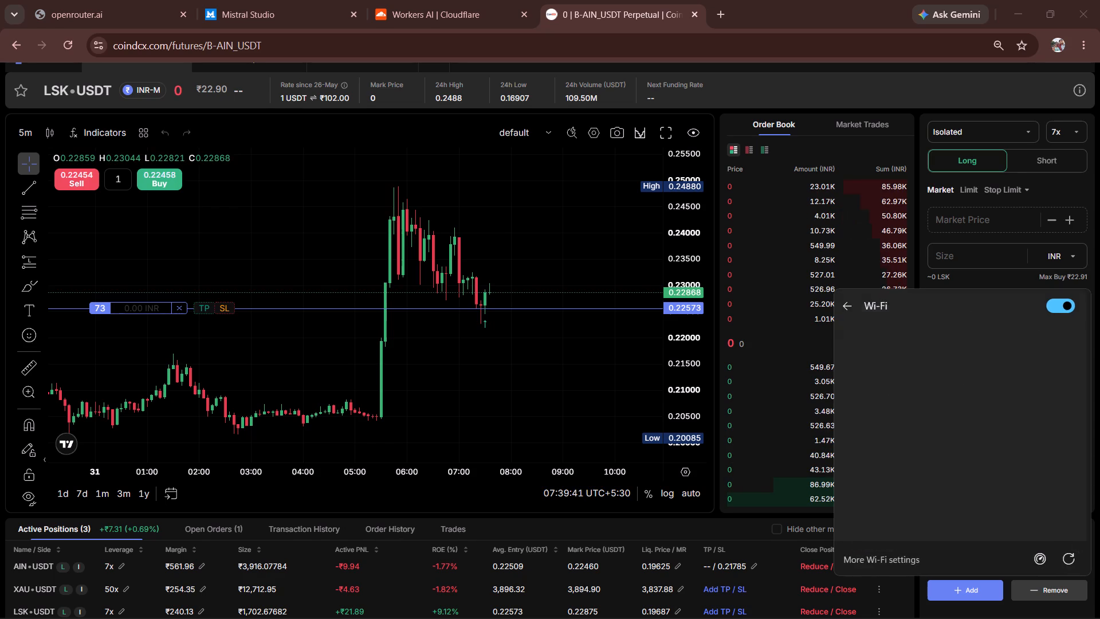
pyautogui.scroll(5, 1031, 469)
pyautogui.scroll(-4, 1026, 498)
pyautogui.scroll(4, 1026, 504)
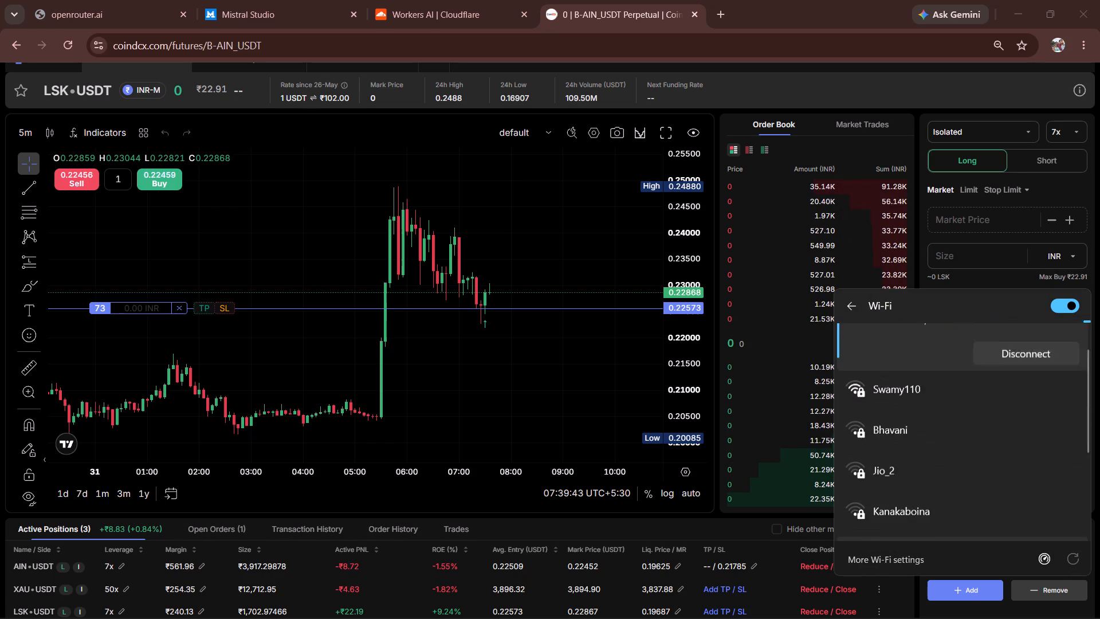
pyautogui.scroll(11, 1026, 504)
# Refresh the available Wi-Fi networks and connect to Redmi Note 14 5G with automatic connection enabled.
pyautogui.click(840, 305)
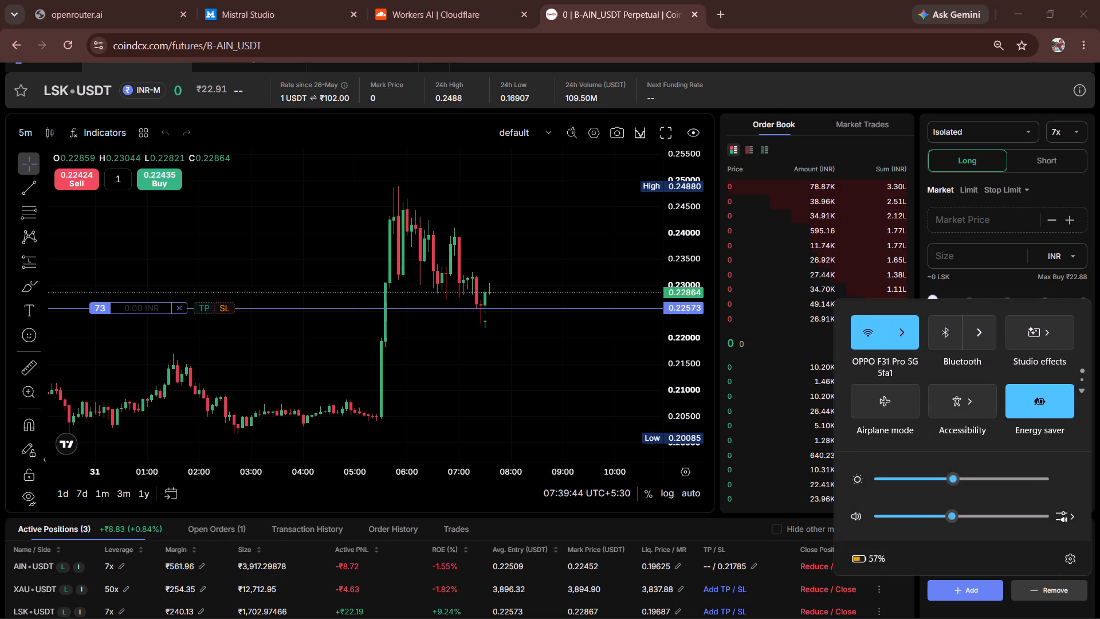
pyautogui.click(909, 340)
pyautogui.tripleClick(1085, 562)
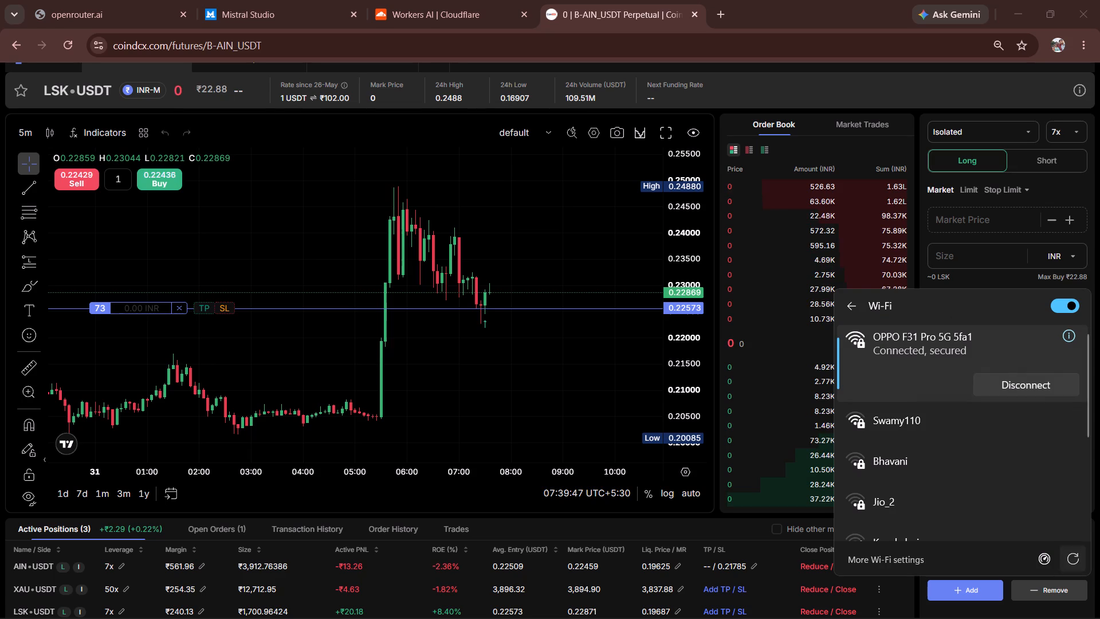
pyautogui.click(1085, 562)
pyautogui.scroll(2, 1006, 490)
pyautogui.scroll(-1, 1006, 490)
pyautogui.scroll(10, 1006, 491)
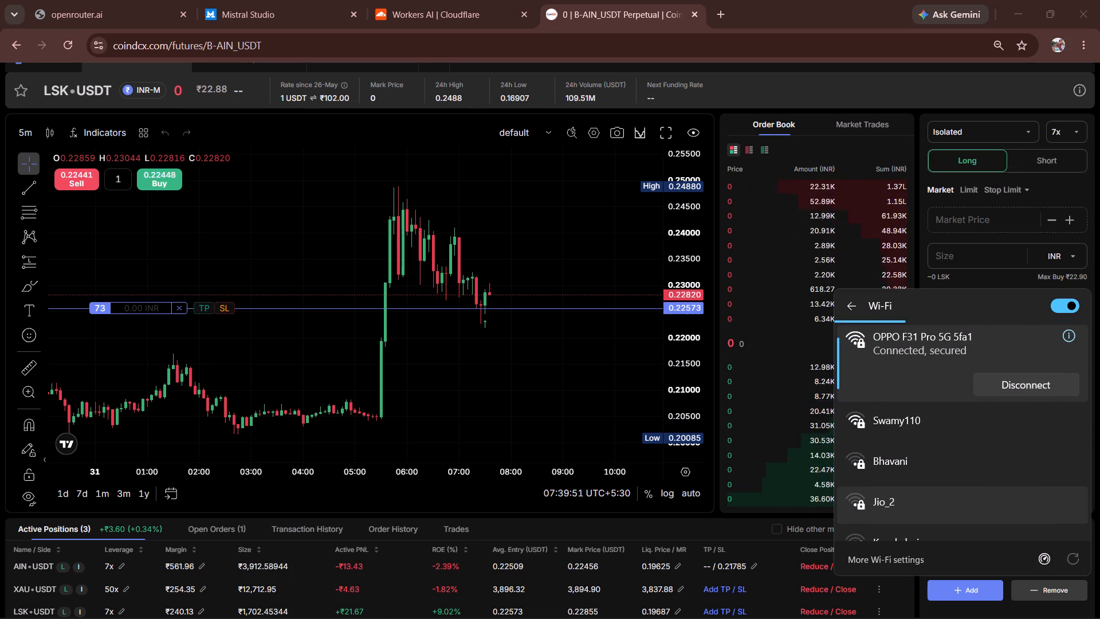
pyautogui.scroll(3, 994, 468)
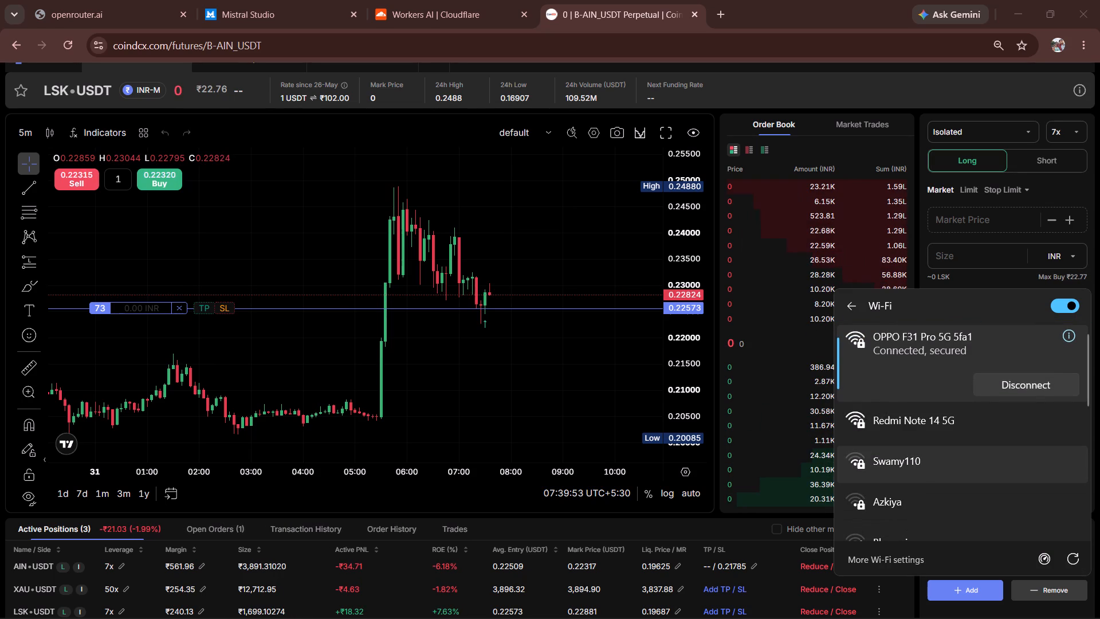
pyautogui.scroll(2, 994, 468)
pyautogui.click(948, 419)
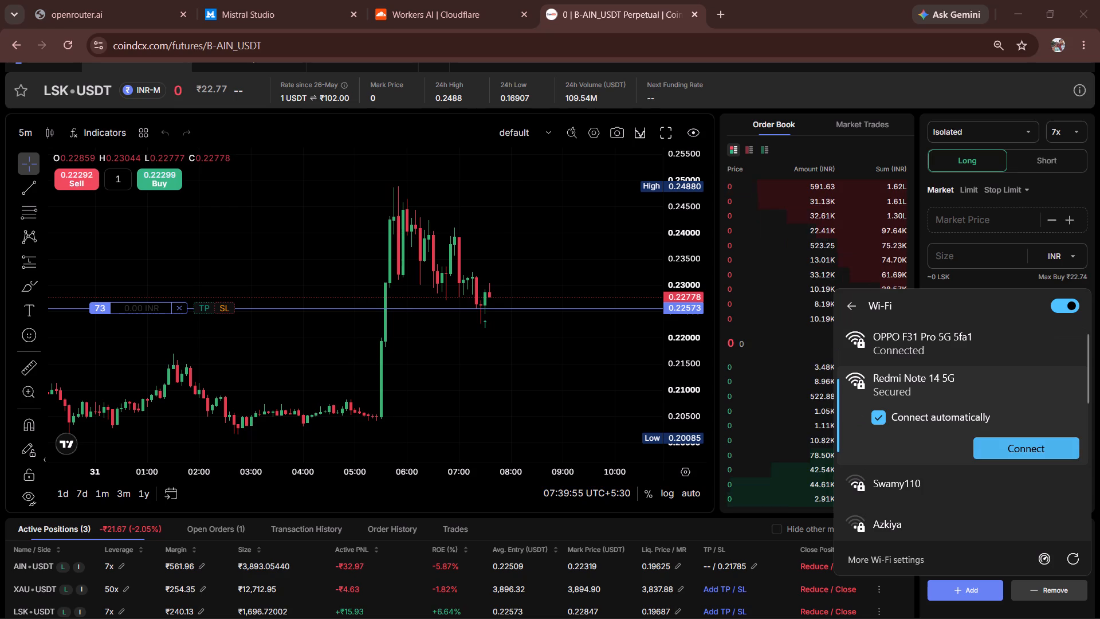
pyautogui.click(1009, 445)
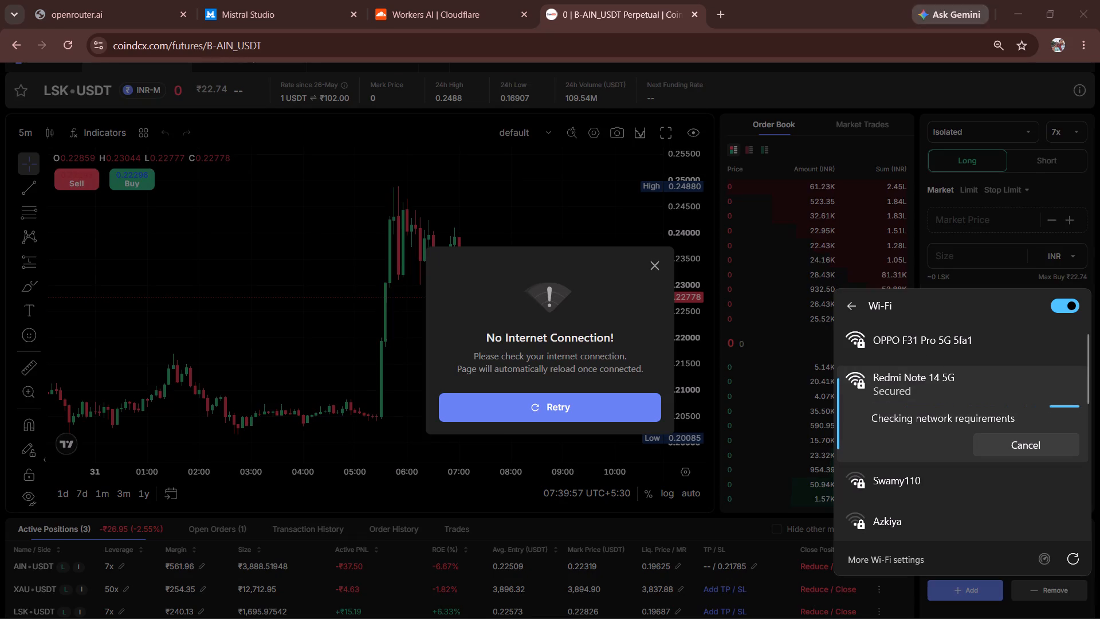
# Retry loading the CoinDCX AIN-USDT futures page after the network change.
pyautogui.click(596, 426)
pyautogui.click(595, 401)
pyautogui.click(595, 405)
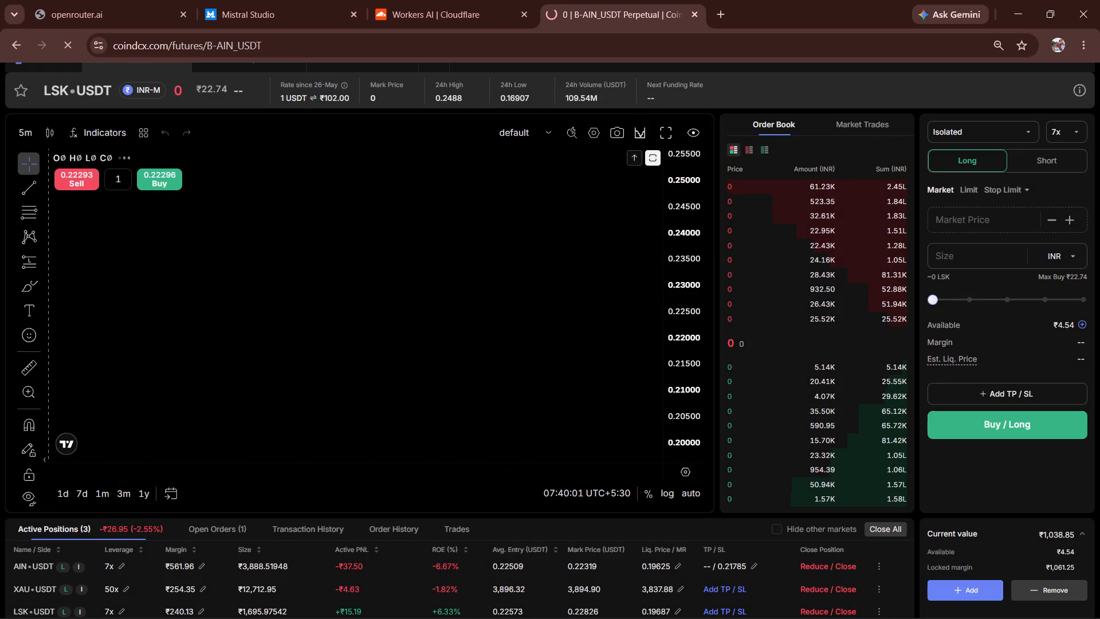
pyautogui.scroll(-5, 1073, 543)
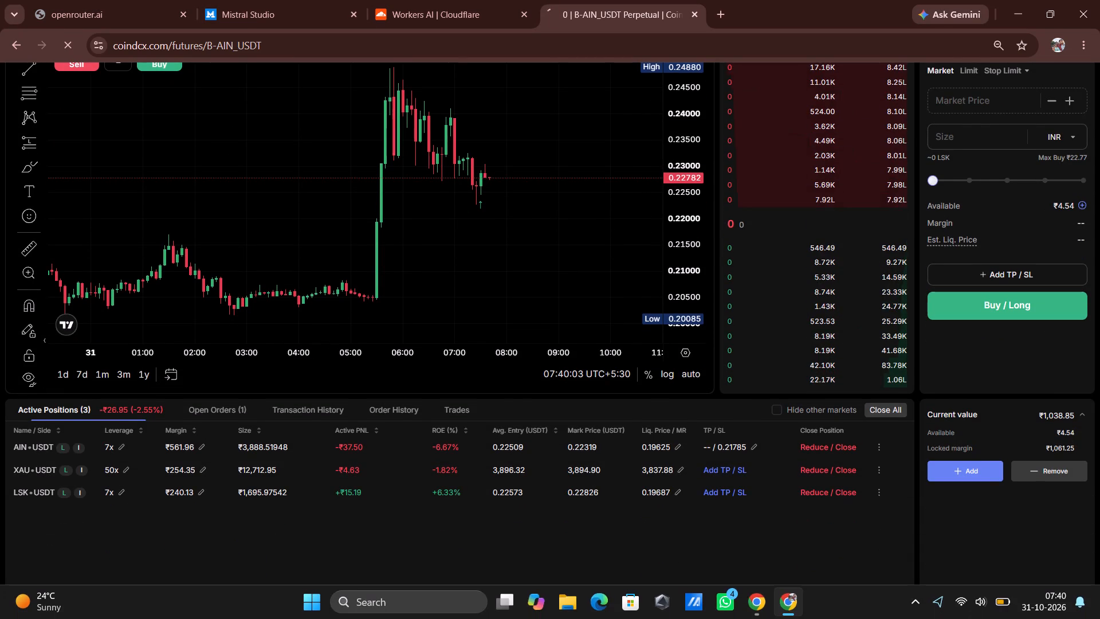
# Check the computer's Wi-Fi connection status while the CoinDCX AIN-USDT page reloads.
pyautogui.click(992, 607)
pyautogui.click(992, 609)
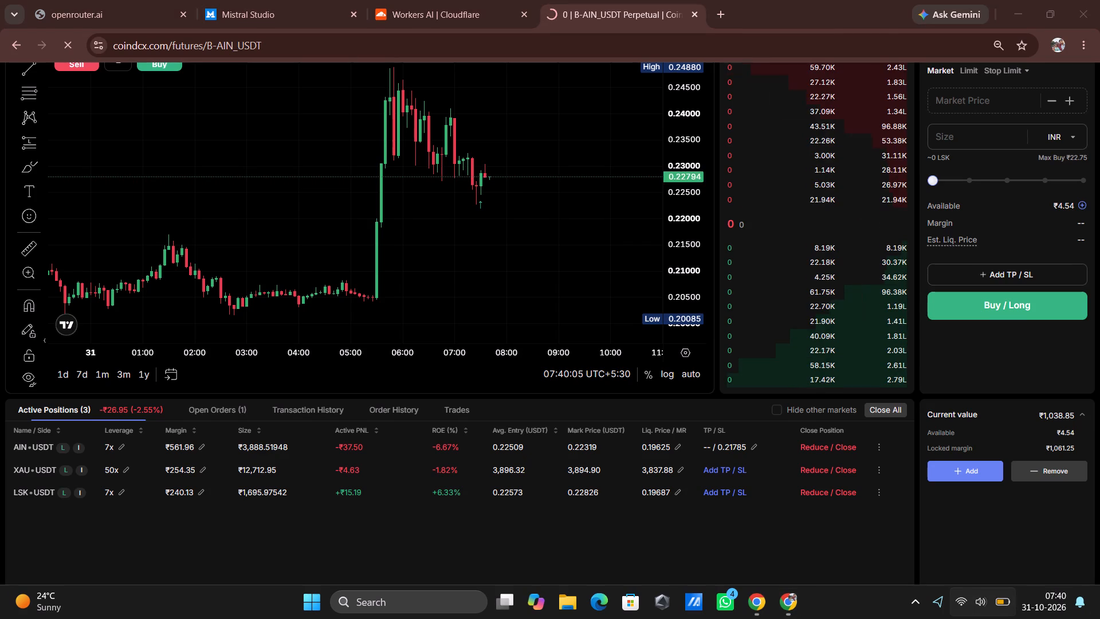
pyautogui.click(1009, 618)
pyautogui.click(792, 567)
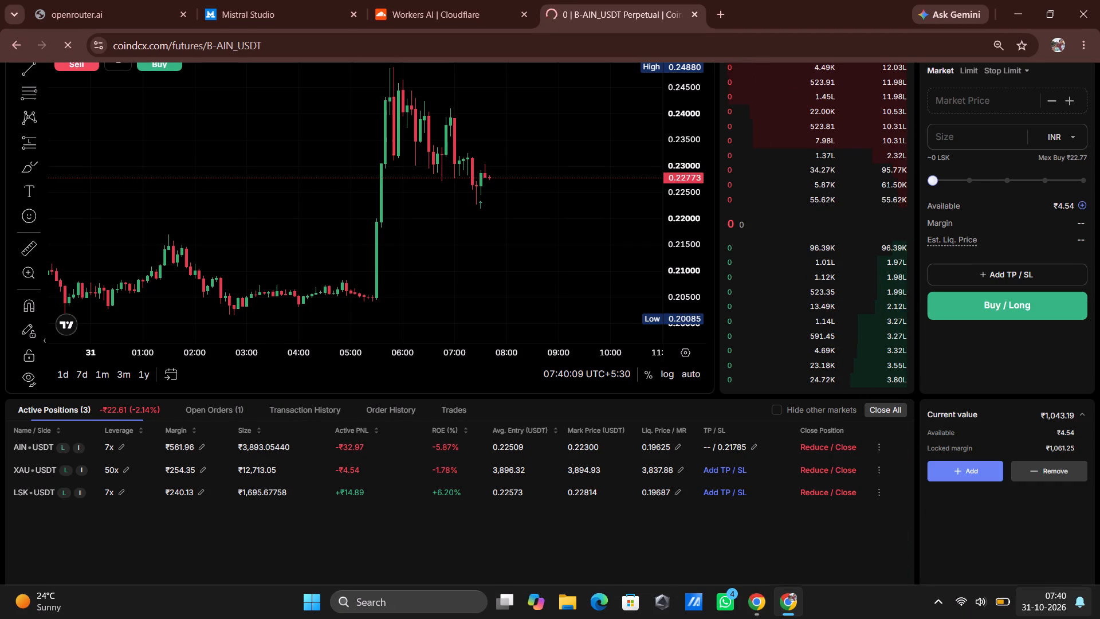
pyautogui.scroll(5, 461, 561)
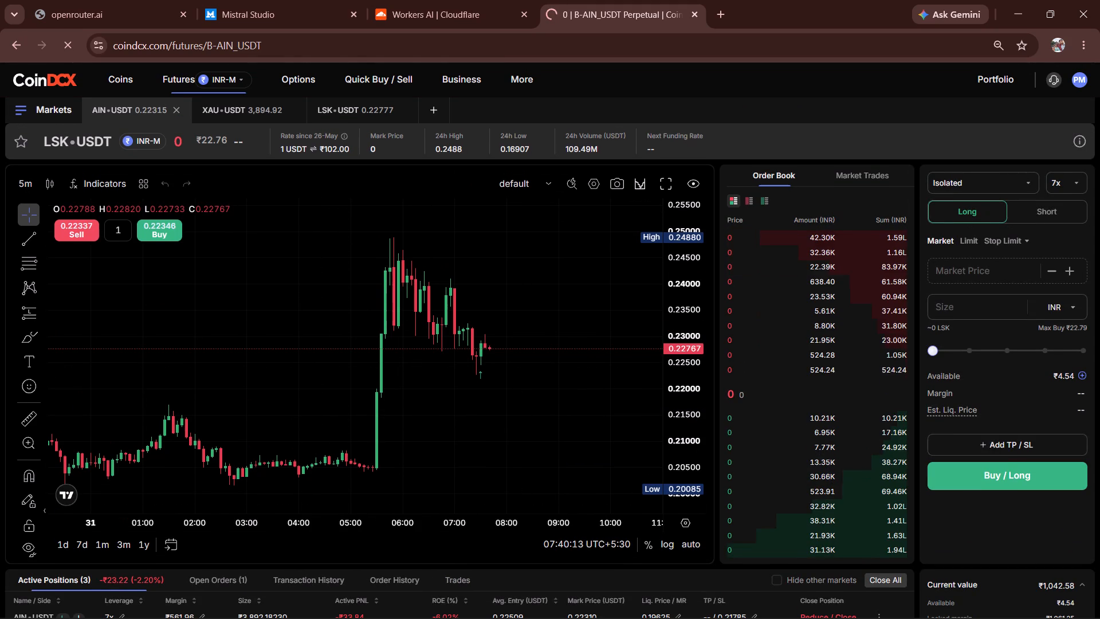
pyautogui.click(990, 617)
pyautogui.click(990, 617)
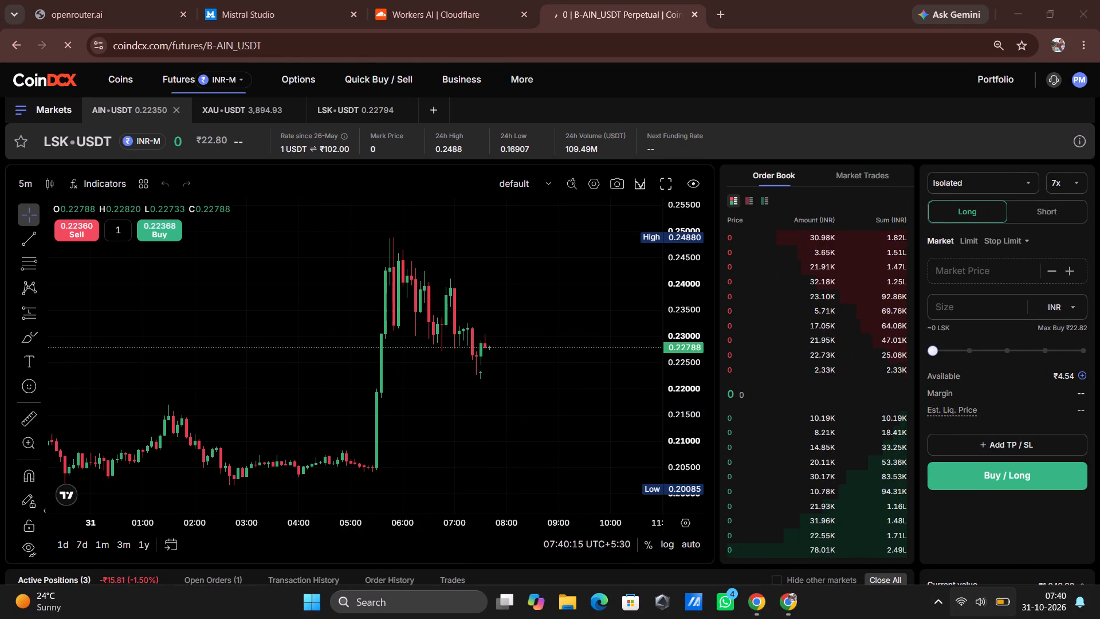
pyautogui.click(990, 617)
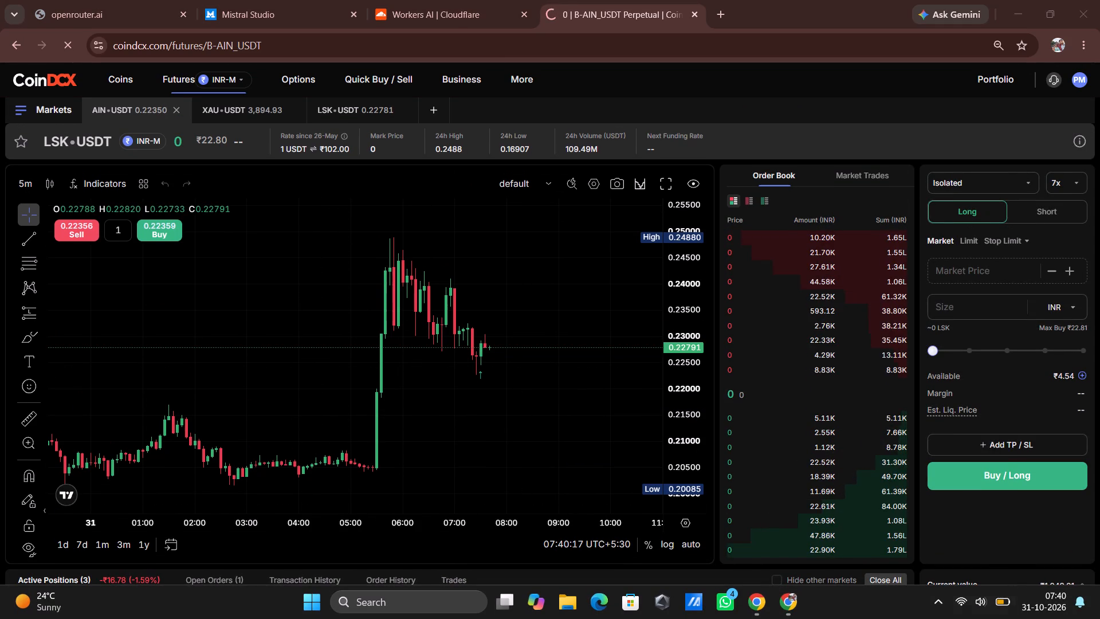
pyautogui.click(985, 618)
pyautogui.click(776, 0)
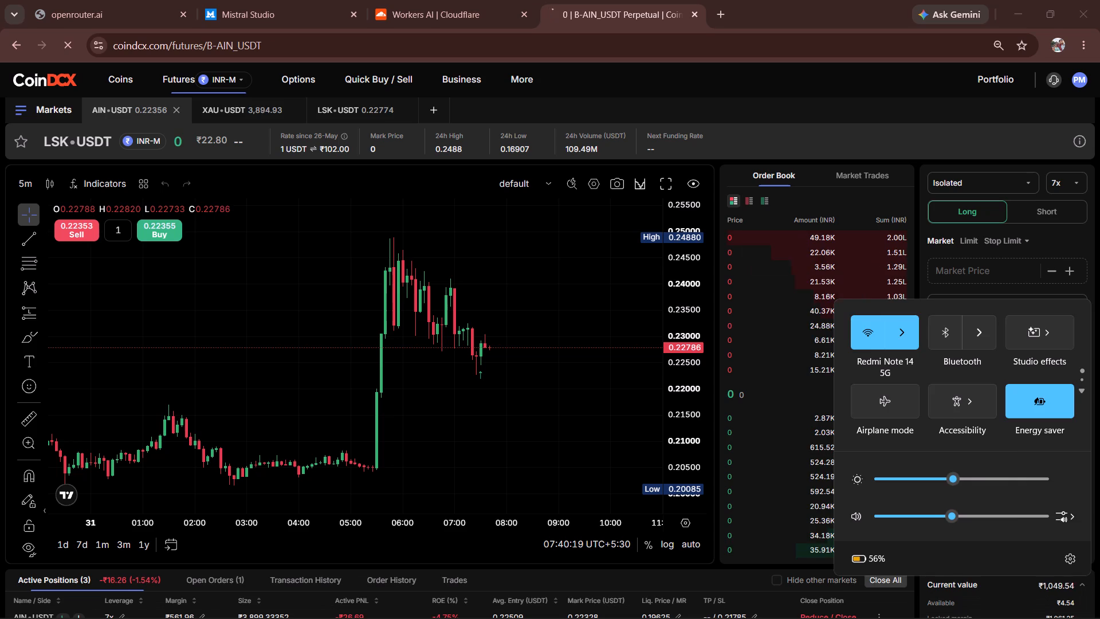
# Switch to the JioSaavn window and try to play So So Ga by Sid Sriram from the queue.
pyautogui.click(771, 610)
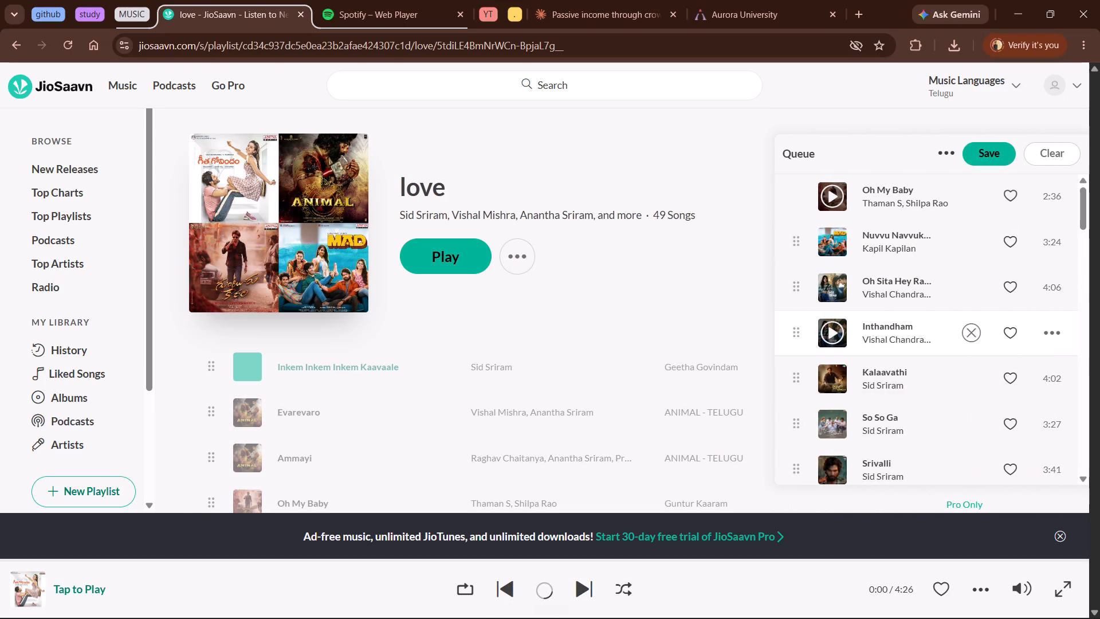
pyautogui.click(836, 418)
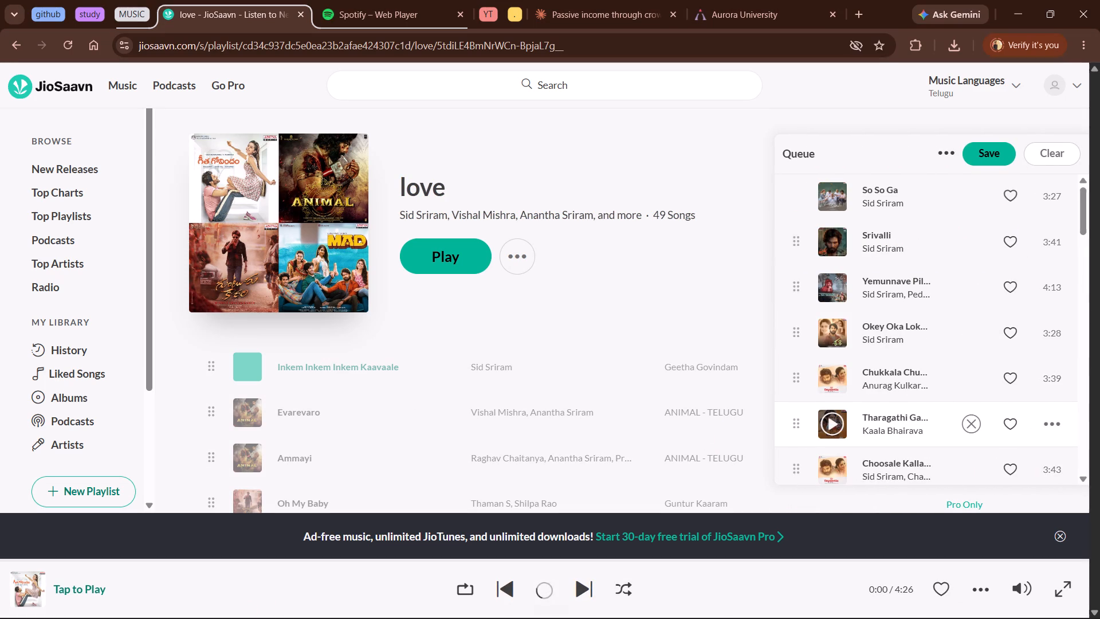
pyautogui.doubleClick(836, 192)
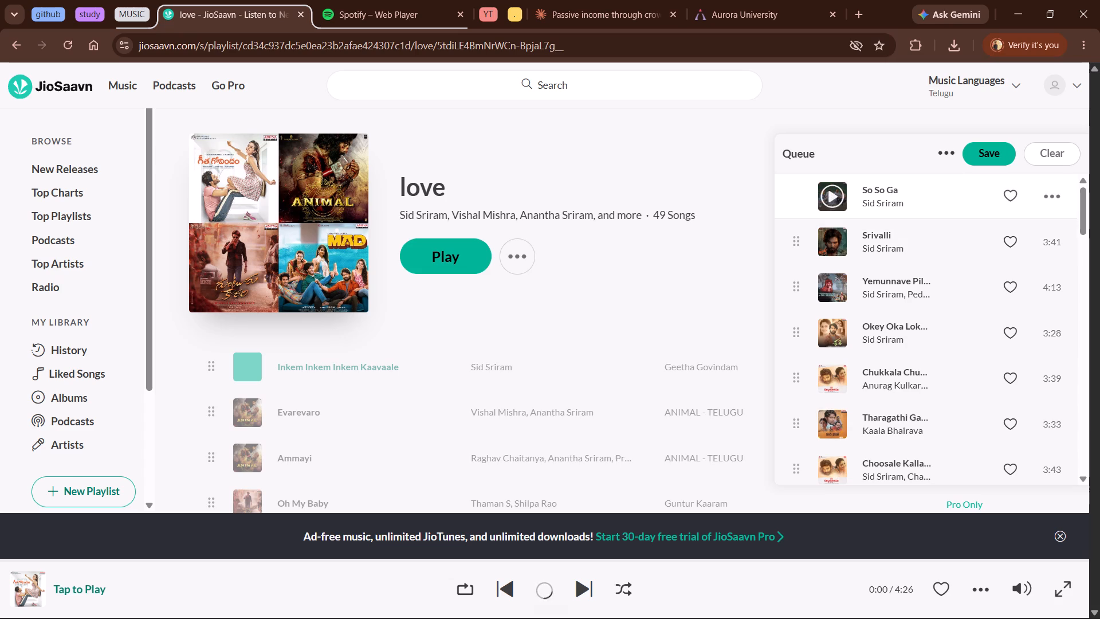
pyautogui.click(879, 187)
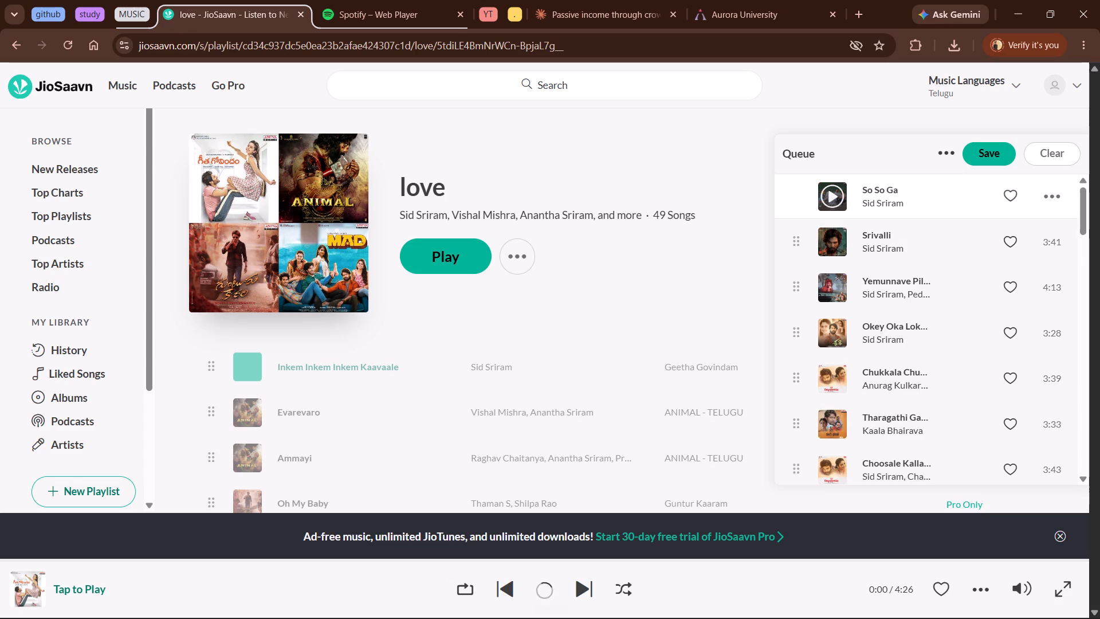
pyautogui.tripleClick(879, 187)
# Reload the JioSaavn love playlist page.
pyautogui.click(66, 46)
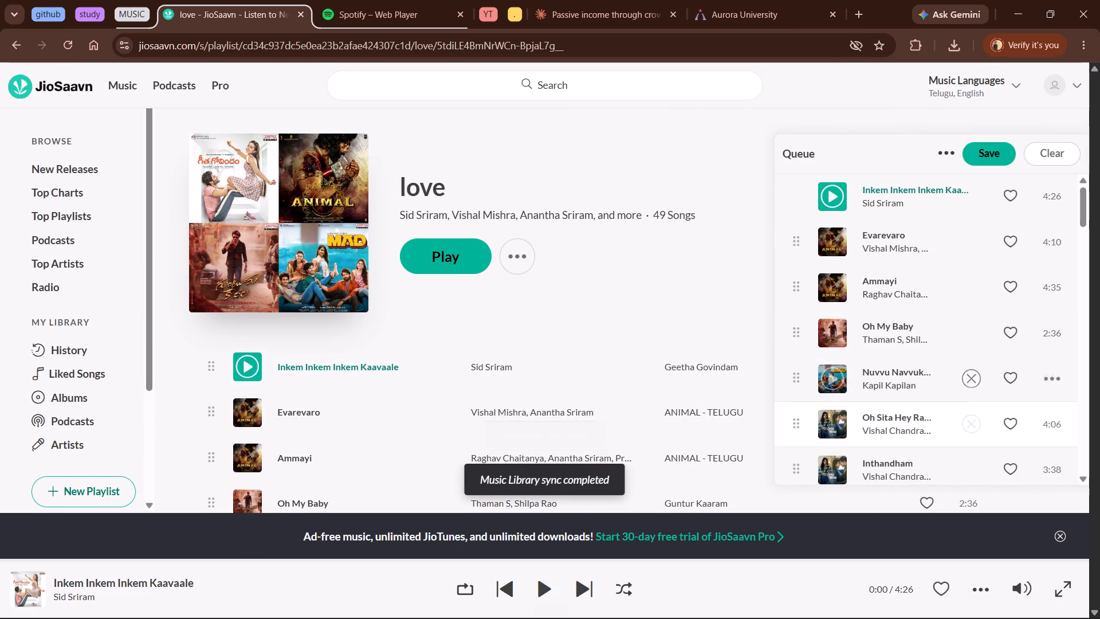
# Play So So Ga by Sid Sriram from the JioSaavn queue.
pyautogui.scroll(-1, 844, 419)
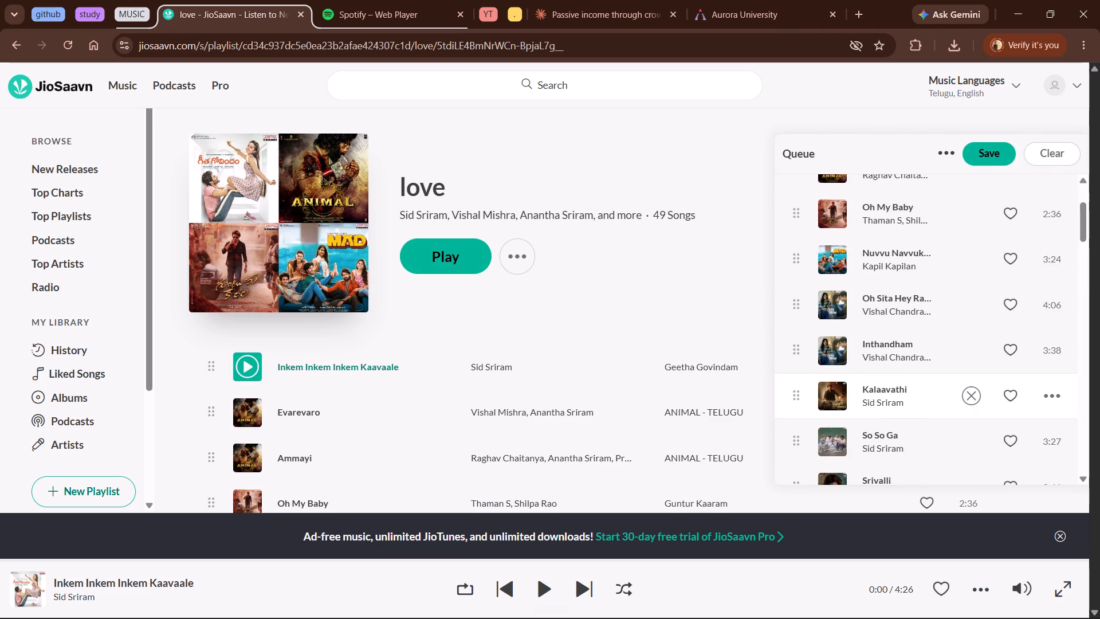
pyautogui.click(823, 440)
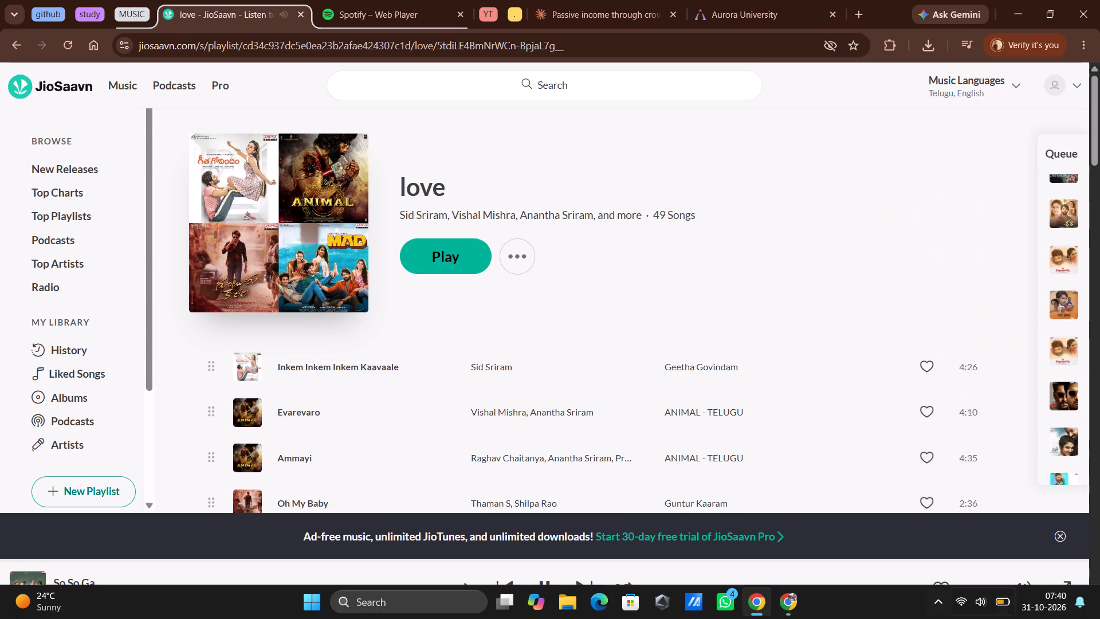
# Set the system volume to slightly above 50 in the quick settings.
pyautogui.click(989, 618)
pyautogui.moveTo(957, 518); pyautogui.dragTo(969, 526)
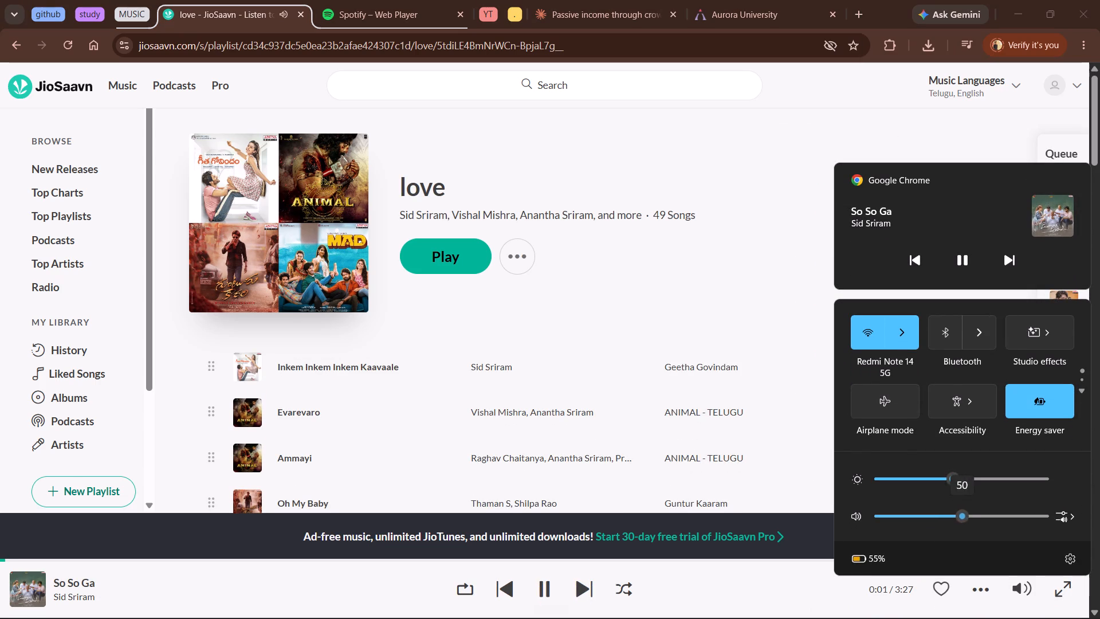
pyautogui.moveTo(969, 526); pyautogui.dragTo(975, 531)
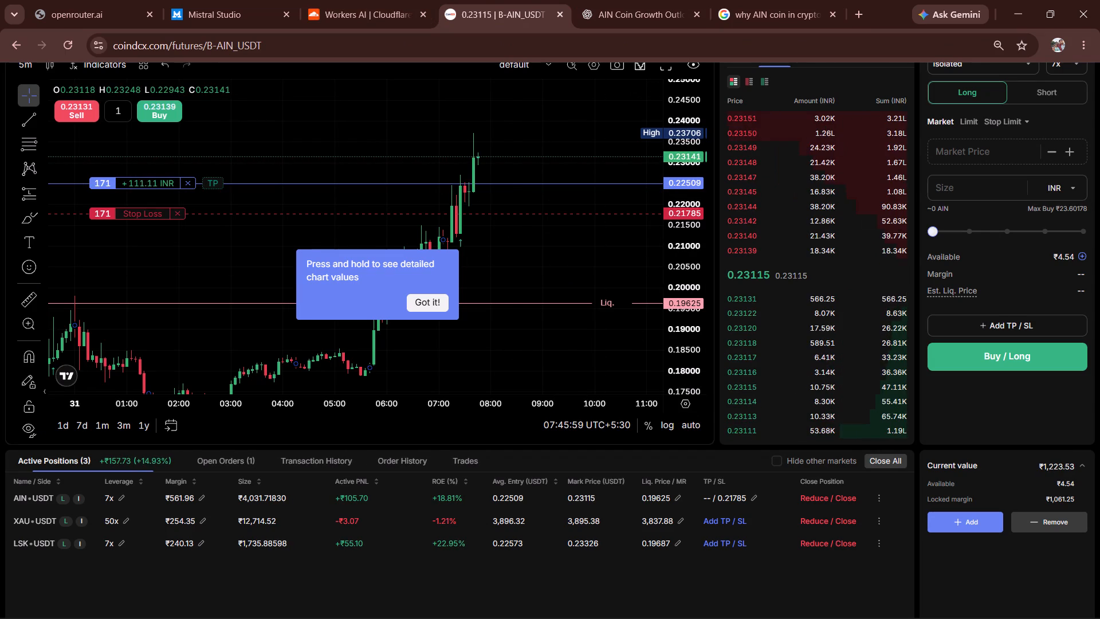
# Select the AIN-USDT futures market and examine the recent price action on its 5-minute chart around the position's entry and stop-loss levels.
pyautogui.scroll(5, 681, 553)
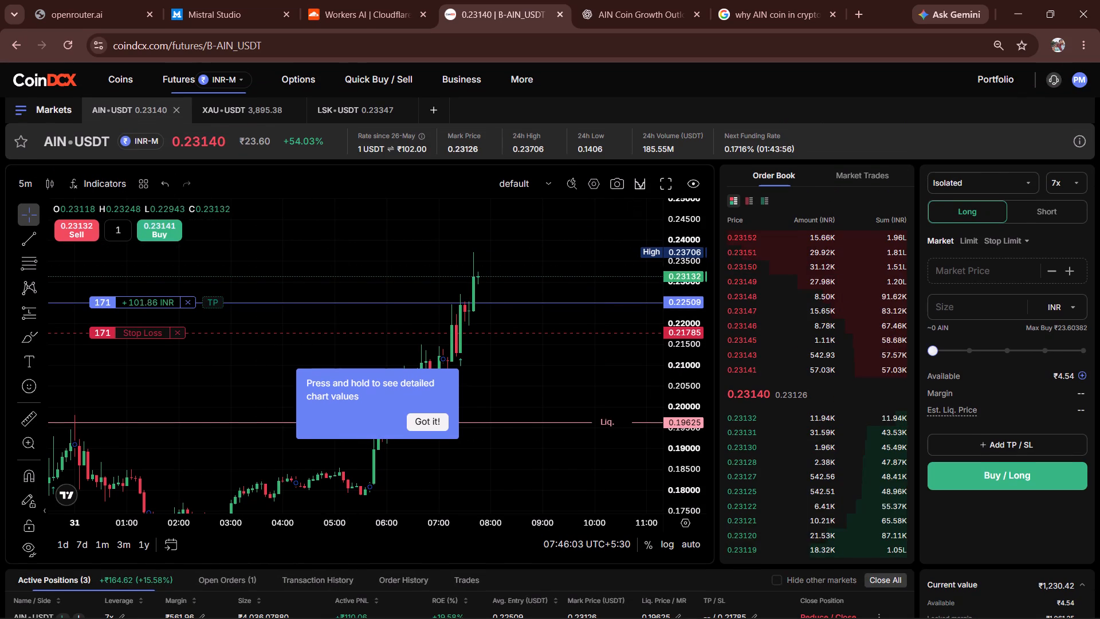
pyautogui.click(127, 105)
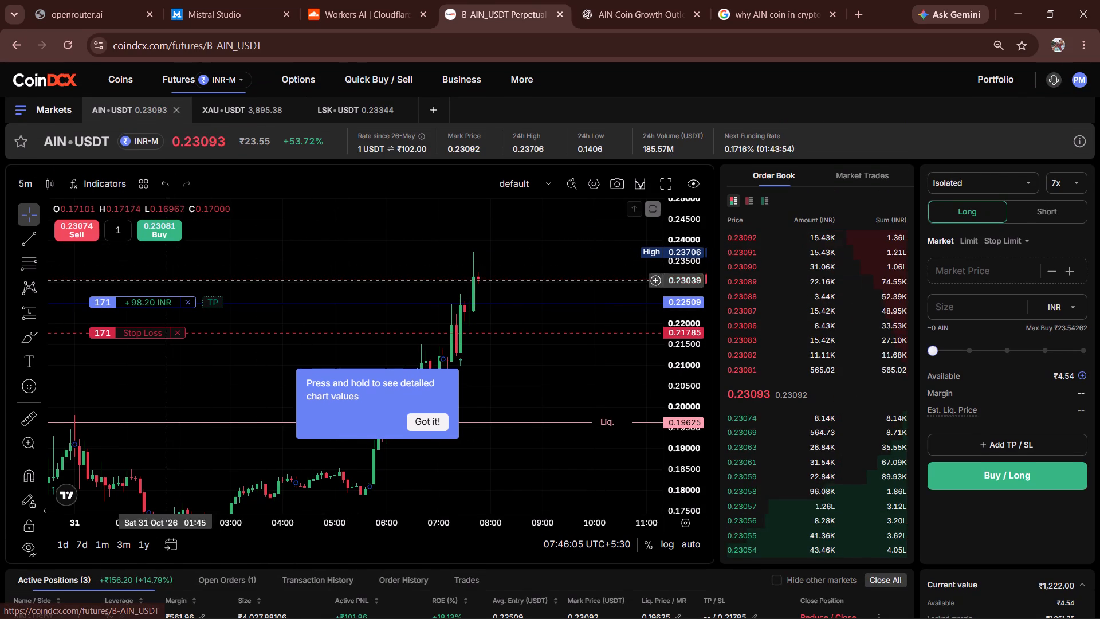
pyautogui.moveTo(538, 424); pyautogui.dragTo(538, 448)
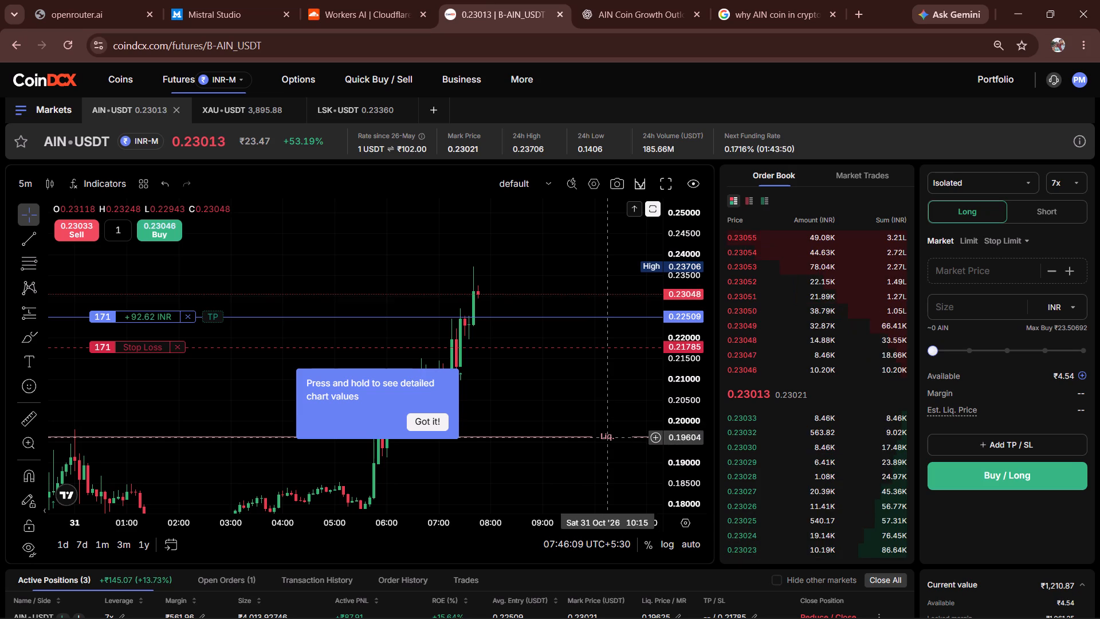
# Return to CoinDCX and review the AIN-USDT chart and the active AIN, XAU and LSK positions.
pyautogui.scroll(-1, 642, 458)
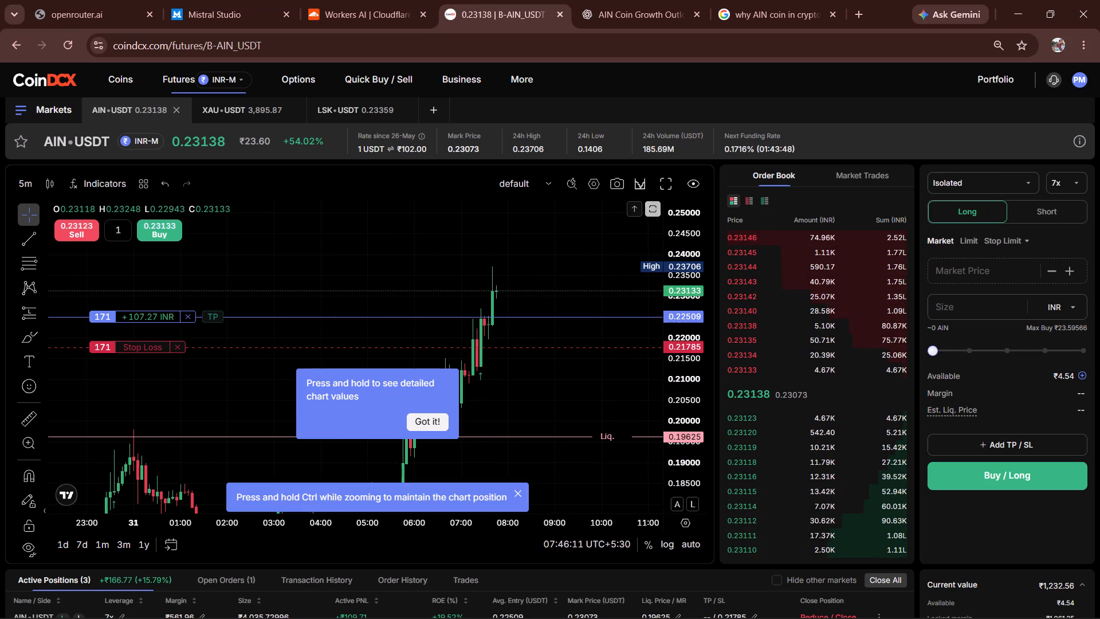
pyautogui.scroll(-3, 849, 445)
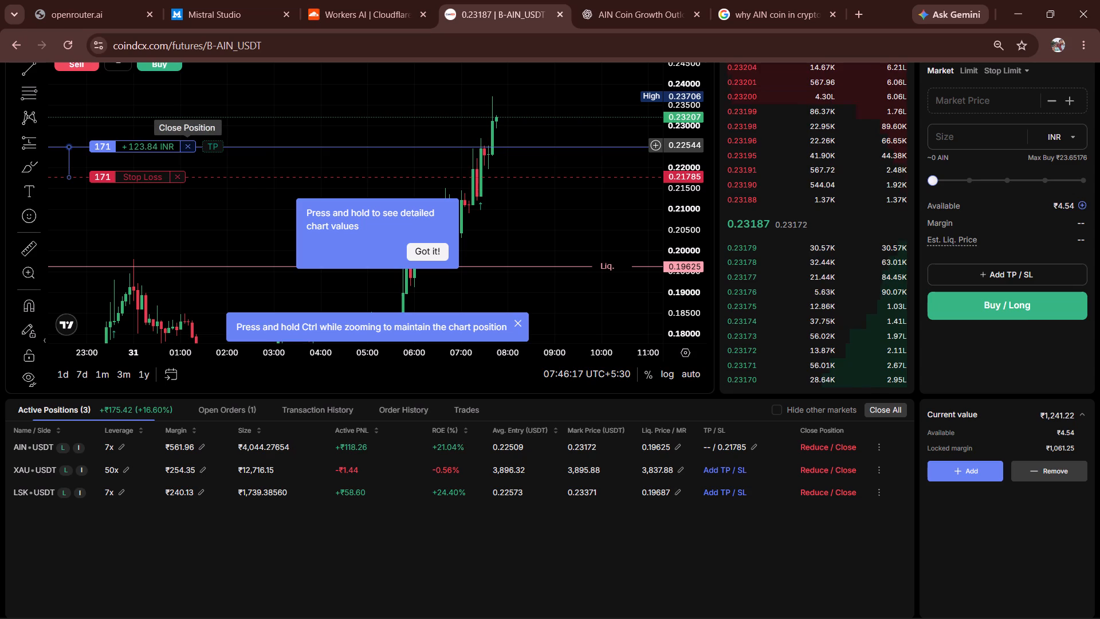
pyautogui.scroll(3, 445, 618)
pyautogui.scroll(1, 473, 551)
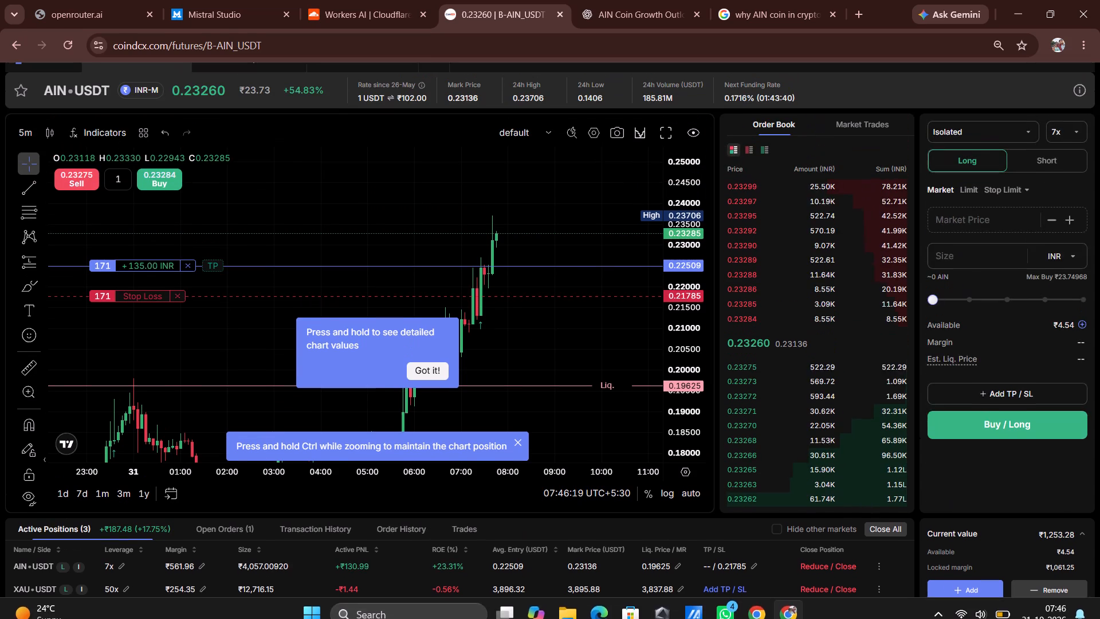
# Dismiss the chart-values tip and set the AIN-USDT chart interval to 1 minute.
pyautogui.moveTo(525, 321); pyautogui.dragTo(528, 409)
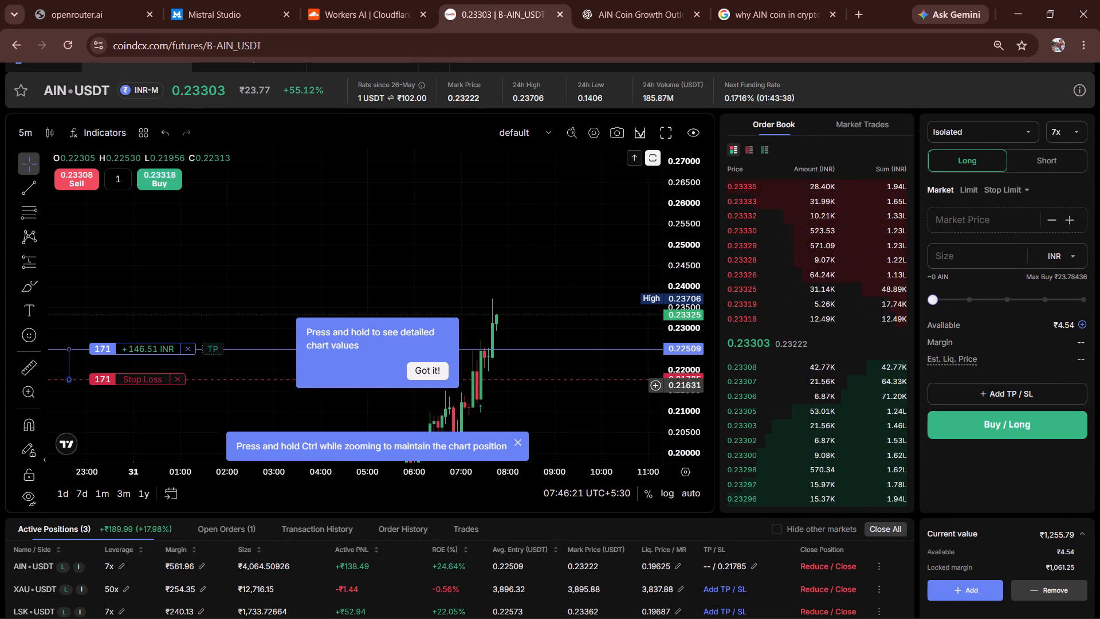
pyautogui.click(430, 377)
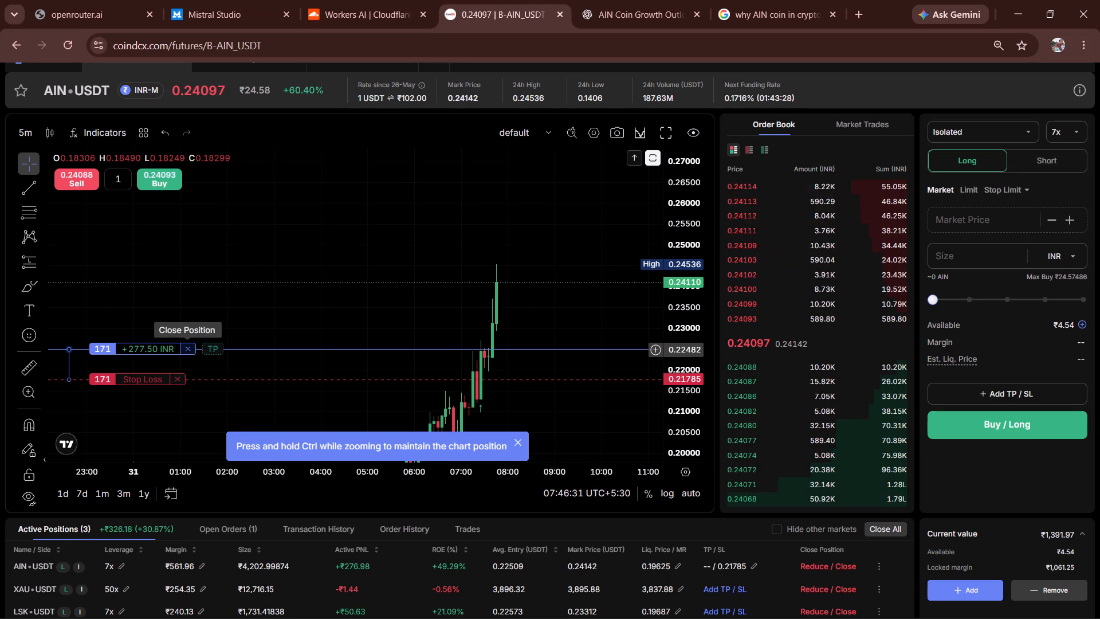
pyautogui.click(22, 130)
pyautogui.click(45, 186)
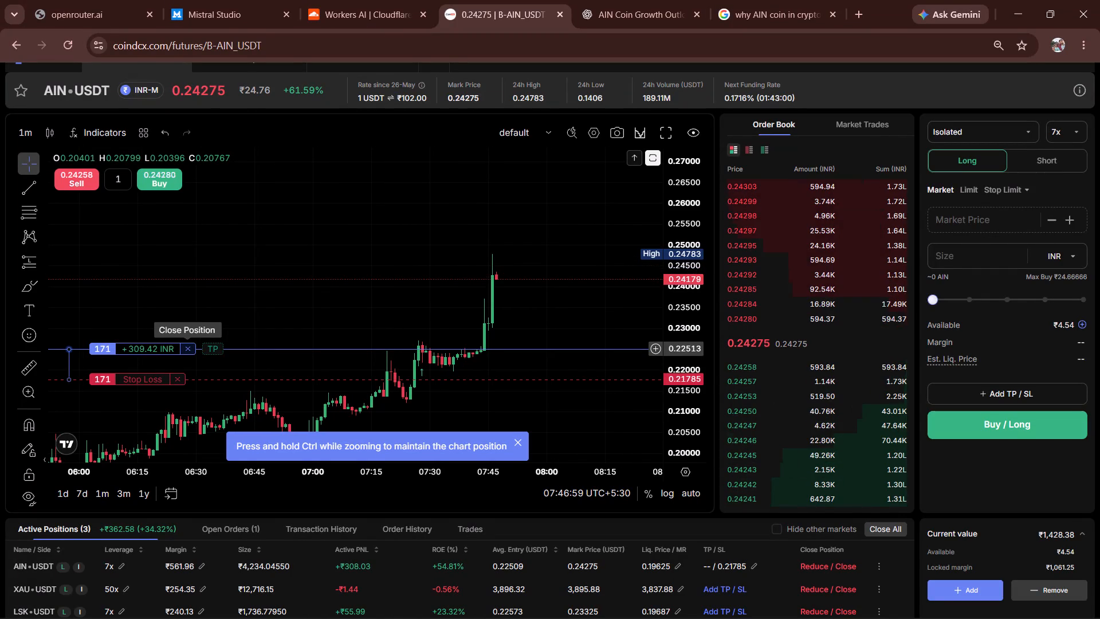
# Close the 171 AIN long position on AIN-USDT from the chart.
pyautogui.click(184, 348)
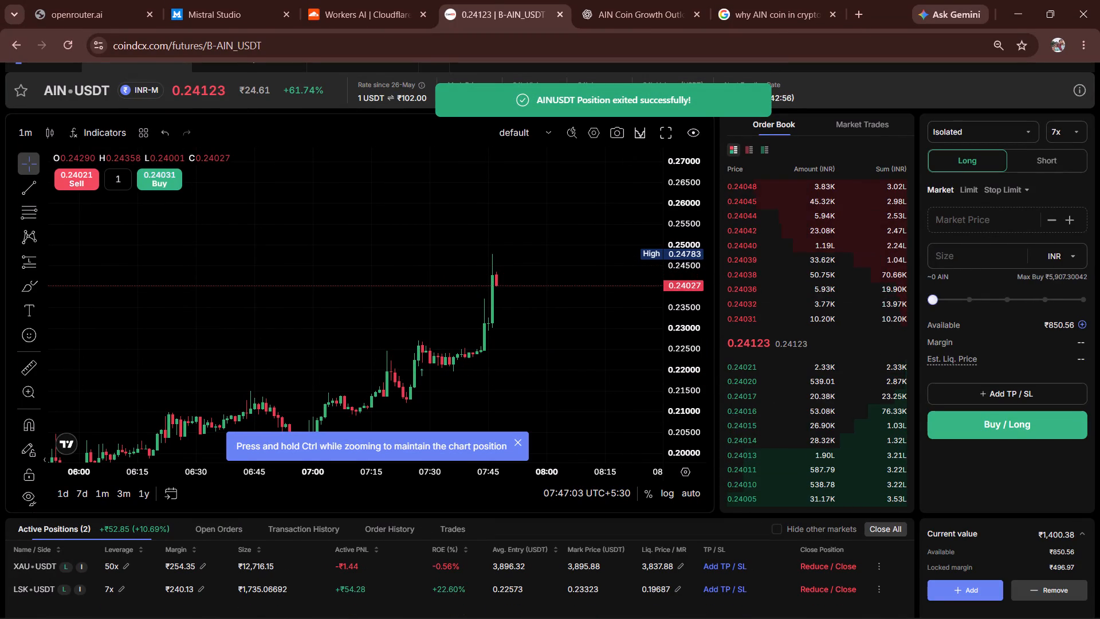
# Open an isolated 7x market short on AIN-USDT for 134 AIN, using a little over half of the available balance.
pyautogui.click(1048, 162)
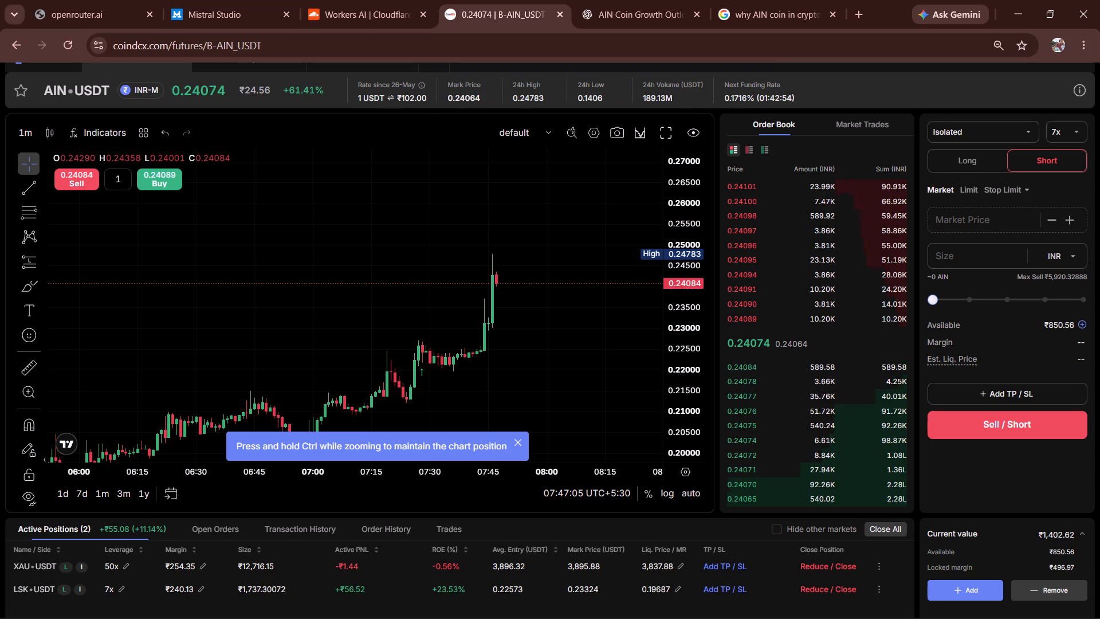
pyautogui.click(1016, 297)
pyautogui.click(1000, 439)
pyautogui.click(994, 420)
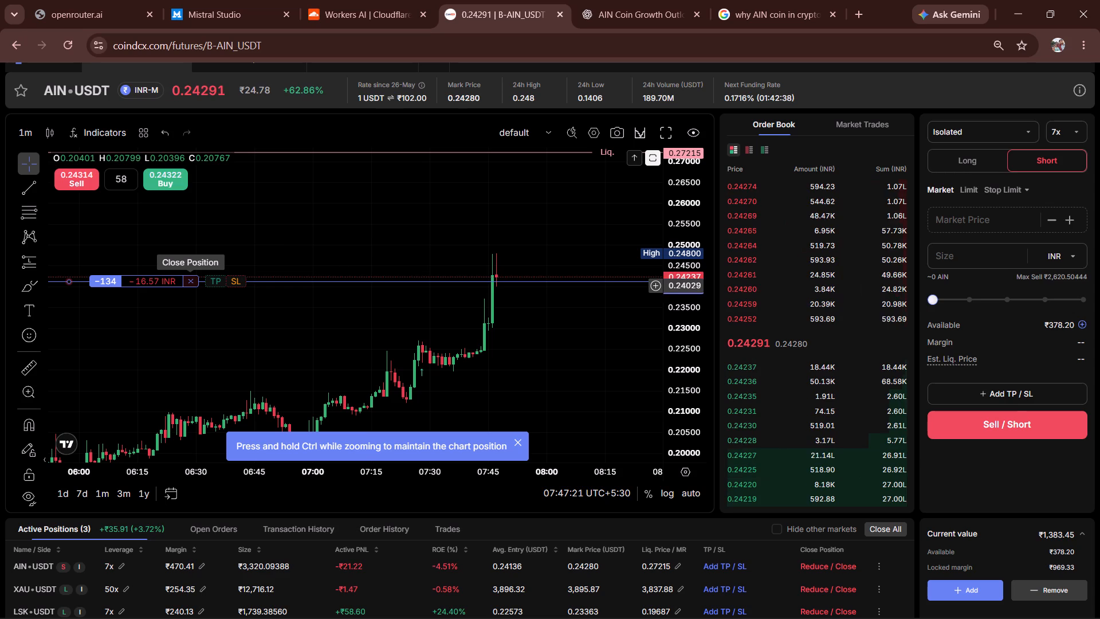
# Close the 134 AIN short position on AIN-USDT from the chart.
pyautogui.click(186, 285)
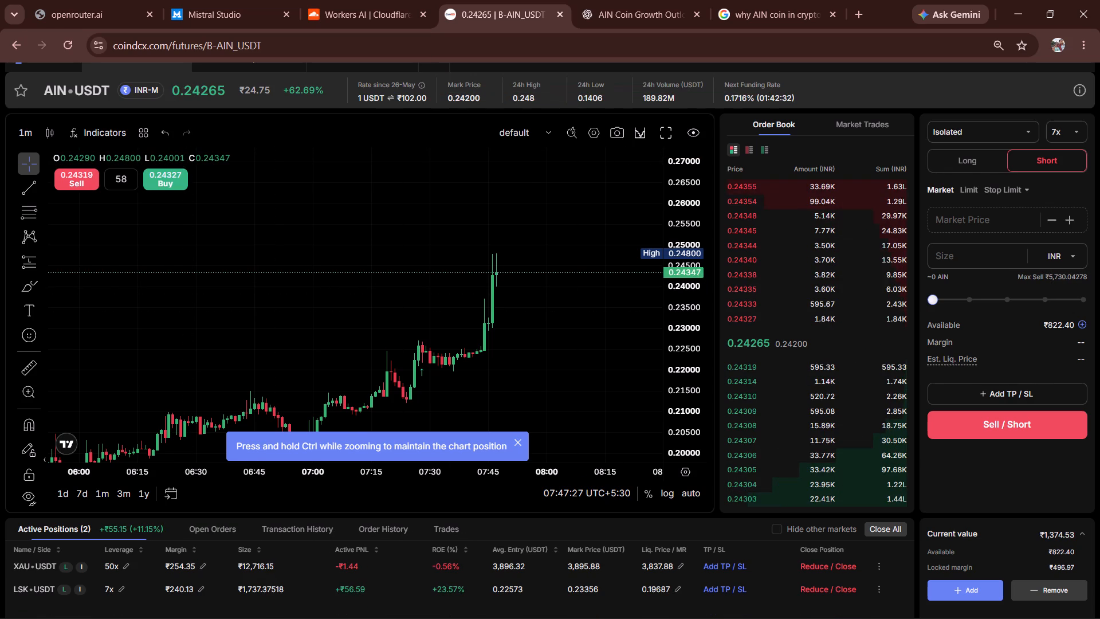
# Open an isolated 7x market long on AIN-USDT at the maximum size, 228 AIN.
pyautogui.click(963, 166)
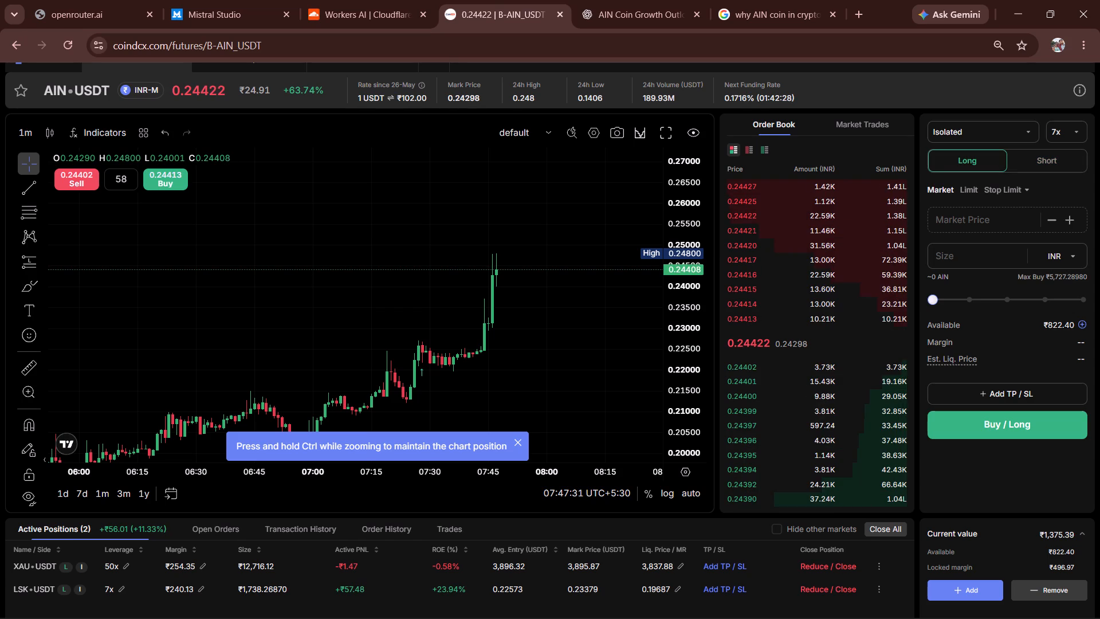
pyautogui.moveTo(1014, 299); pyautogui.dragTo(1099, 303)
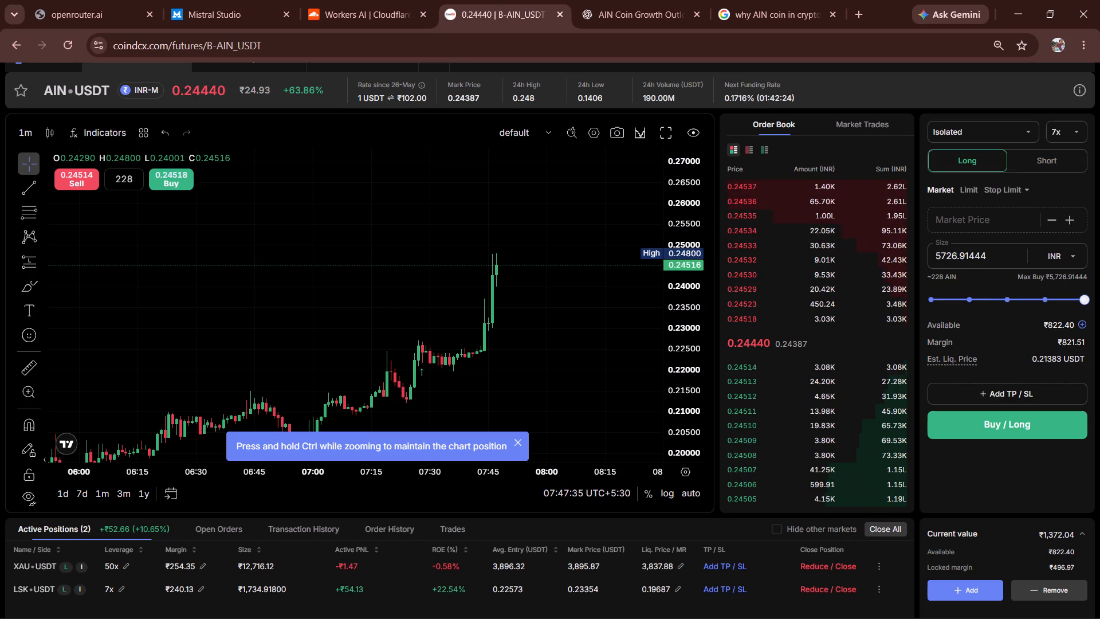
pyautogui.click(991, 420)
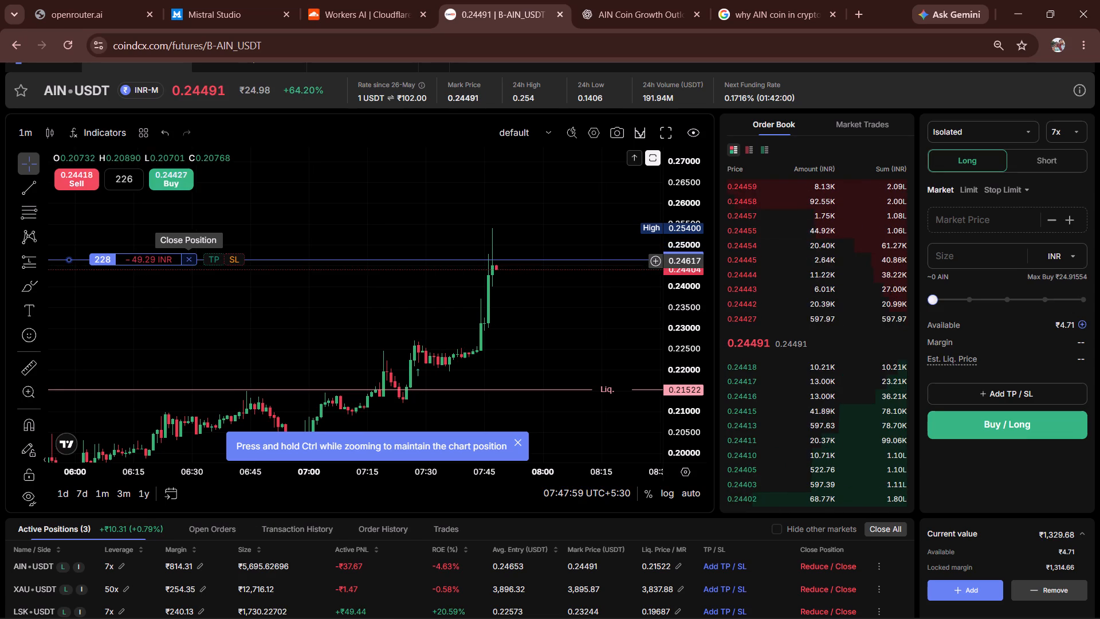
# Close the 228 AIN long position on AIN-USDT from the chart.
pyautogui.click(187, 261)
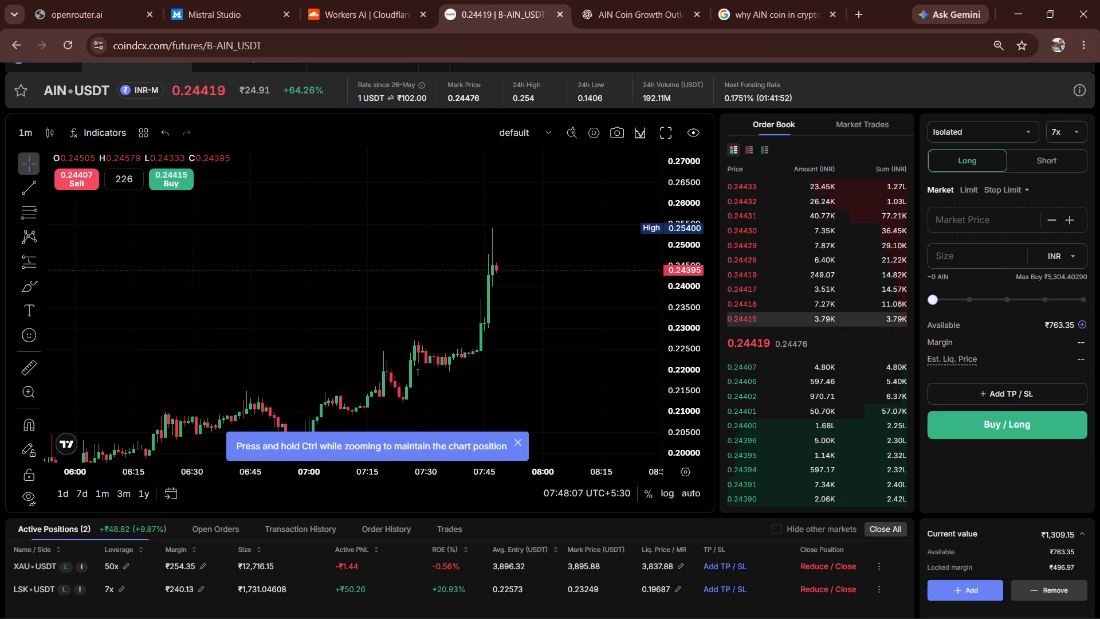
# Open an isolated 7x market short on AIN-USDT at the maximum size, 214 AIN.
pyautogui.click(1032, 164)
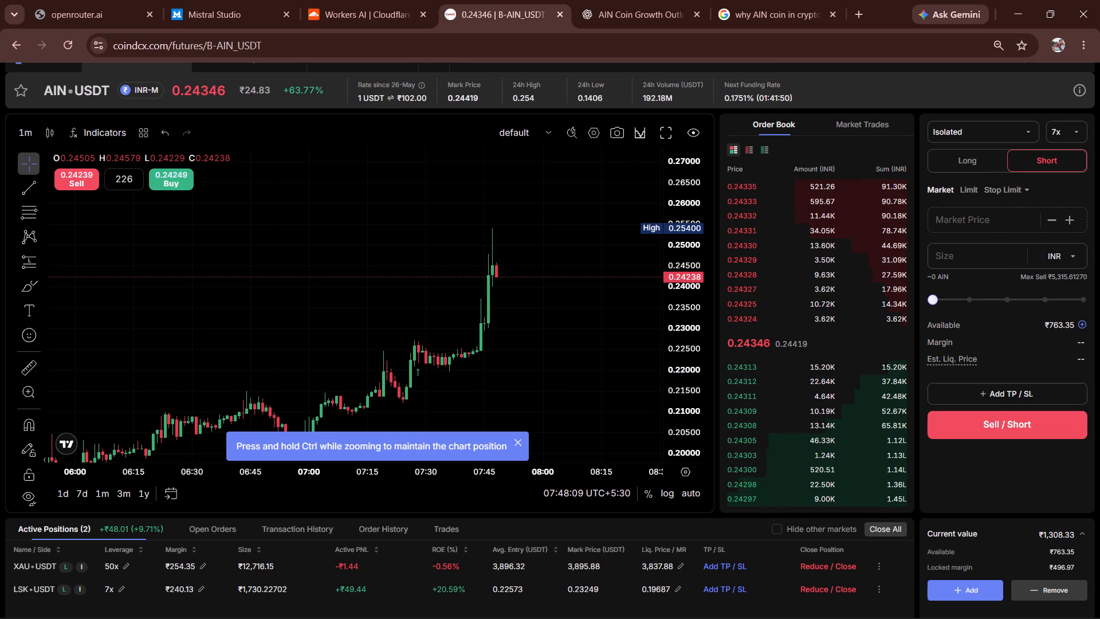
pyautogui.moveTo(1010, 288); pyautogui.dragTo(1099, 288)
pyautogui.click(1017, 418)
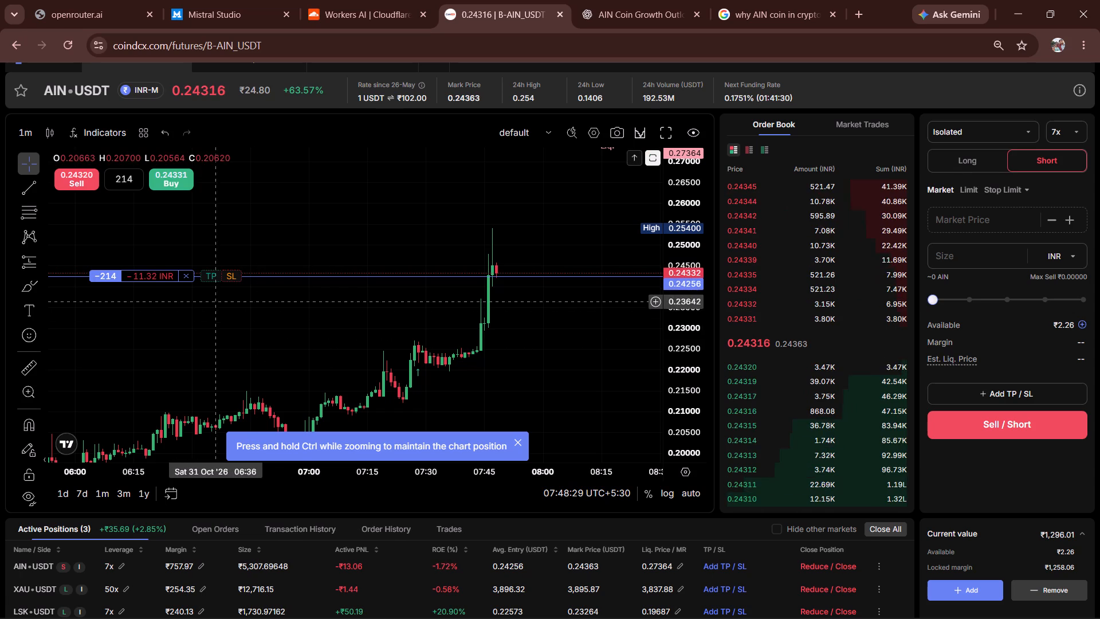
# Add a take profit at 0.23580 to the AIN-USDT short position on the chart.
pyautogui.moveTo(207, 272); pyautogui.dragTo(224, 299)
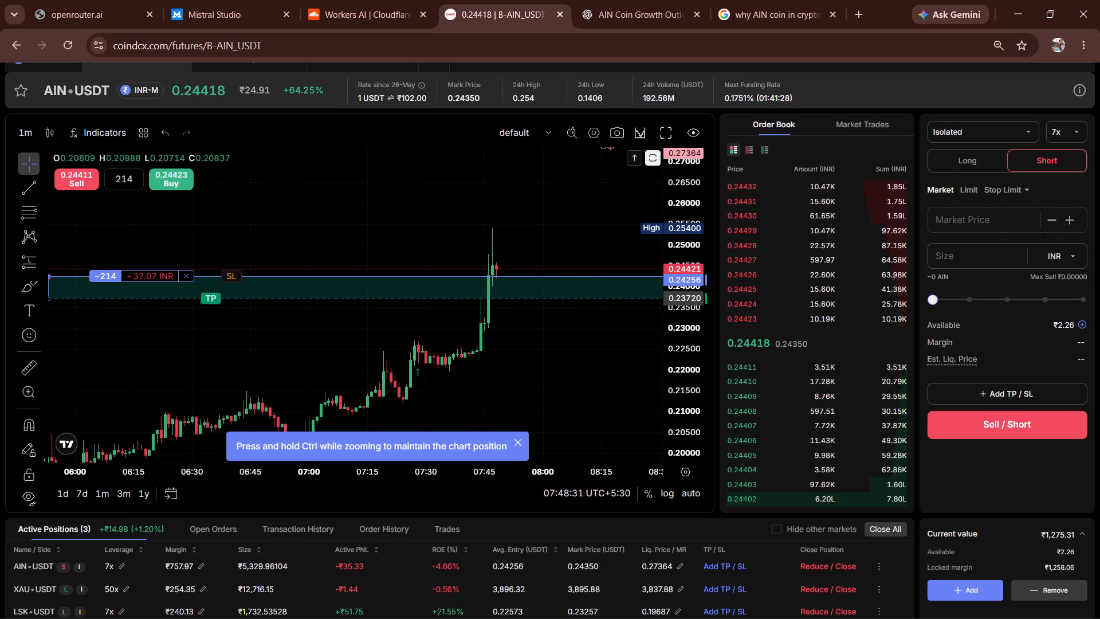
pyautogui.moveTo(224, 299); pyautogui.dragTo(228, 304)
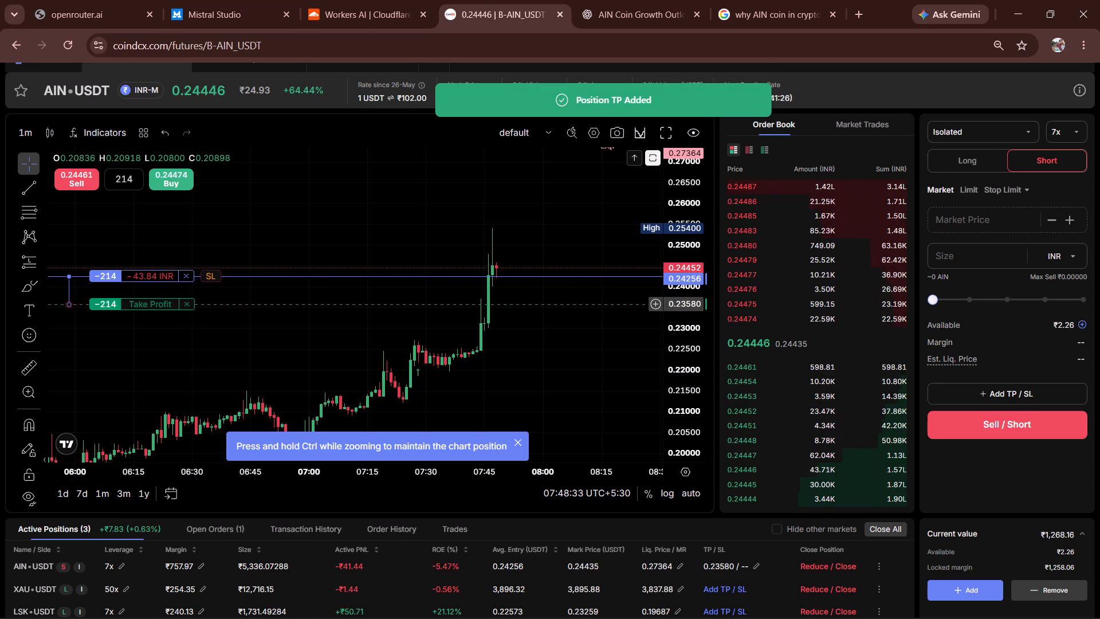
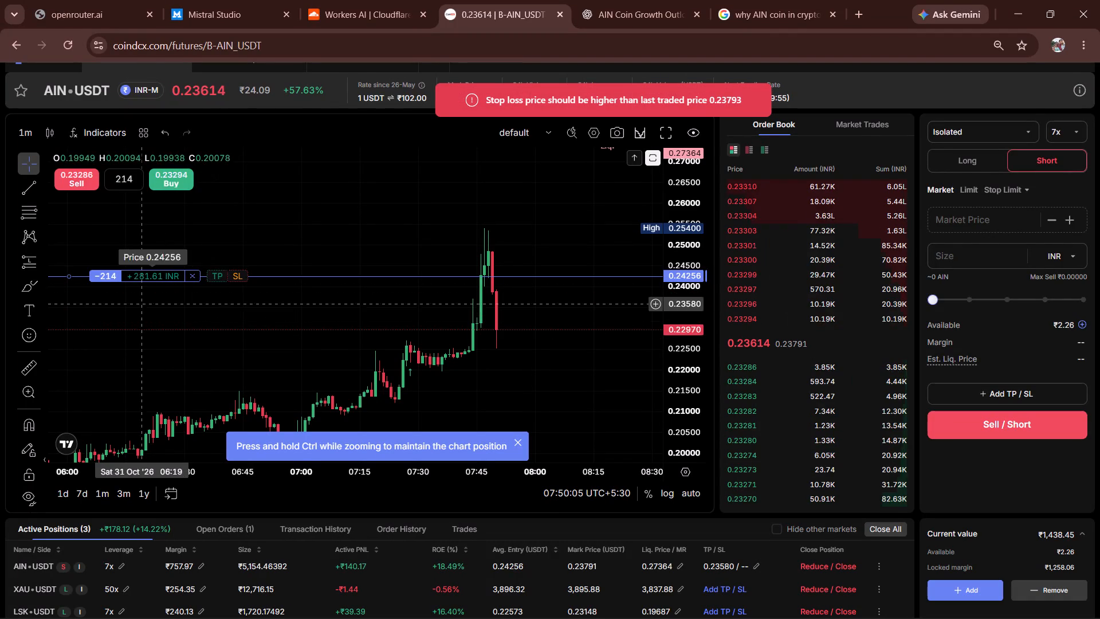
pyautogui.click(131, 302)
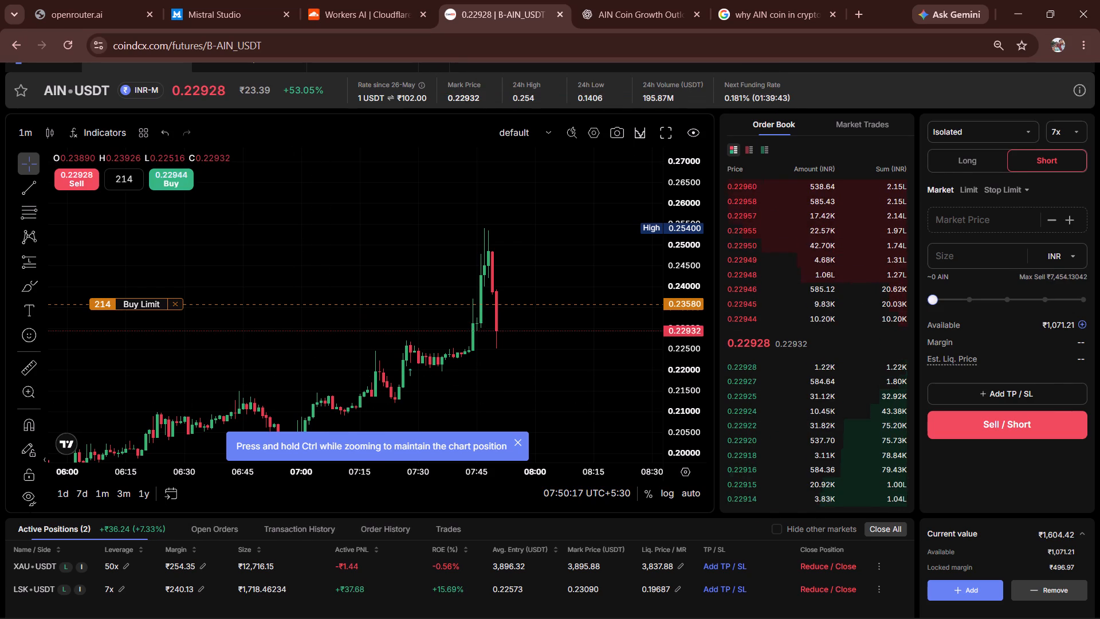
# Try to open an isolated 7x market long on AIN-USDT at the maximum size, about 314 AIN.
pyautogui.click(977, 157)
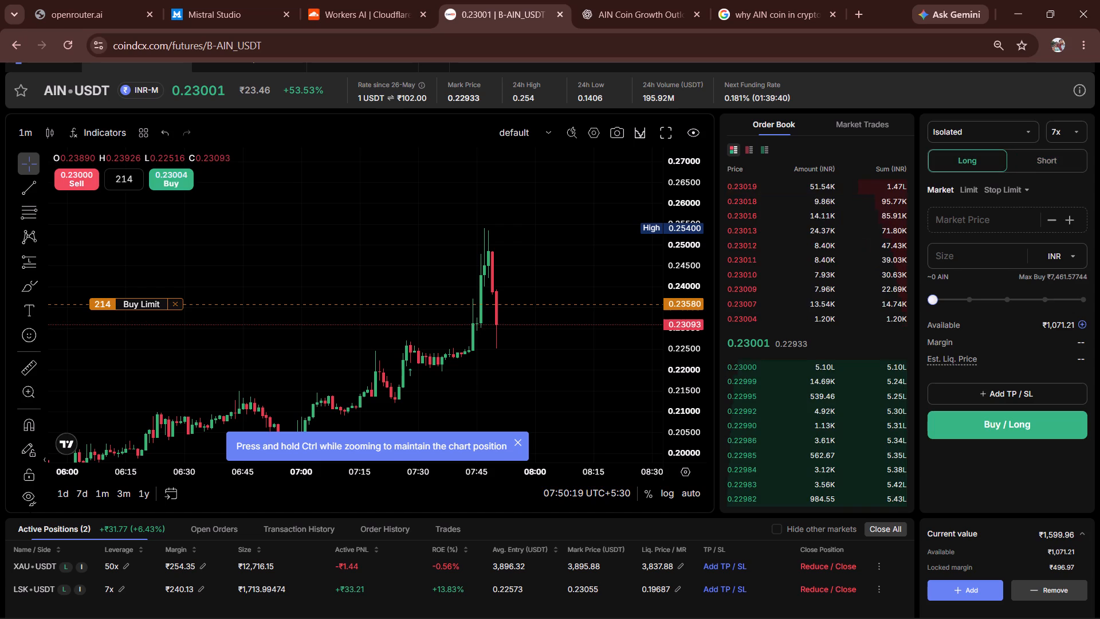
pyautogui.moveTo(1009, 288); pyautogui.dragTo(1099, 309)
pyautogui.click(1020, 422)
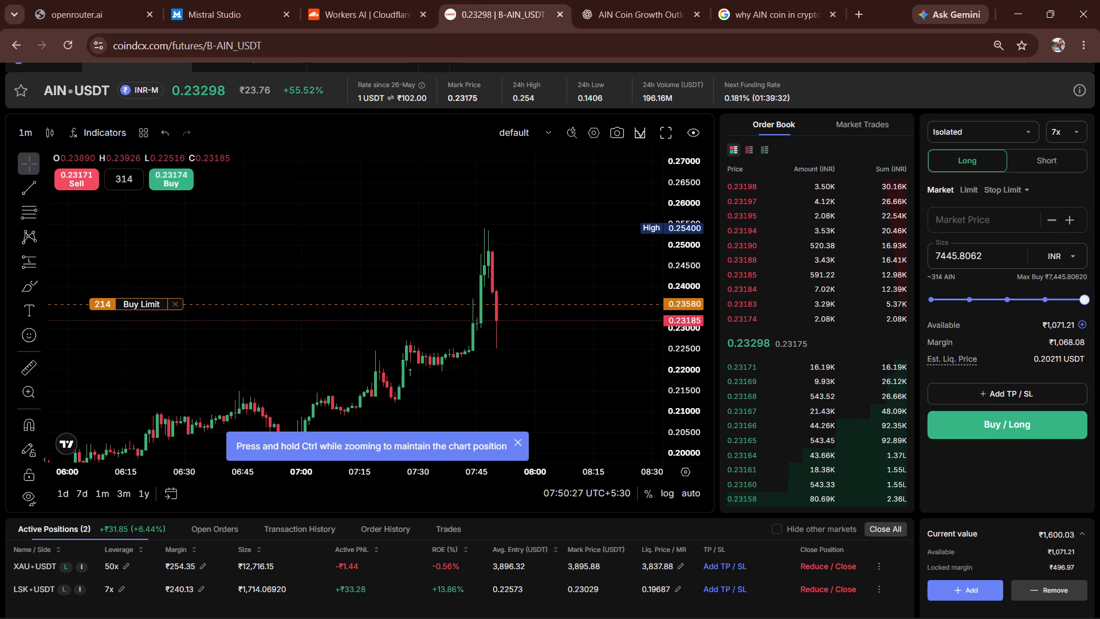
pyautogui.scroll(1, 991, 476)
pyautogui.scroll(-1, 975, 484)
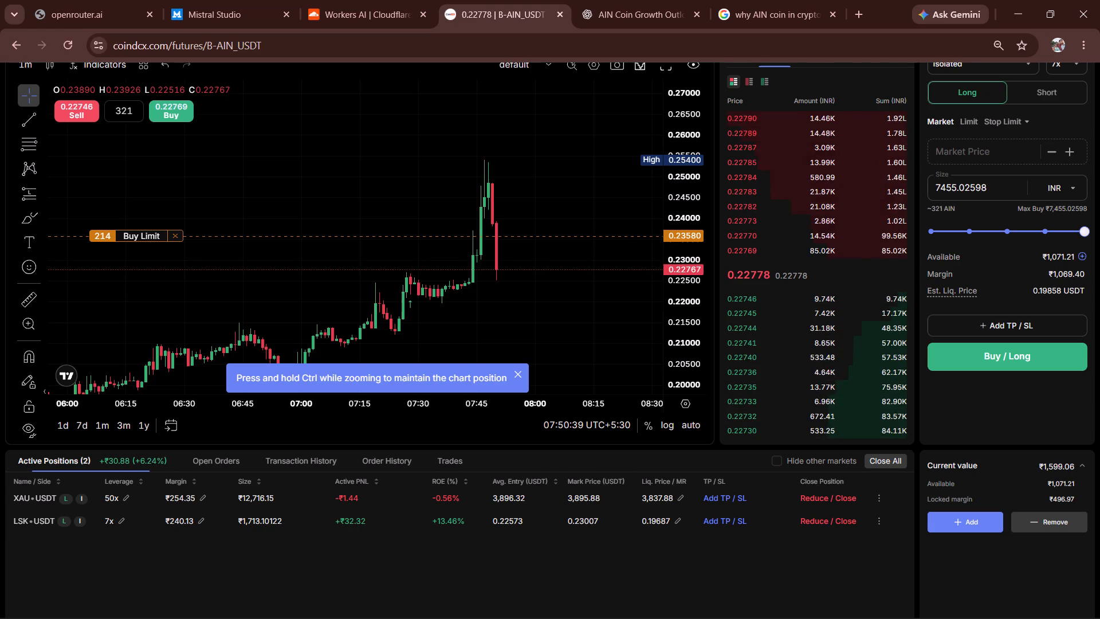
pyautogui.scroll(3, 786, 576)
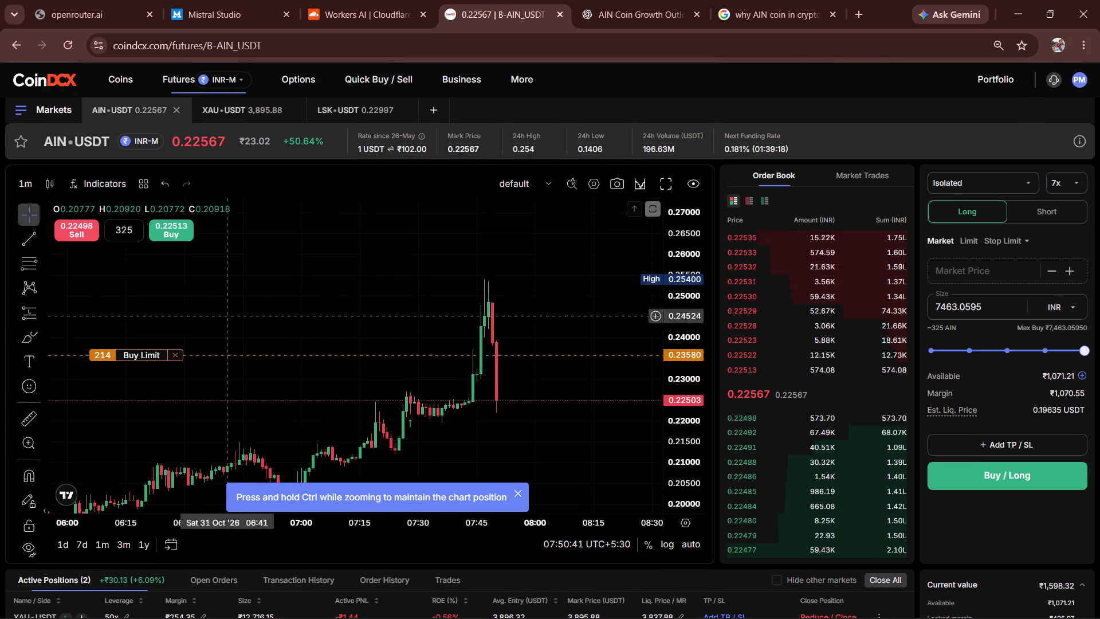
# Reload the AIN-USDT futures page and open an isolated 7x market long at the maximum size, 318 AIN.
pyautogui.click(58, 42)
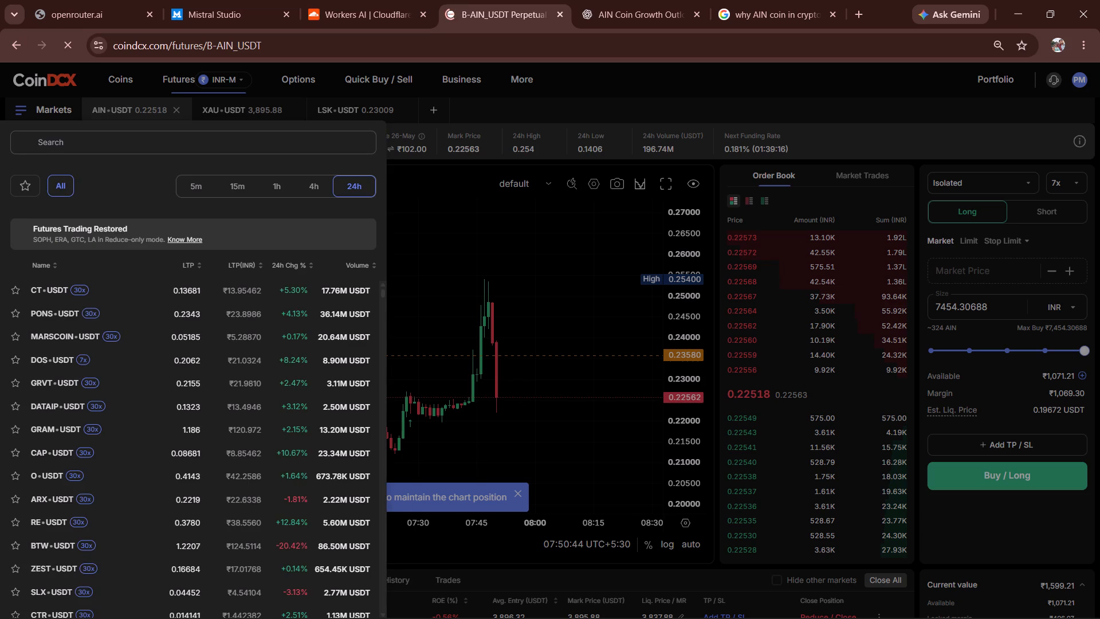
pyautogui.click(568, 271)
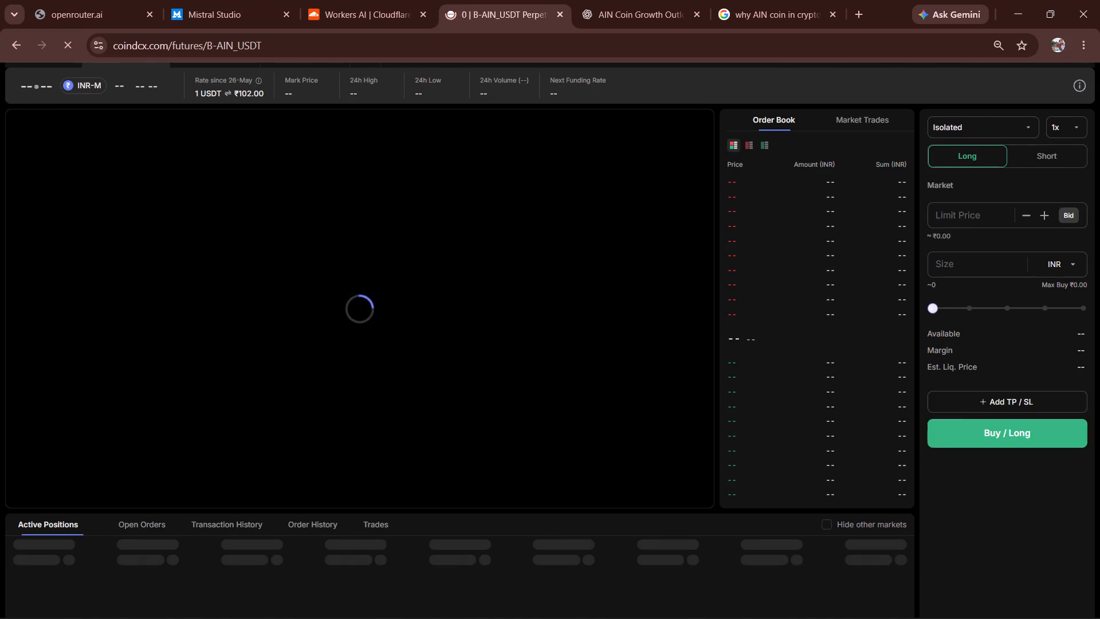
pyautogui.moveTo(1022, 359); pyautogui.dragTo(1099, 359)
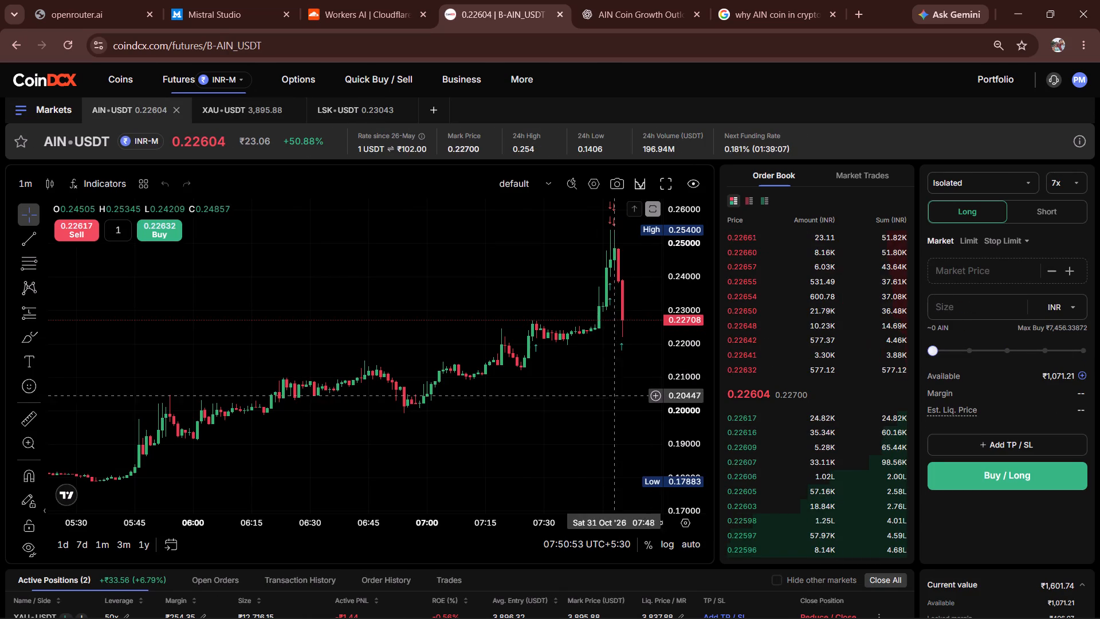
pyautogui.moveTo(600, 387); pyautogui.dragTo(535, 387)
pyautogui.moveTo(984, 355); pyautogui.dragTo(1099, 370)
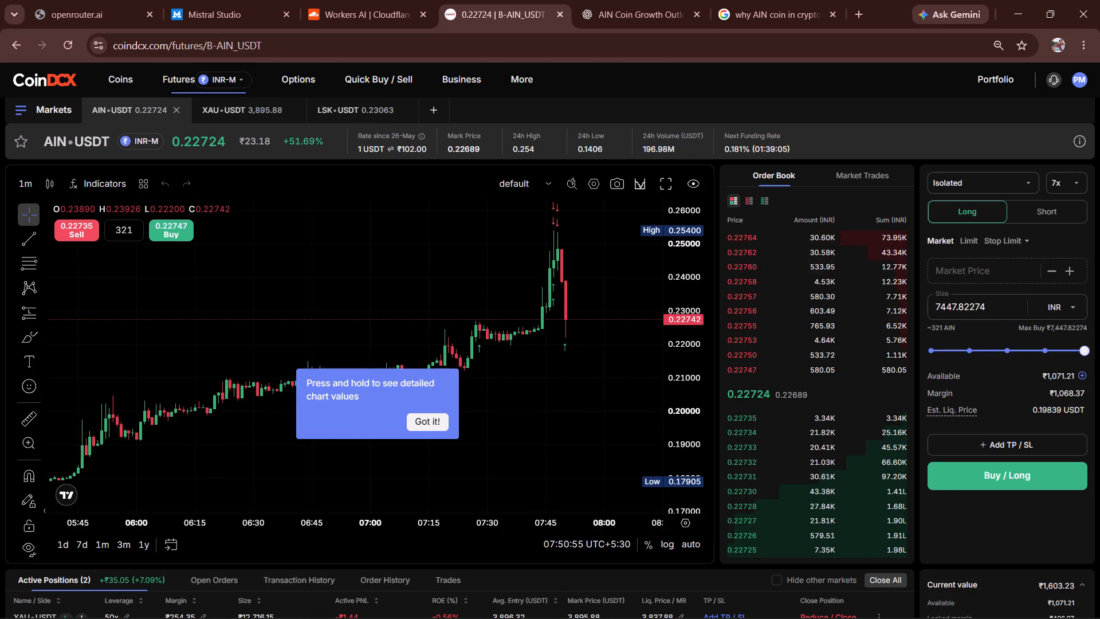
pyautogui.moveTo(1099, 370); pyautogui.dragTo(1099, 371)
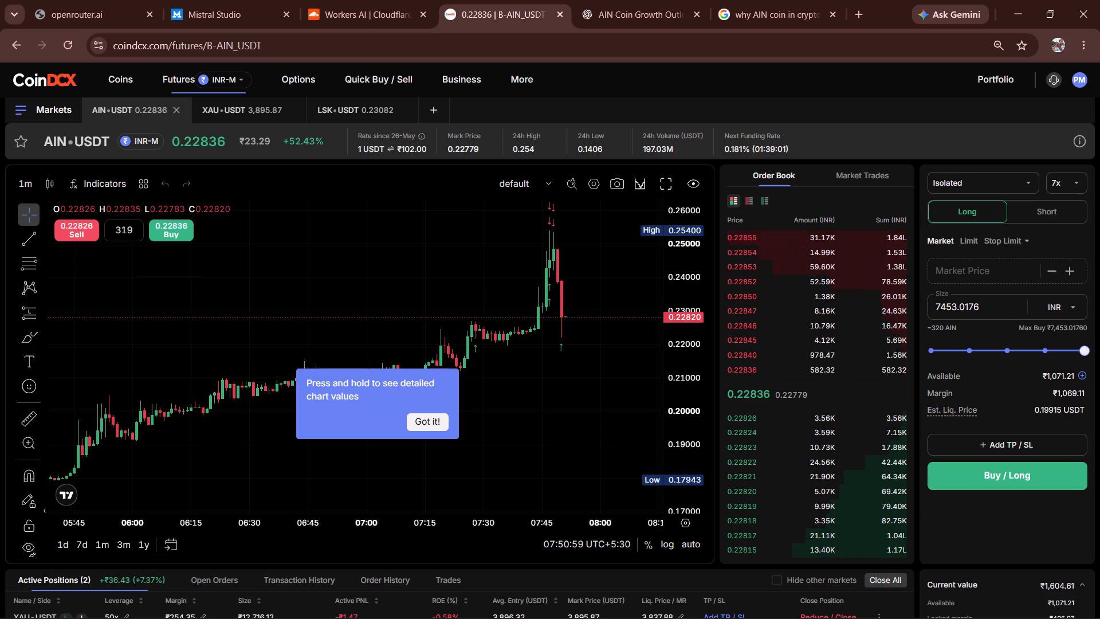
pyautogui.click(1002, 464)
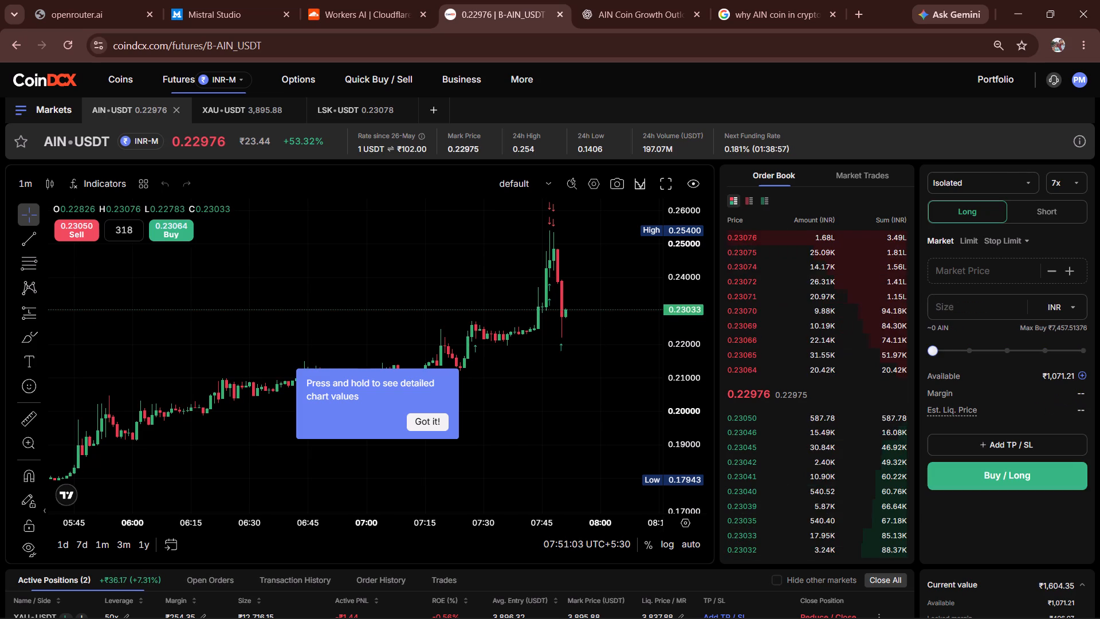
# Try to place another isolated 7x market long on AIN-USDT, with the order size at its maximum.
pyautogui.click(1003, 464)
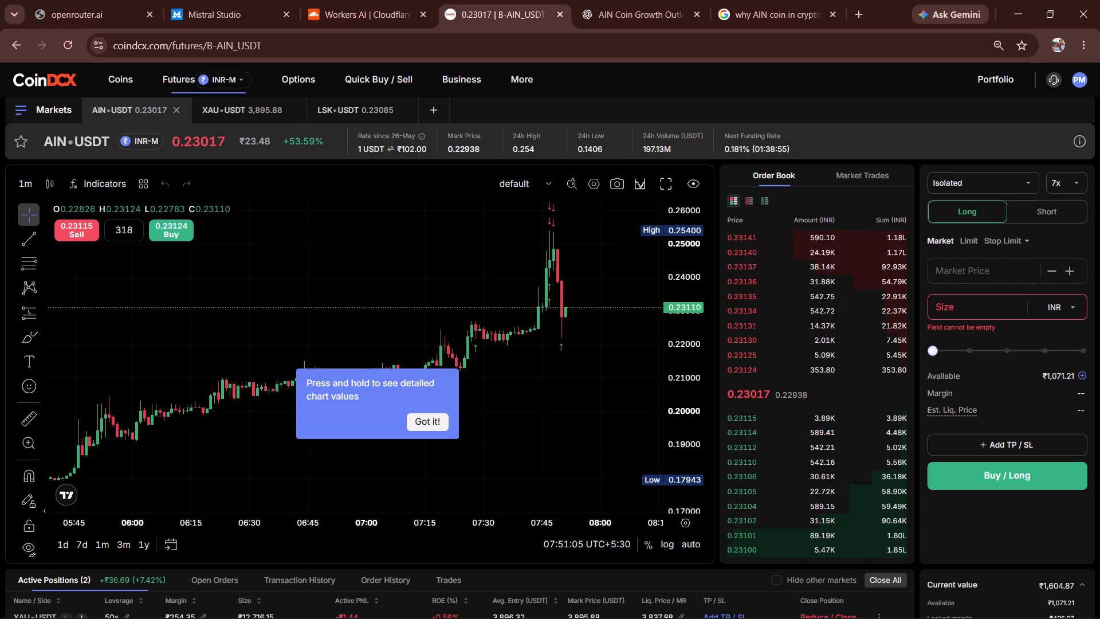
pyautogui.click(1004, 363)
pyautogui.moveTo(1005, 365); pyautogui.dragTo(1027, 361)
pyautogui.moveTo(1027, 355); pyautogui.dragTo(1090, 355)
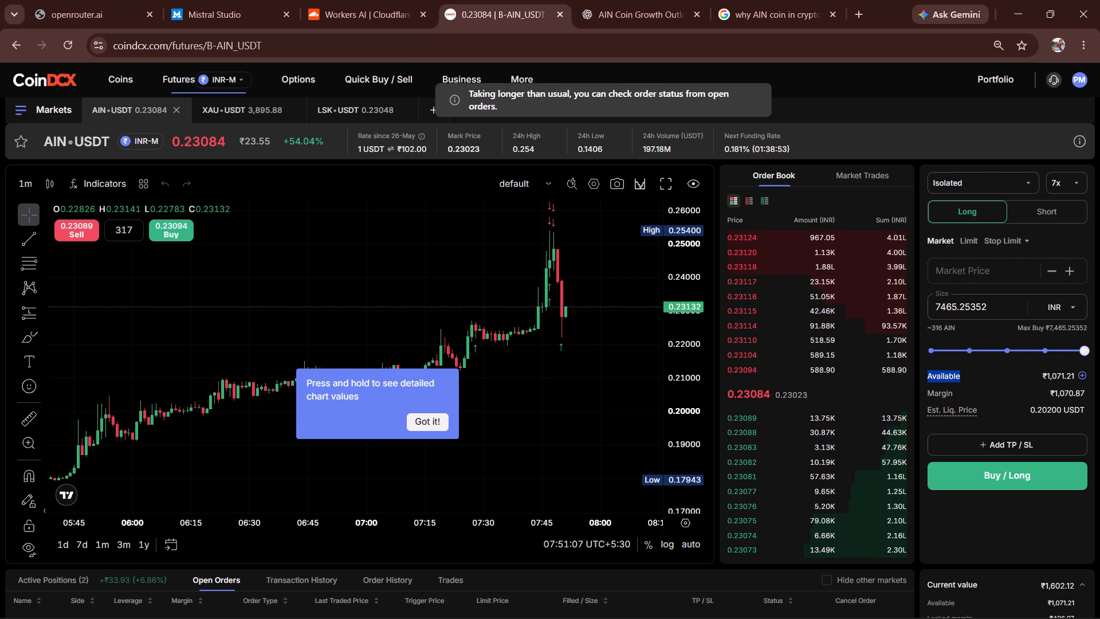
# Check the open orders and active positions for the newly placed AIN-USDT long.
pyautogui.scroll(-2, 873, 425)
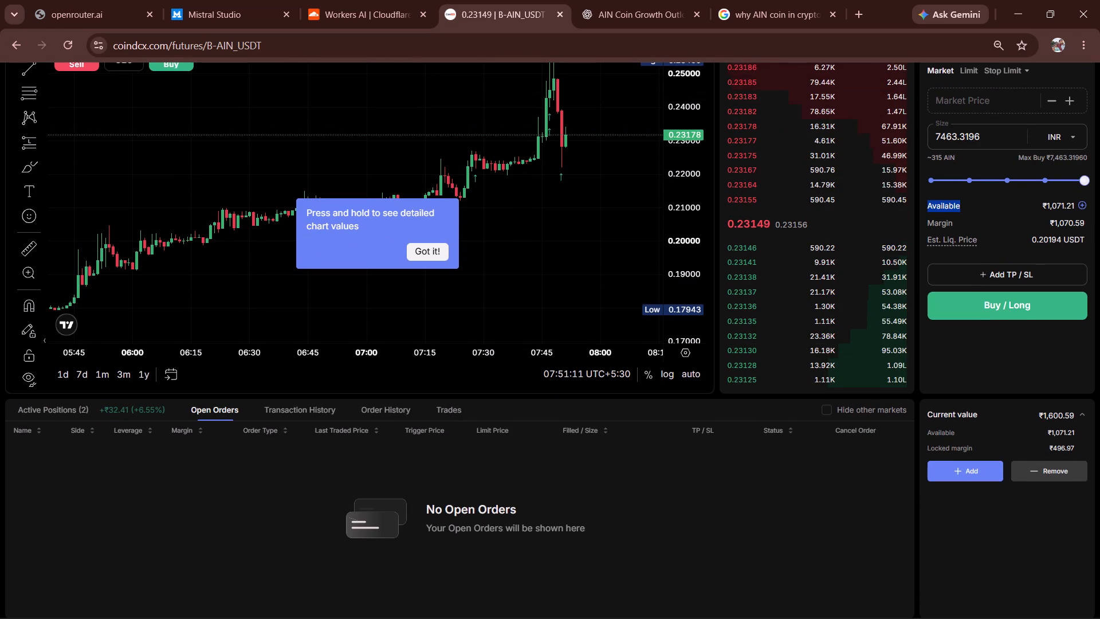
pyautogui.scroll(2, 814, 511)
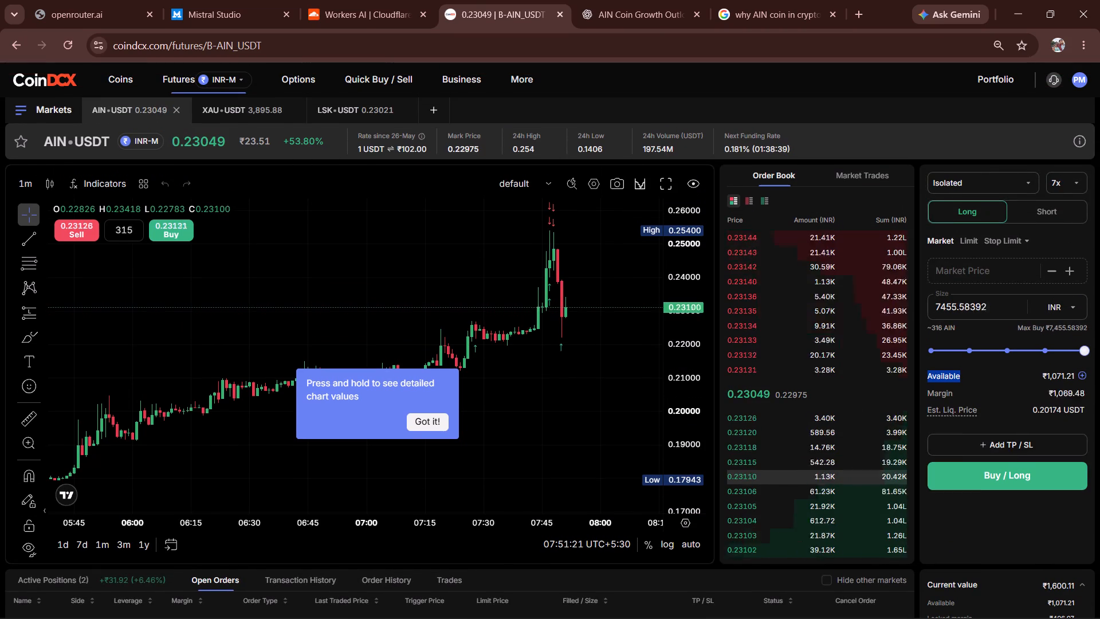
pyautogui.scroll(-1, 771, 539)
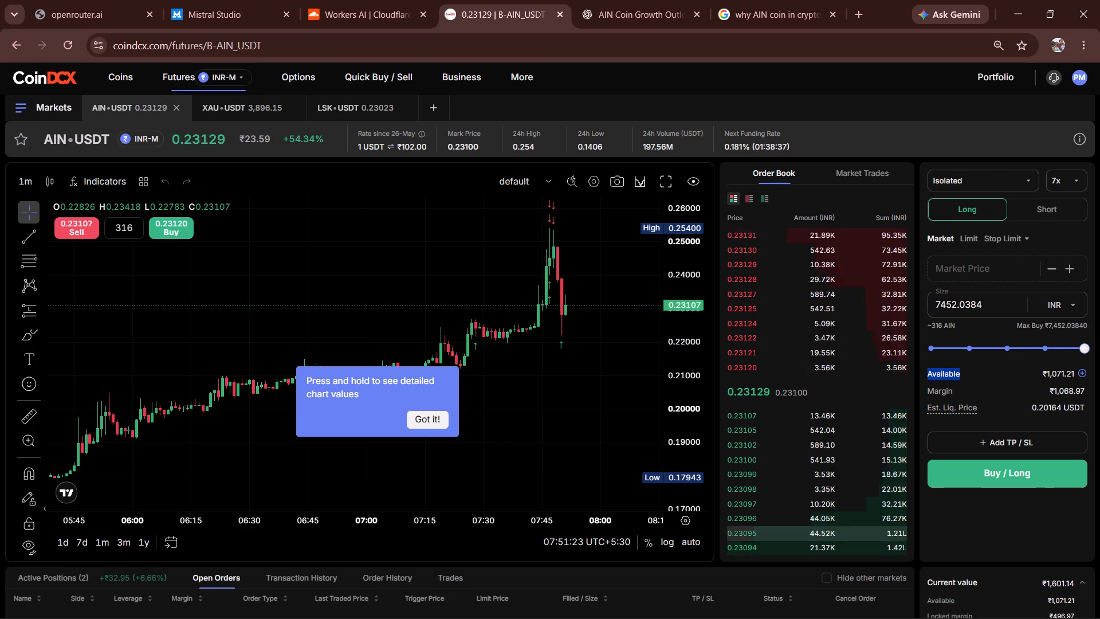
pyautogui.scroll(-1, 771, 539)
pyautogui.click(142, 404)
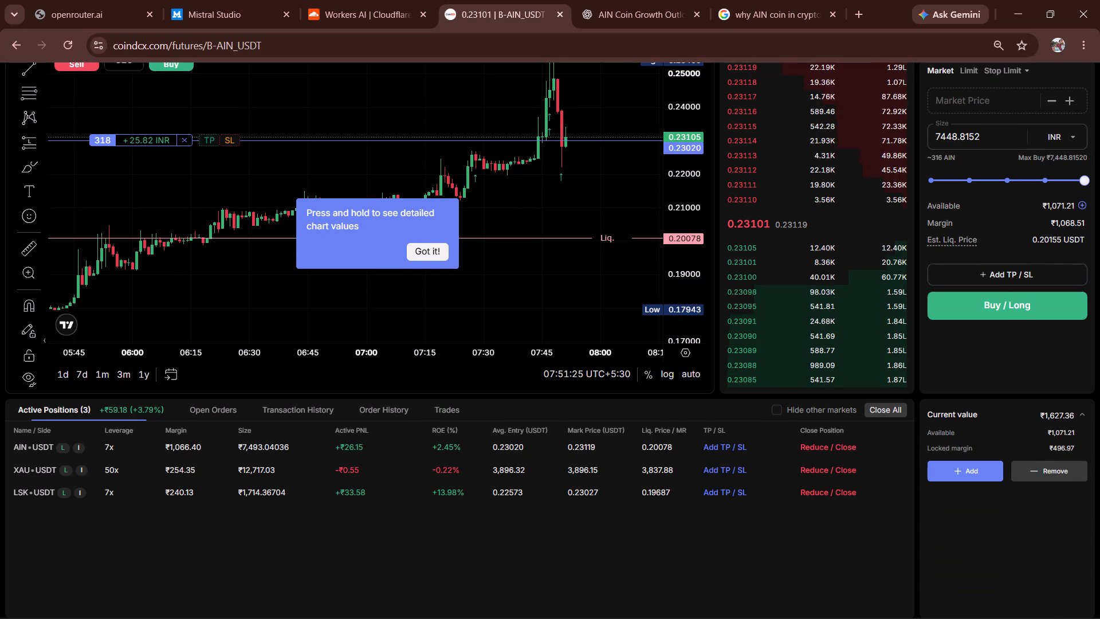
# Add a take profit at 0.24859 to the AIN-USDT long position on the chart.
pyautogui.scroll(3, 801, 590)
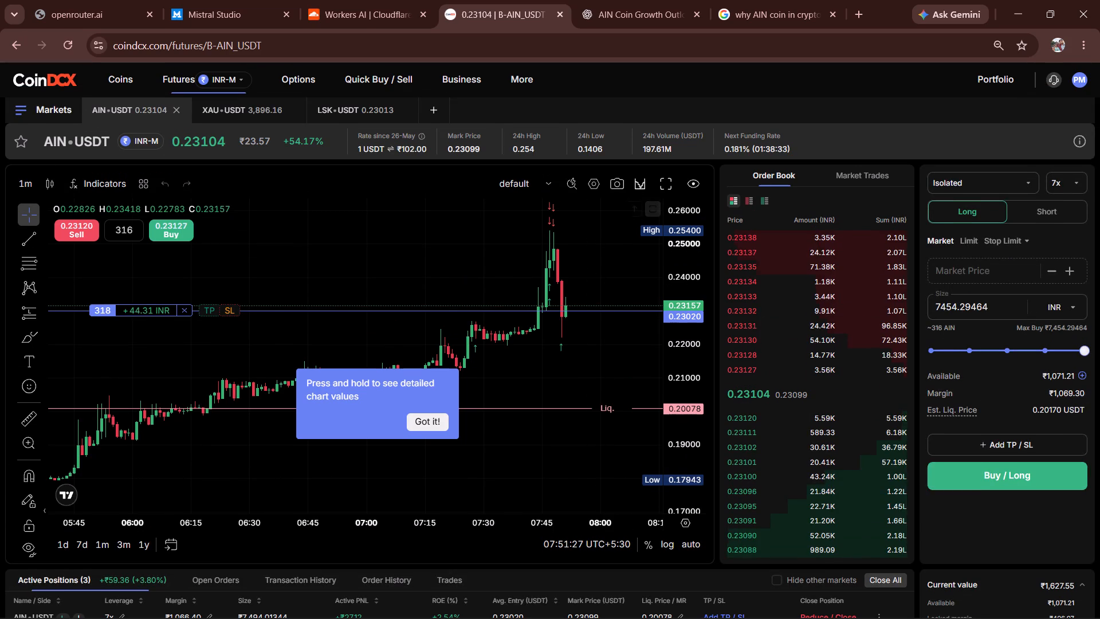
pyautogui.click(423, 417)
pyautogui.moveTo(485, 385); pyautogui.dragTo(337, 453)
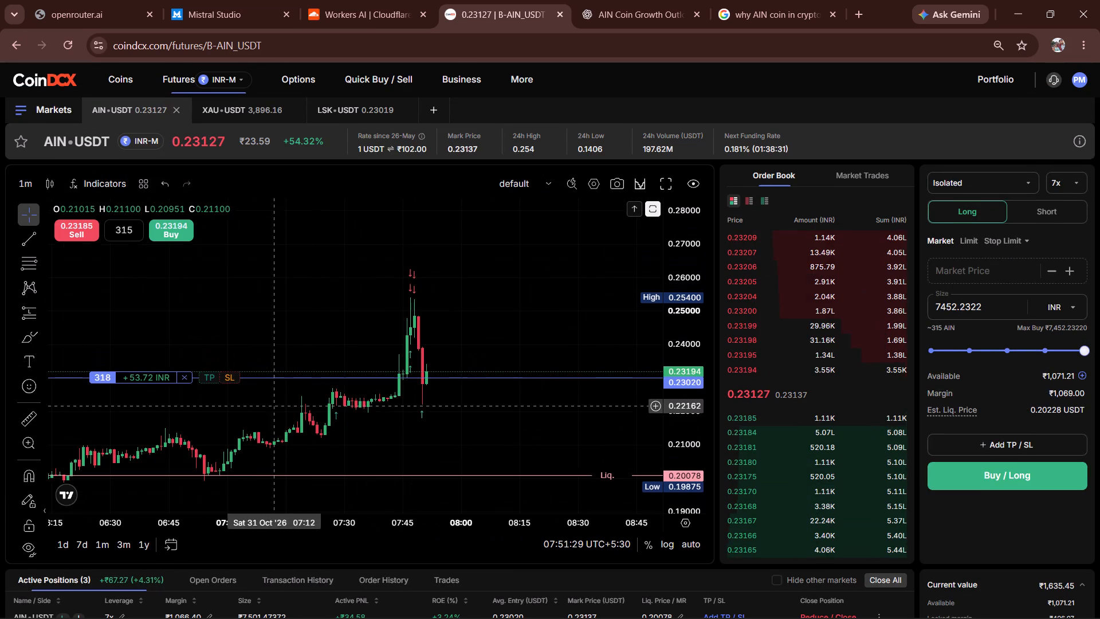
pyautogui.moveTo(203, 382); pyautogui.dragTo(205, 354)
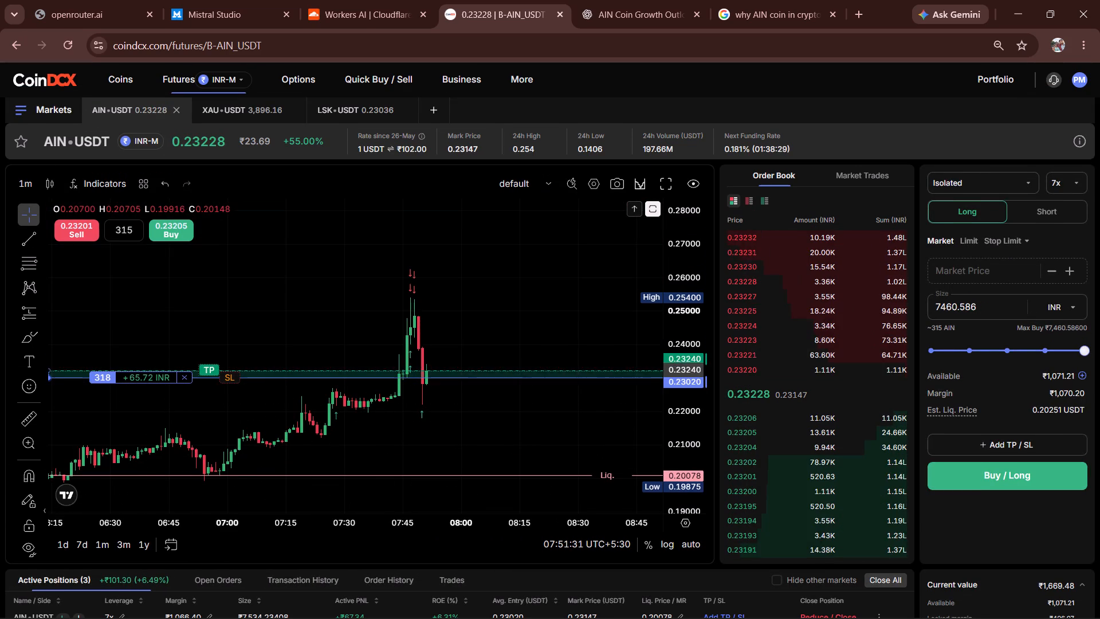
pyautogui.moveTo(205, 354); pyautogui.dragTo(211, 314)
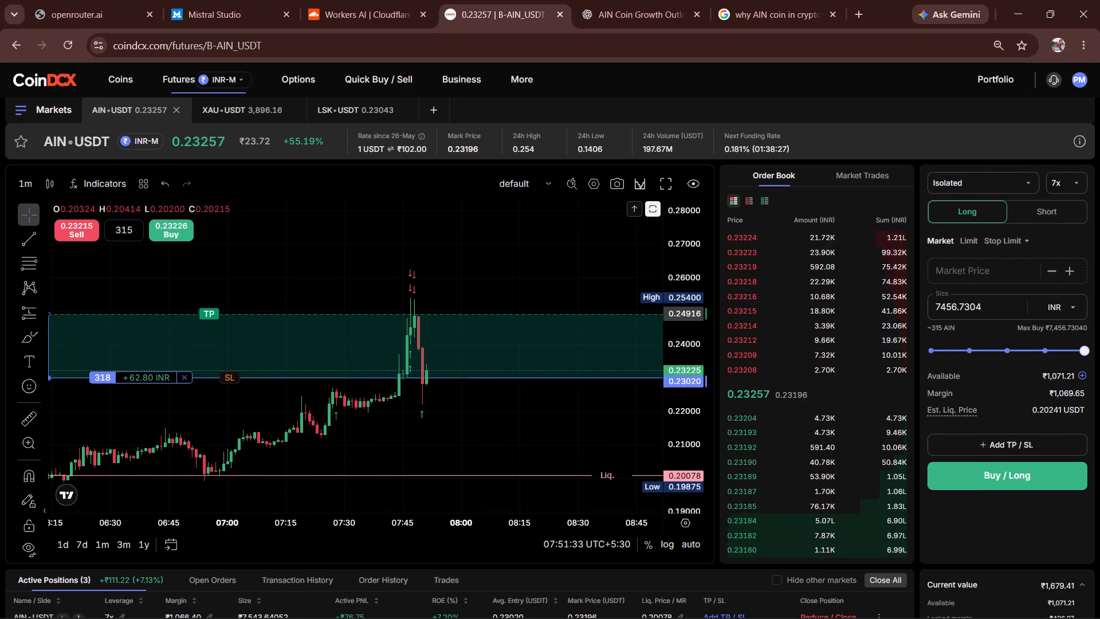
pyautogui.moveTo(211, 314); pyautogui.dragTo(213, 316)
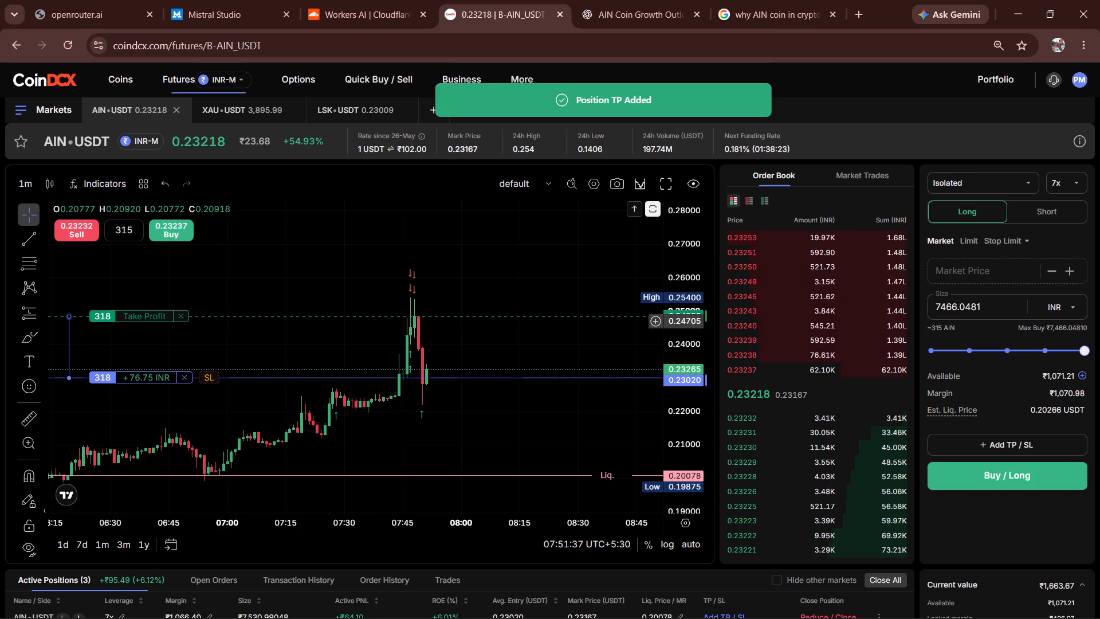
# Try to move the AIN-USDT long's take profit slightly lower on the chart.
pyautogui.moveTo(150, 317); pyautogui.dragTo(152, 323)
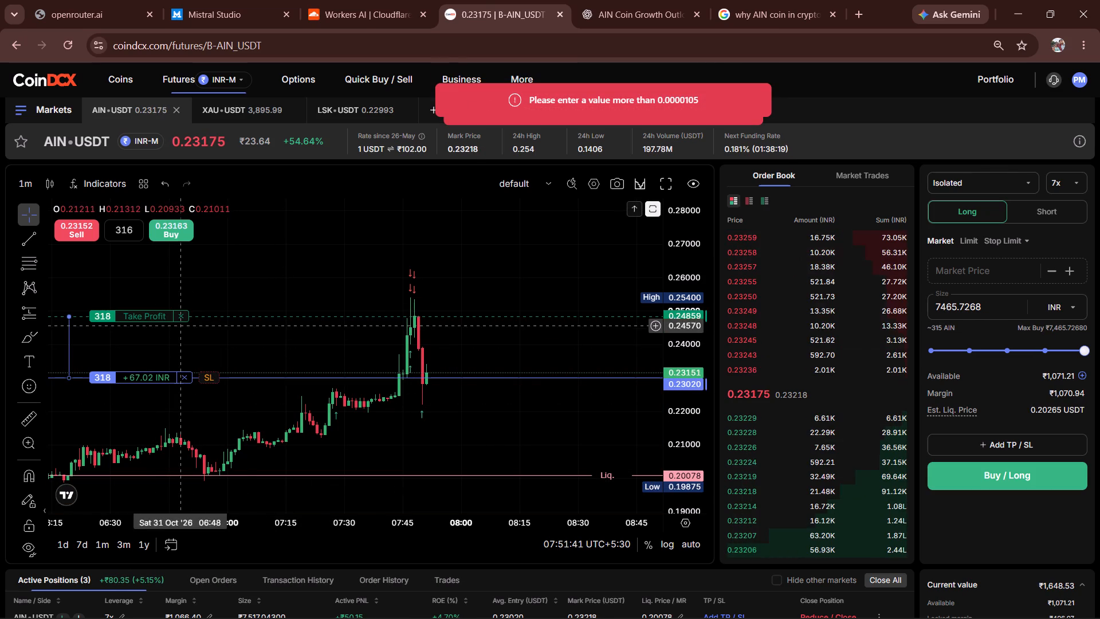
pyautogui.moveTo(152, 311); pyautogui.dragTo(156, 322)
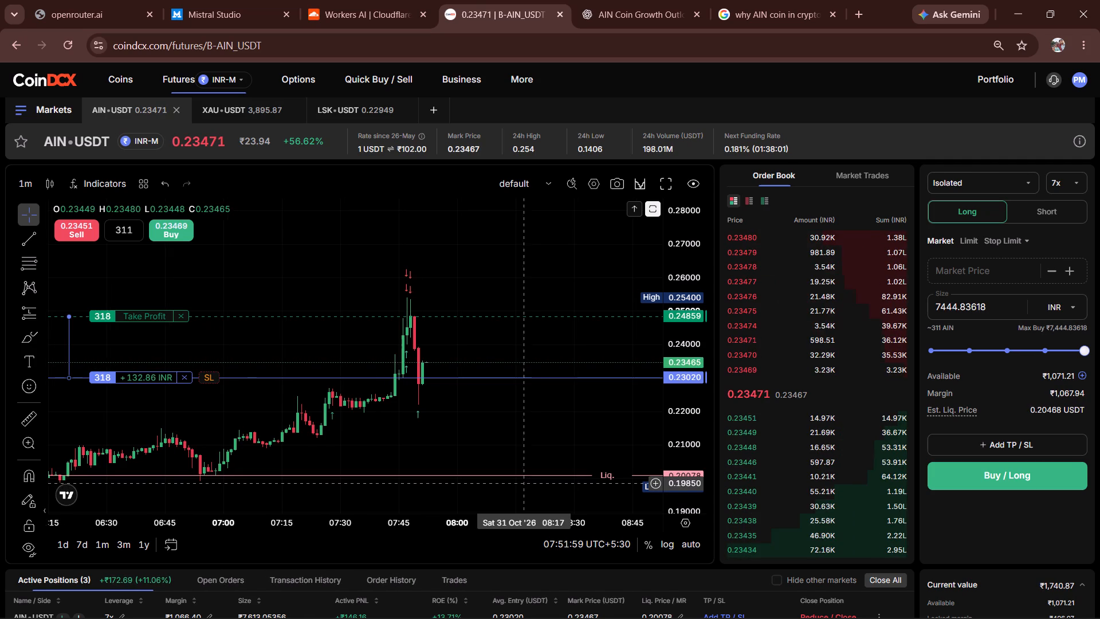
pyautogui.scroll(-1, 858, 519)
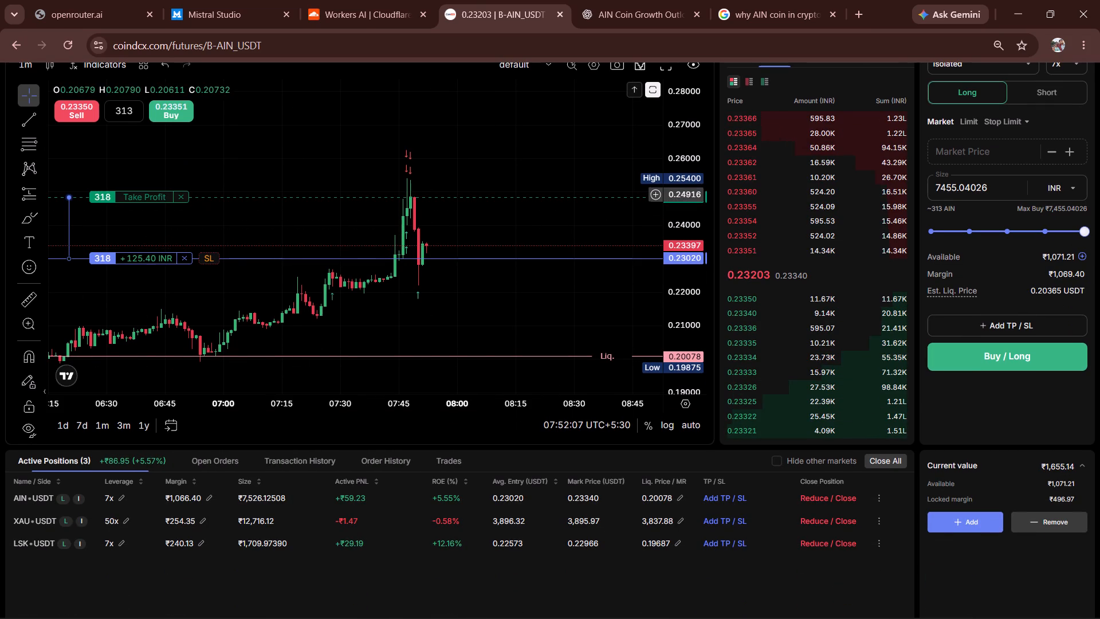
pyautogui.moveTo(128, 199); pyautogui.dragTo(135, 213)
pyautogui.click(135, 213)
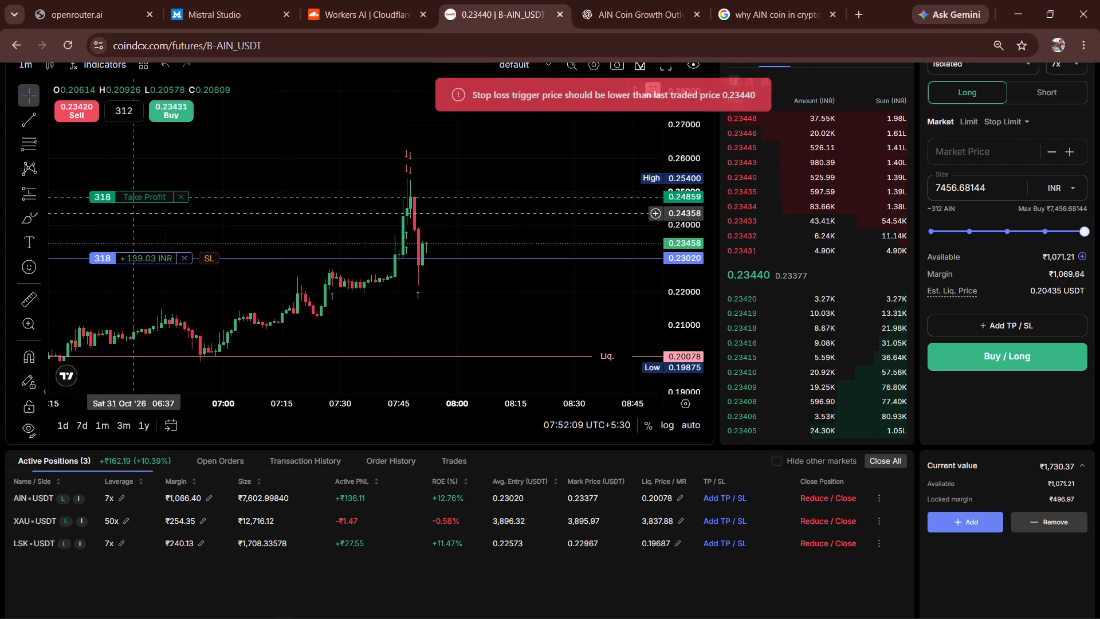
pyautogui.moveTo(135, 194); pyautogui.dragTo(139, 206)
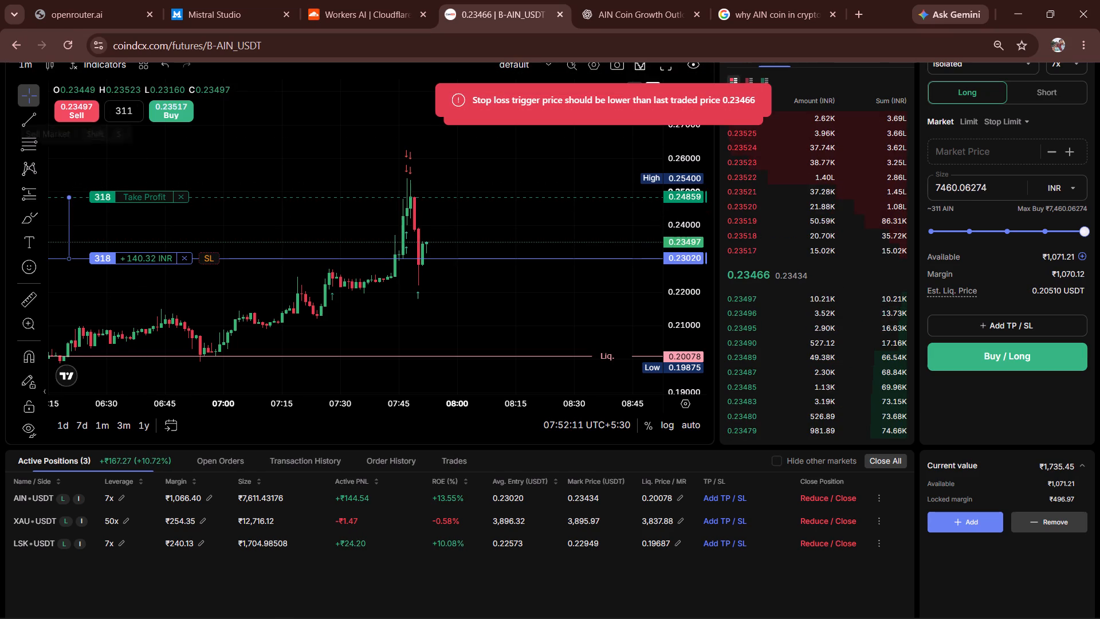
# Reload the AIN-USDT futures page and check the long on the chart and in the active positions.
pyautogui.click(67, 48)
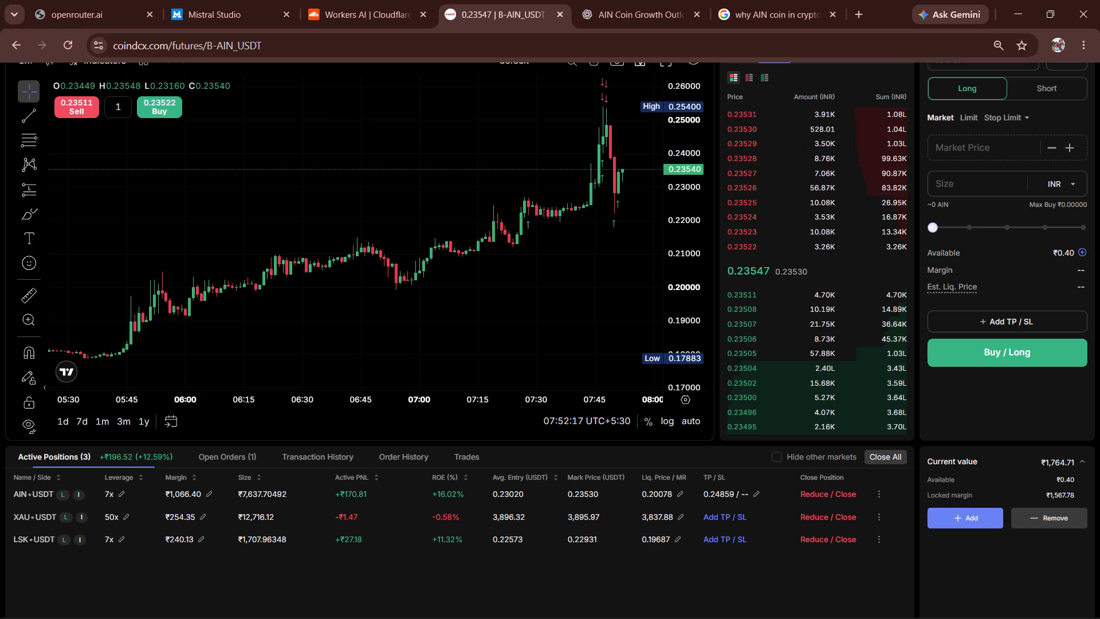
pyautogui.scroll(2, 569, 566)
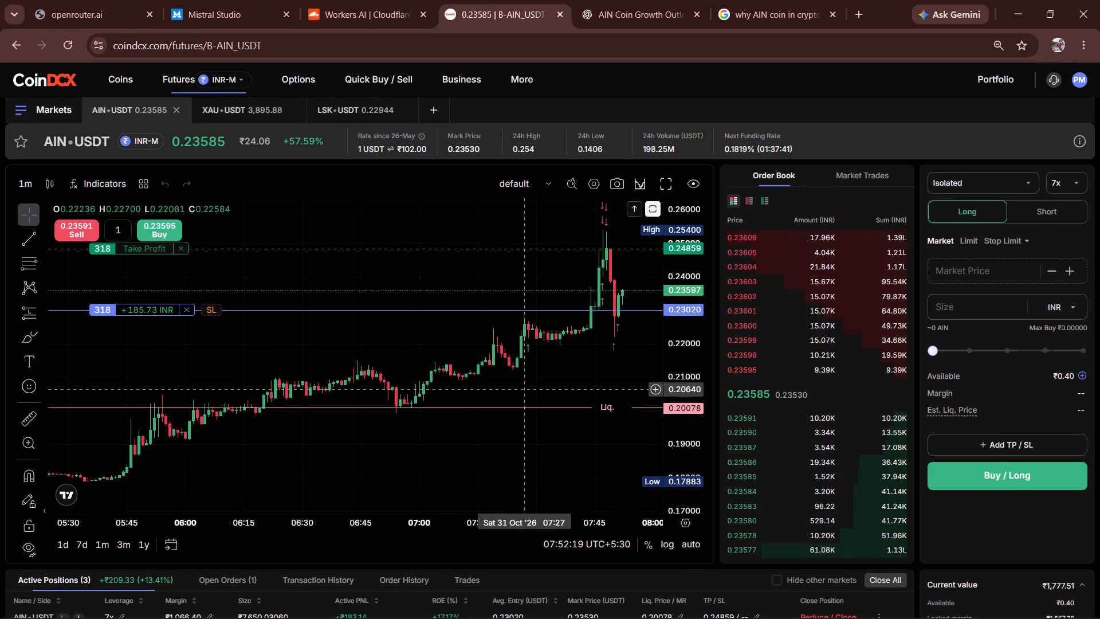
pyautogui.moveTo(525, 383); pyautogui.dragTo(386, 388)
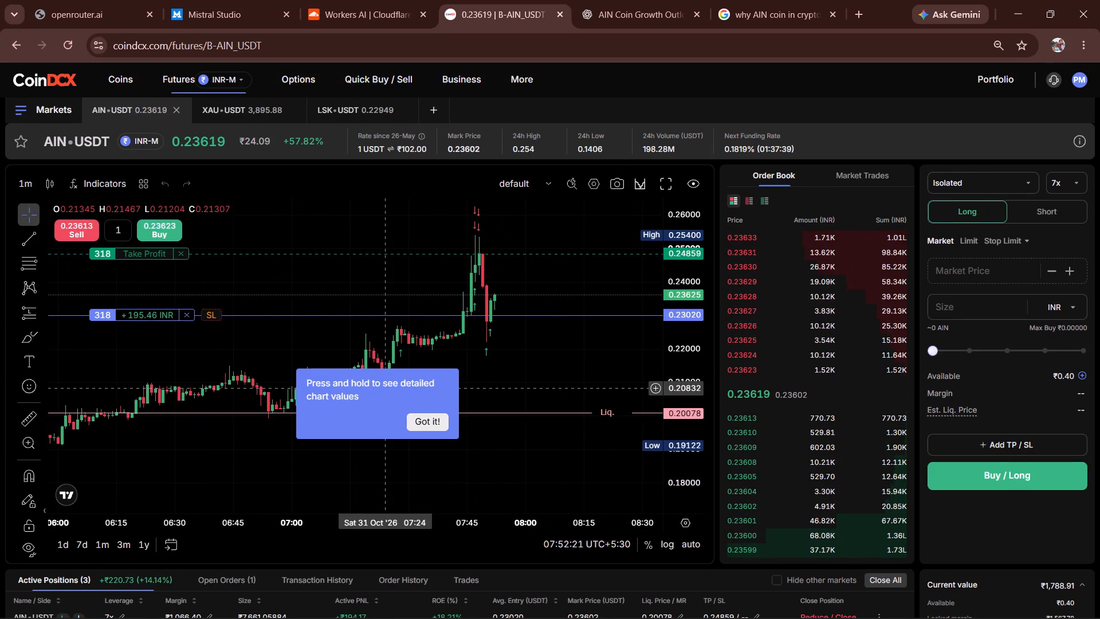
pyautogui.click(429, 418)
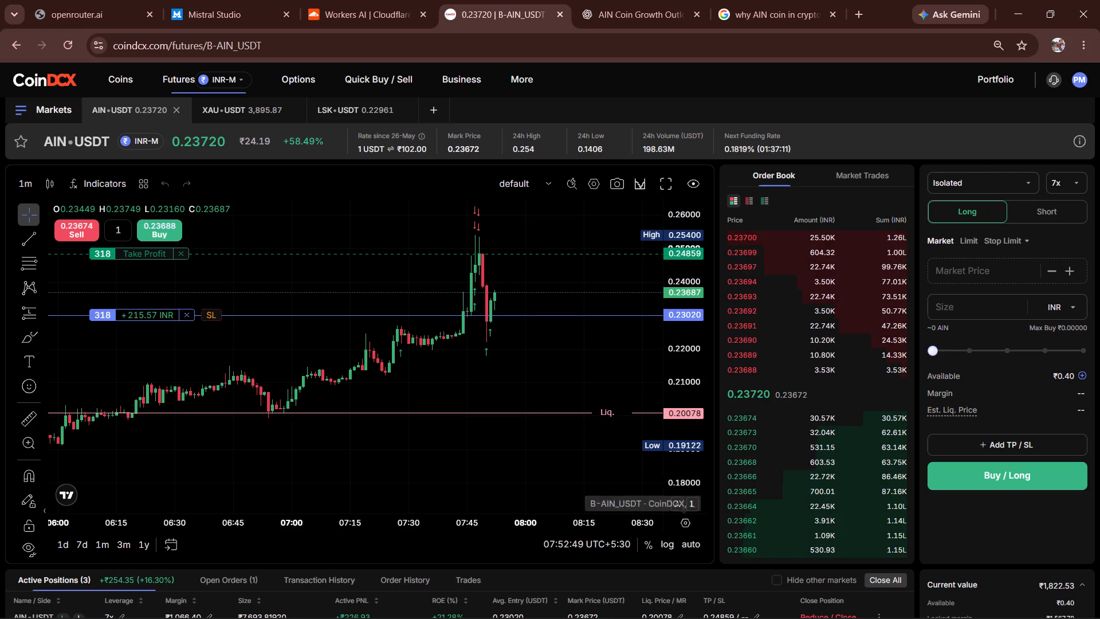
pyautogui.scroll(-1, 775, 481)
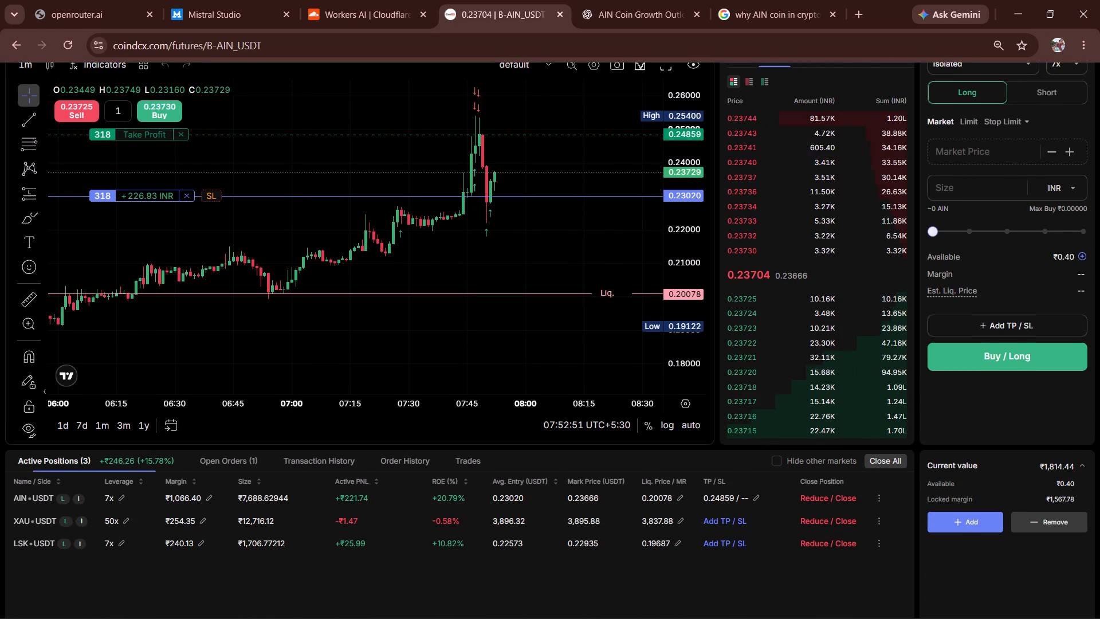
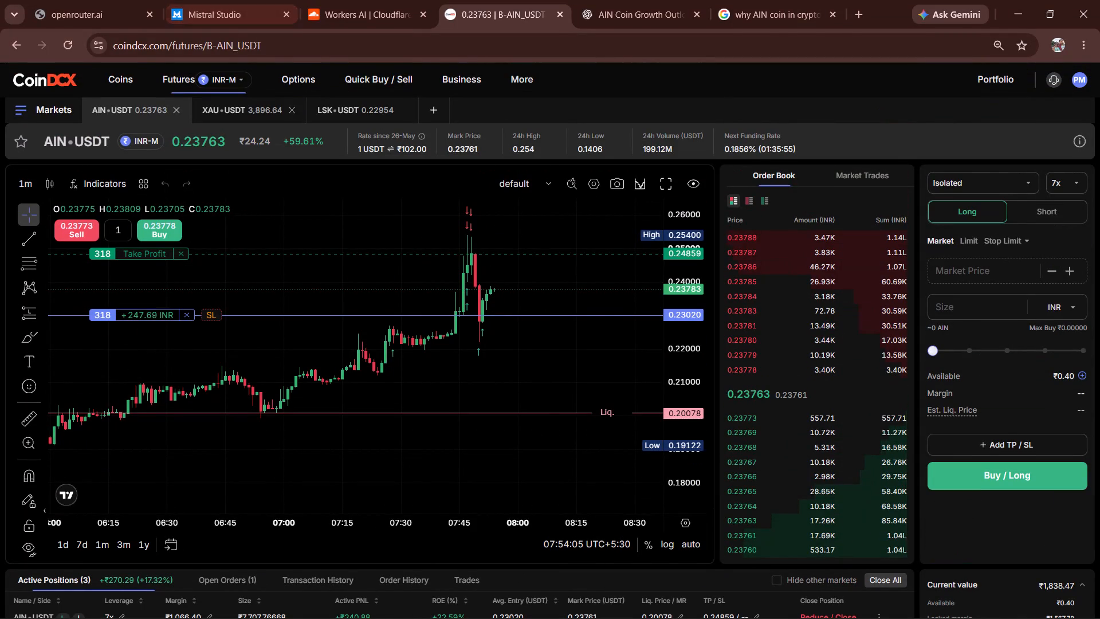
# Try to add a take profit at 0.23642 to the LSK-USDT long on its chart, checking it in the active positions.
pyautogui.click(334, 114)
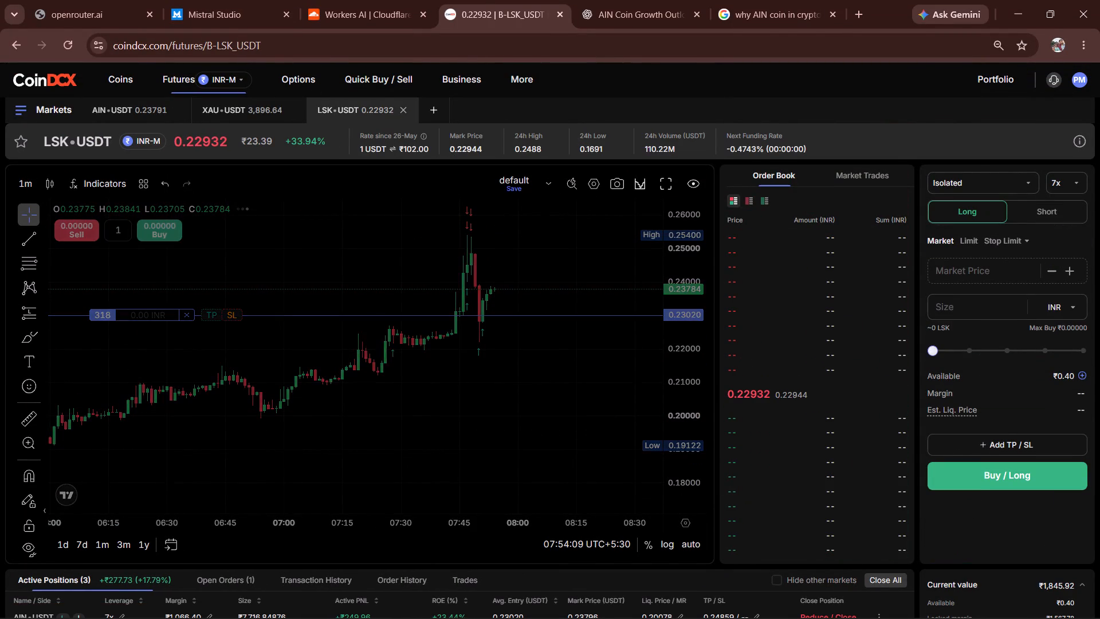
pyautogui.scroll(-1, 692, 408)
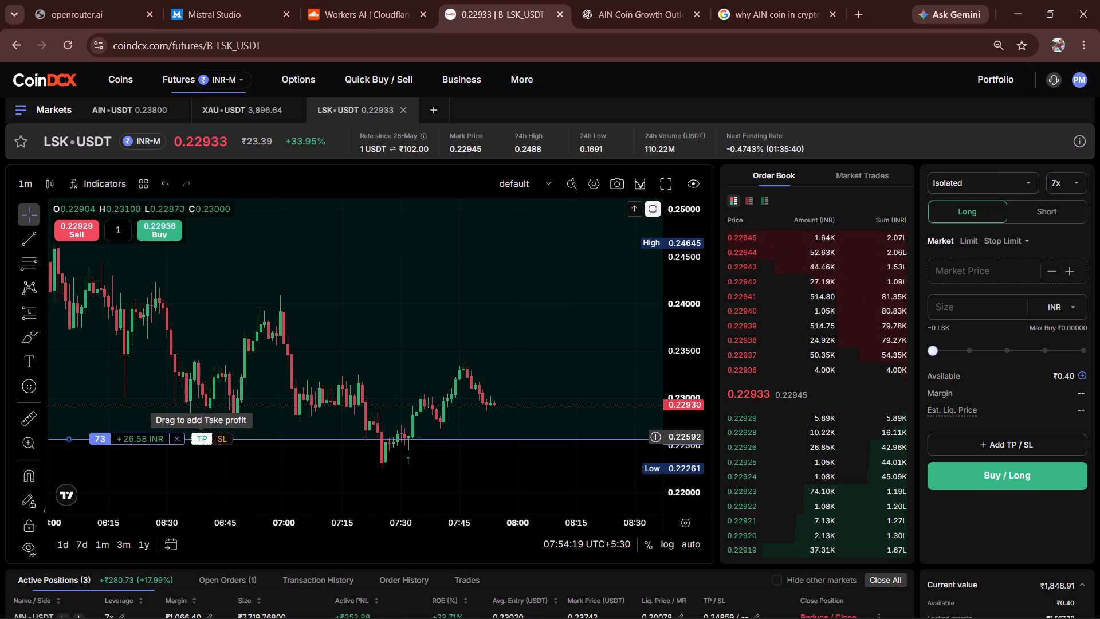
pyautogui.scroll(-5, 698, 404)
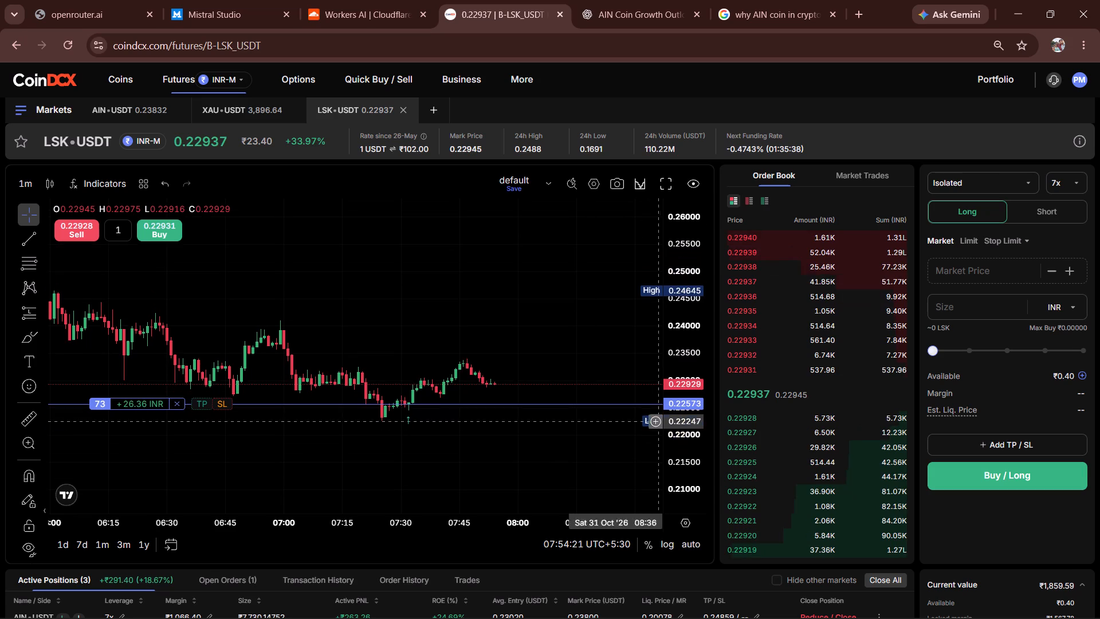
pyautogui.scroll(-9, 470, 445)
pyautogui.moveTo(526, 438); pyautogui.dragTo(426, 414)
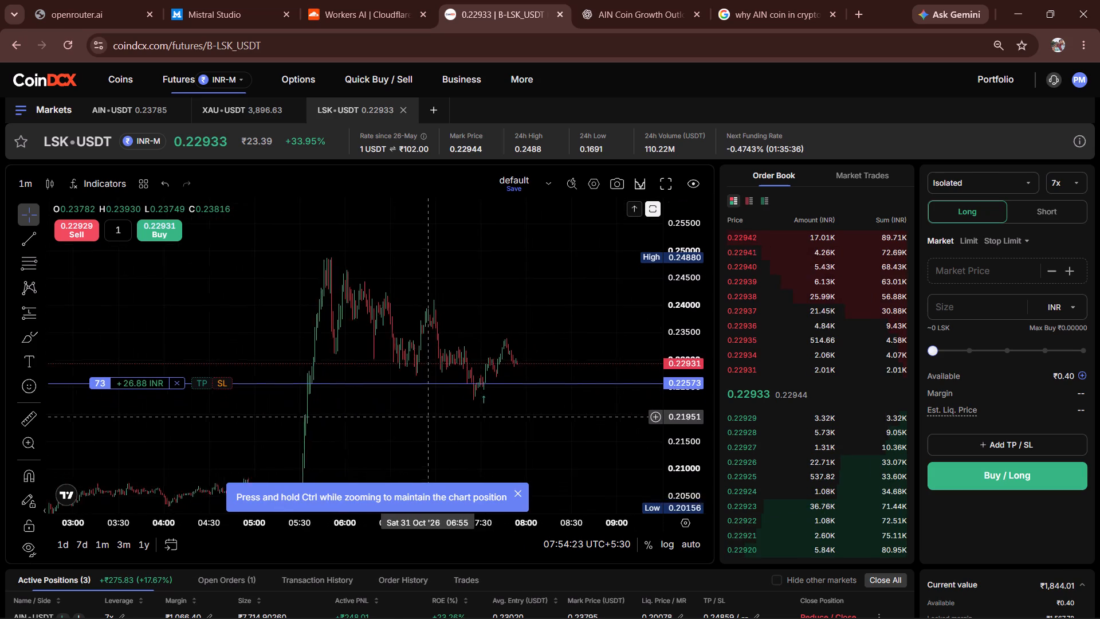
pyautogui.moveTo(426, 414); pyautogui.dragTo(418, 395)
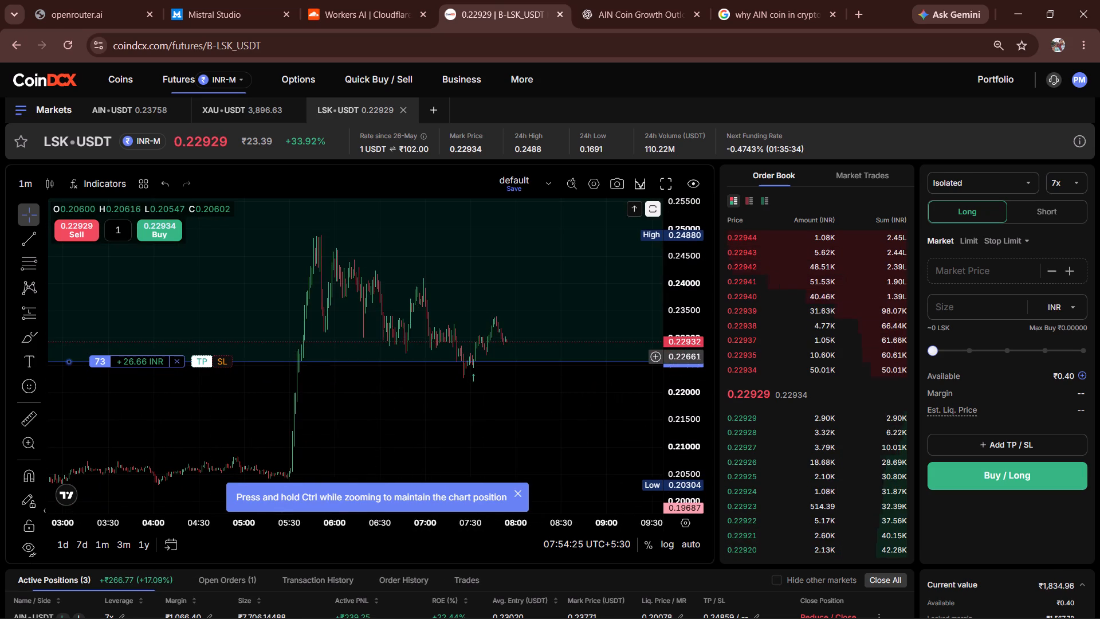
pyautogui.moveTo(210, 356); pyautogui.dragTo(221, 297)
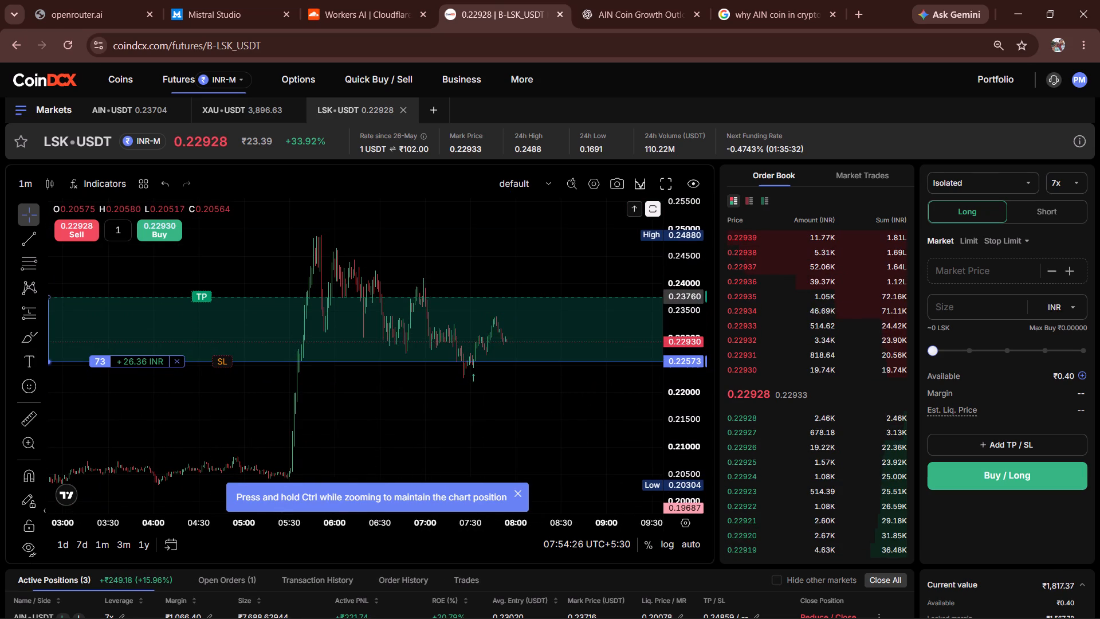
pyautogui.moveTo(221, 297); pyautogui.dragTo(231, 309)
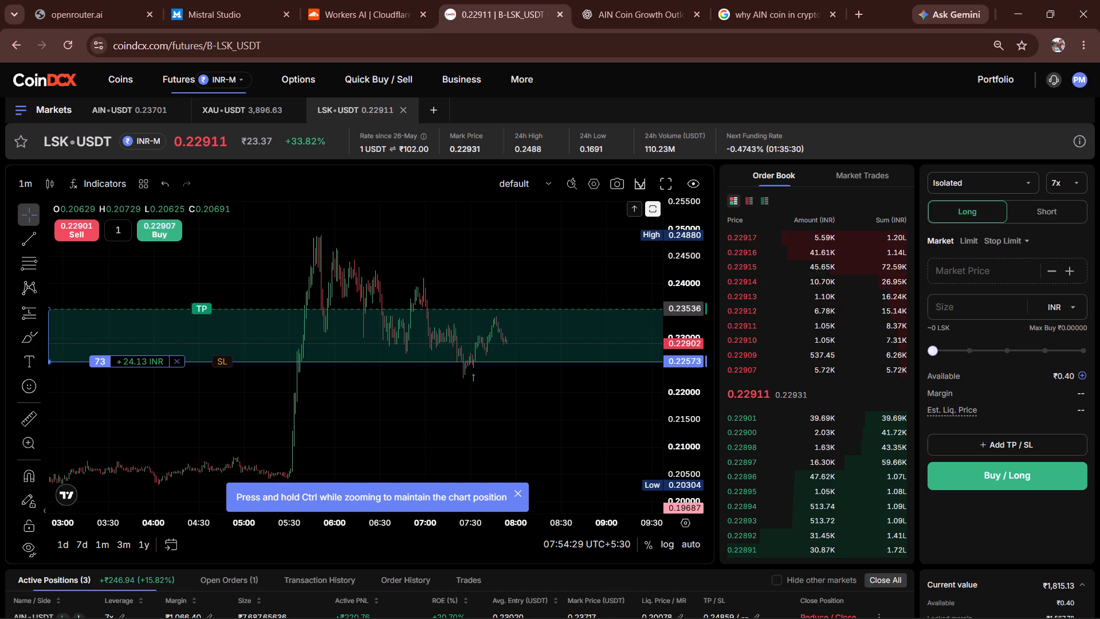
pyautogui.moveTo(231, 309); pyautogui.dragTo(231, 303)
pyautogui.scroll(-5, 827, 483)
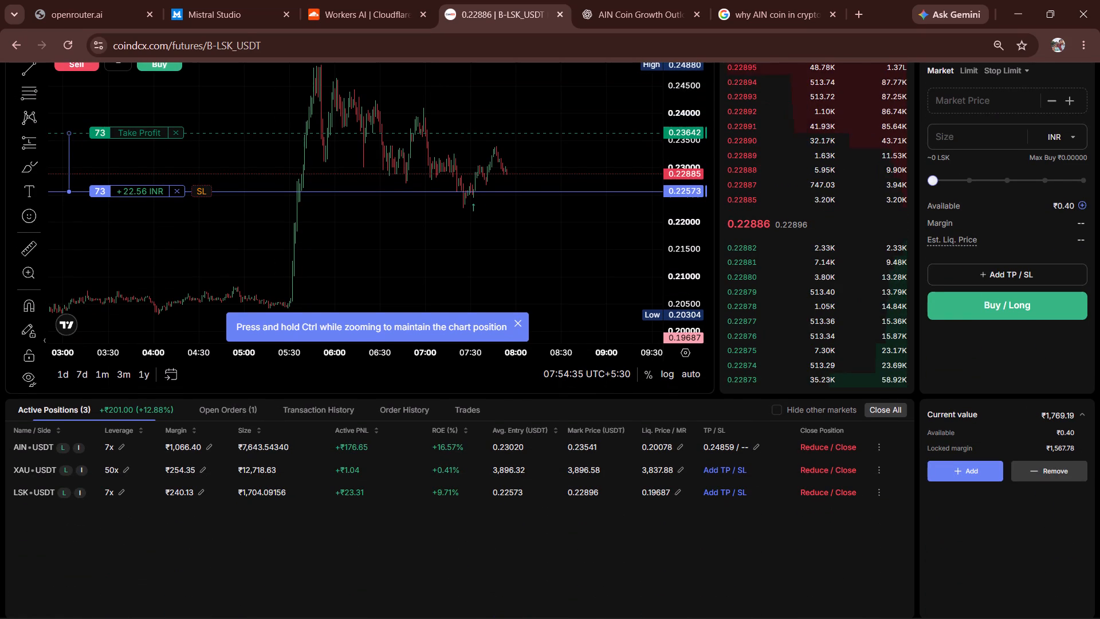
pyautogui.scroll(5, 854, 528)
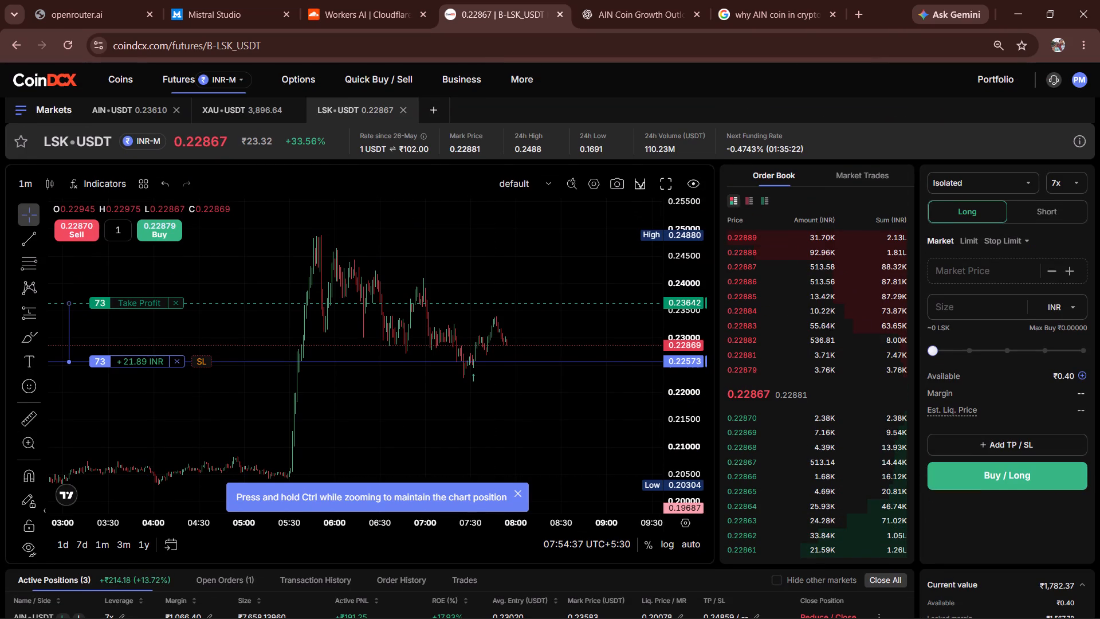
# Examine the AIN-USDT one-minute chart from the overall surge down to the latest candles around the long's entry and take profit.
pyautogui.click(102, 117)
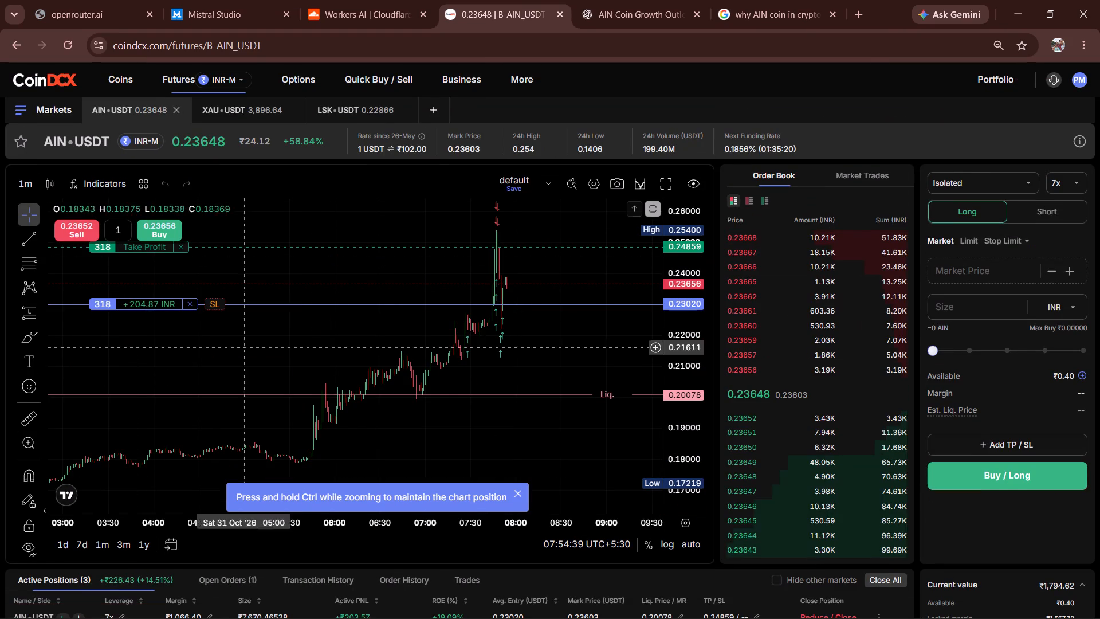
pyautogui.moveTo(508, 438); pyautogui.dragTo(378, 488)
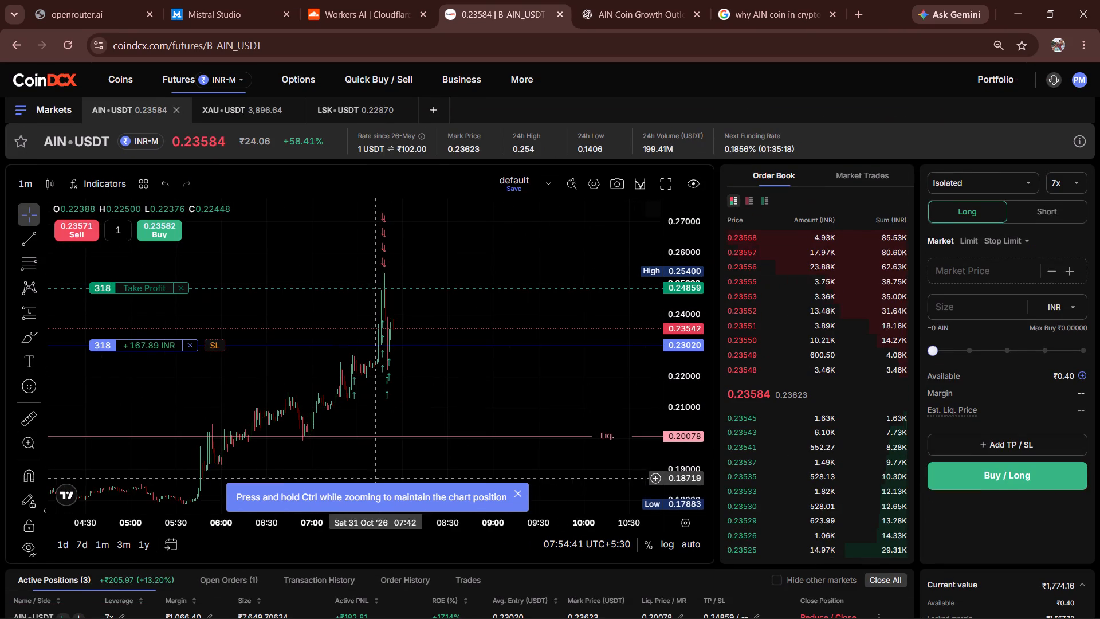
pyautogui.scroll(3, 673, 377)
pyautogui.moveTo(477, 390); pyautogui.dragTo(565, 389)
pyautogui.scroll(4, 560, 388)
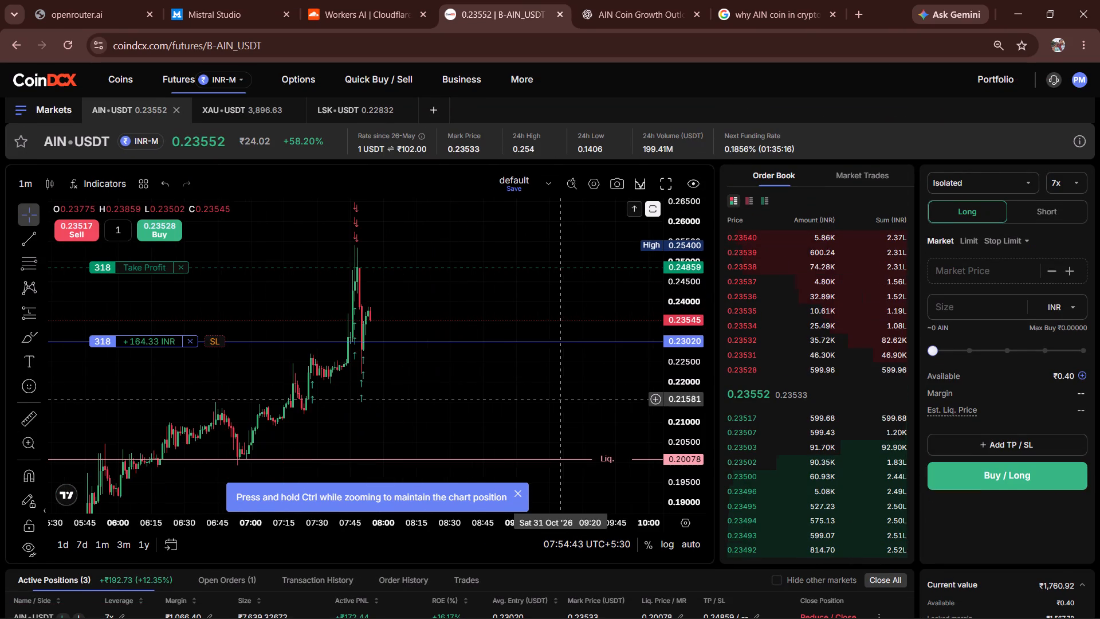
pyautogui.scroll(5, 508, 405)
pyautogui.moveTo(440, 409); pyautogui.dragTo(734, 438)
pyautogui.scroll(4, 568, 426)
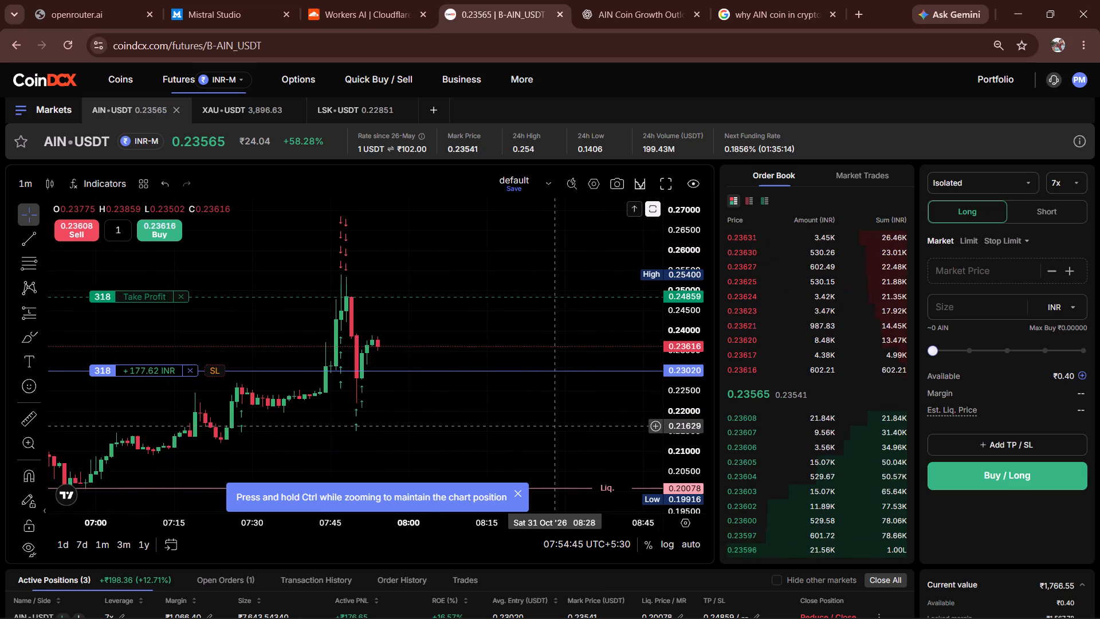
pyautogui.moveTo(367, 430); pyautogui.dragTo(457, 434)
pyautogui.scroll(3, 517, 417)
pyautogui.moveTo(449, 415); pyautogui.dragTo(464, 415)
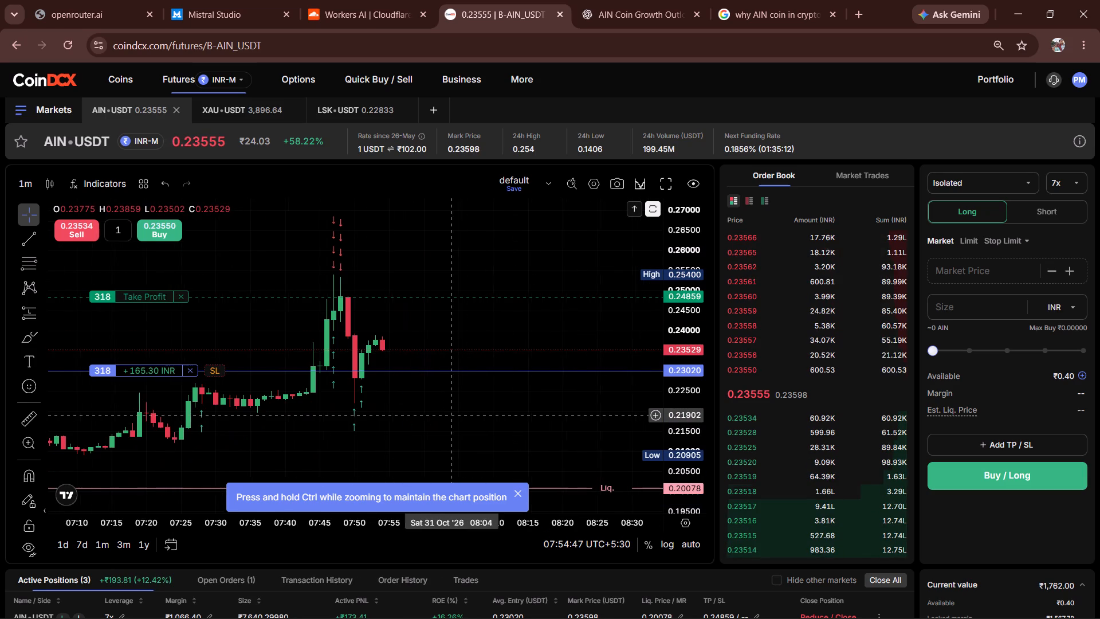
pyautogui.moveTo(464, 415); pyautogui.dragTo(478, 415)
pyautogui.click(478, 415)
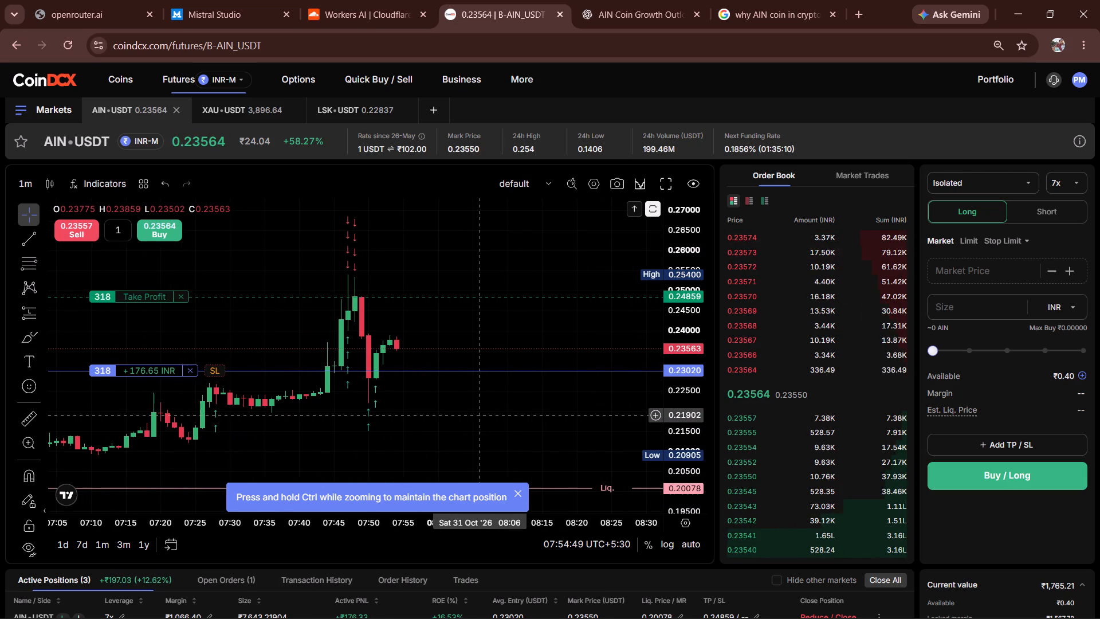
pyautogui.scroll(3, 687, 382)
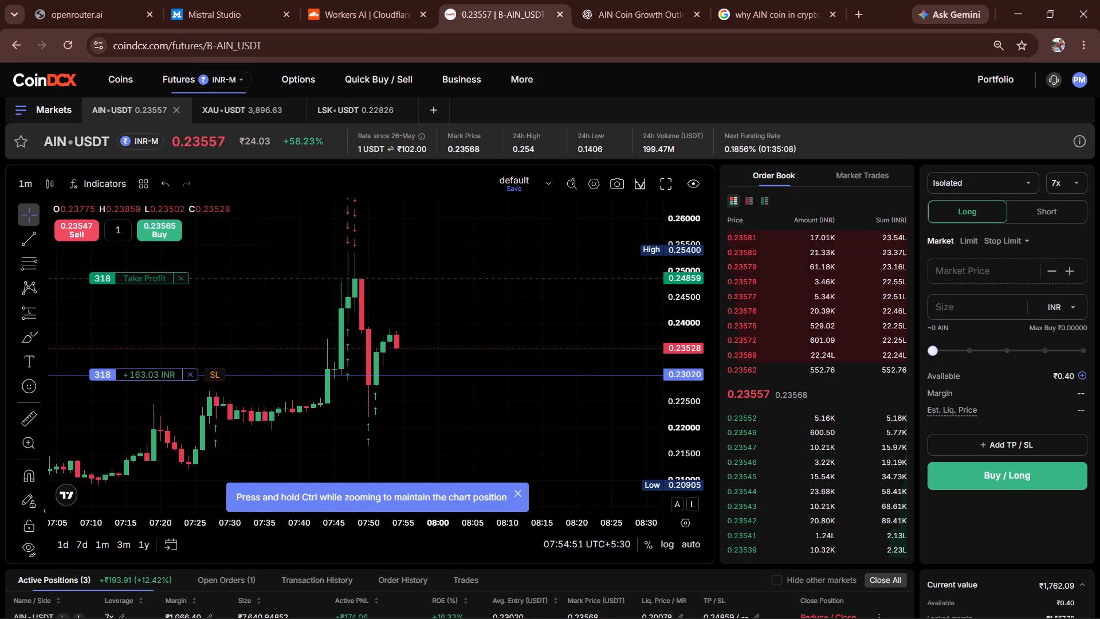
pyautogui.scroll(2, 687, 382)
pyautogui.moveTo(539, 428); pyautogui.dragTo(566, 422)
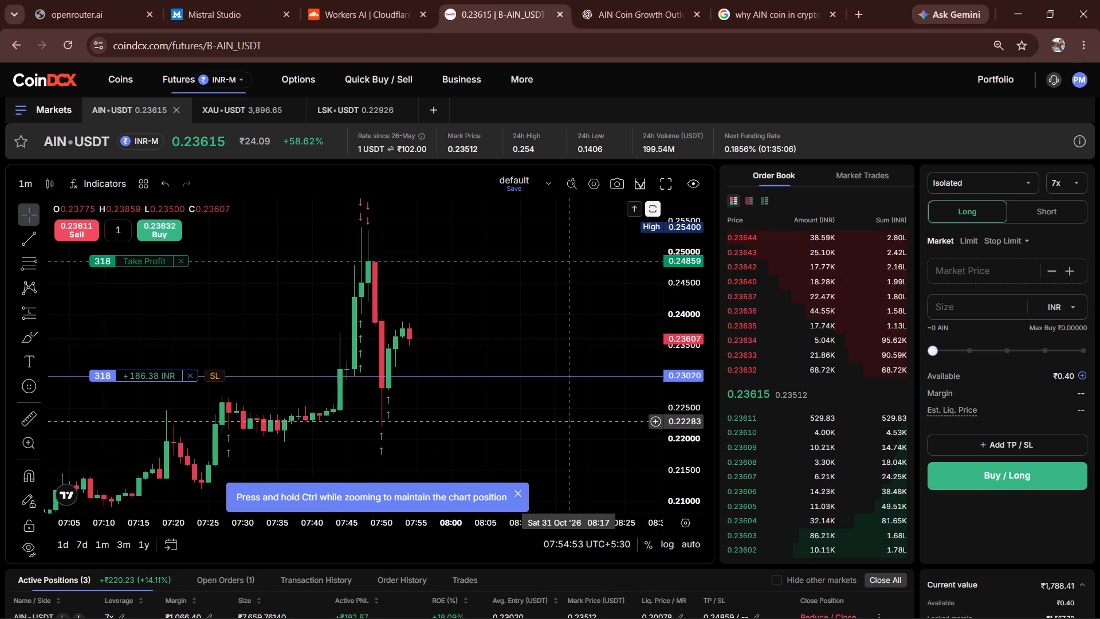
# Check the AIN, XAU and LSK longs in the active positions against the AIN-USDT chart.
pyautogui.scroll(-2, 714, 428)
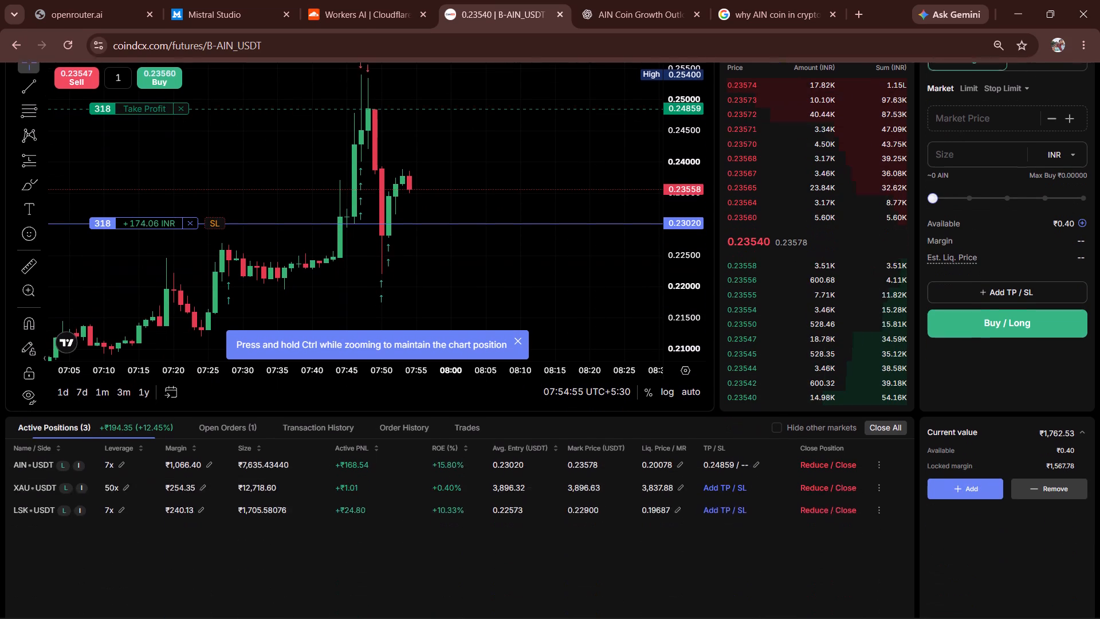
pyautogui.scroll(2, 722, 449)
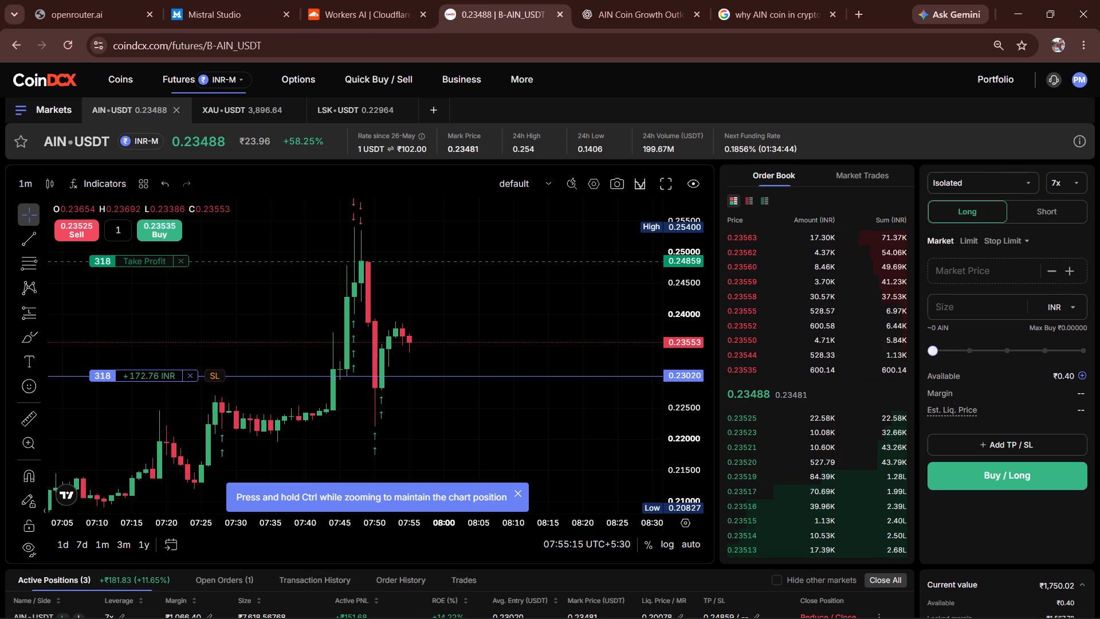
pyautogui.scroll(-1, 722, 451)
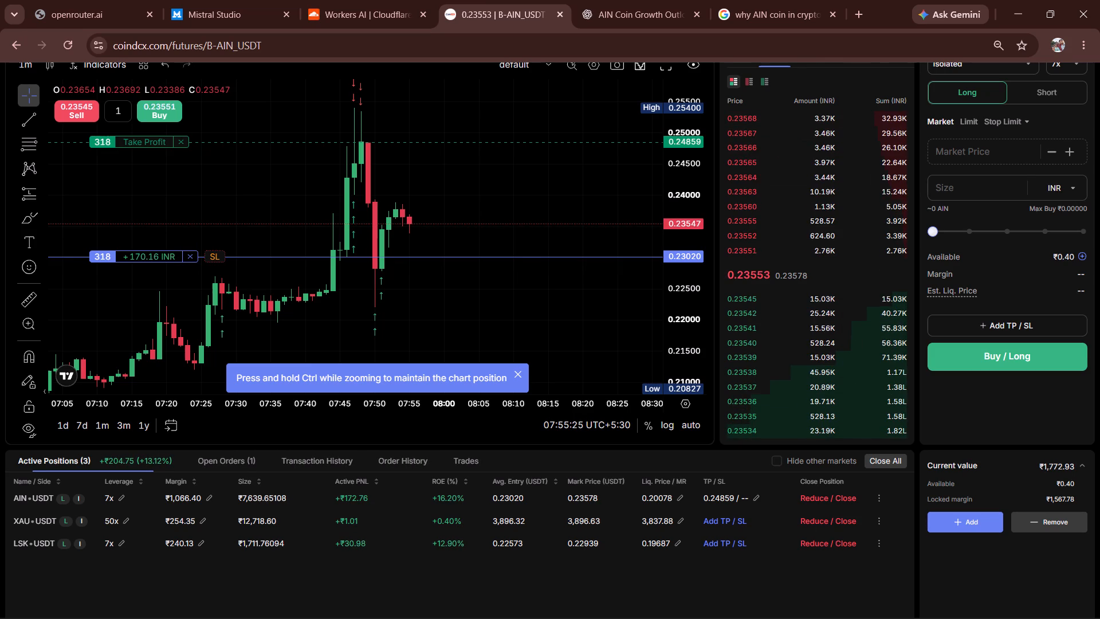
pyautogui.scroll(5, 721, 469)
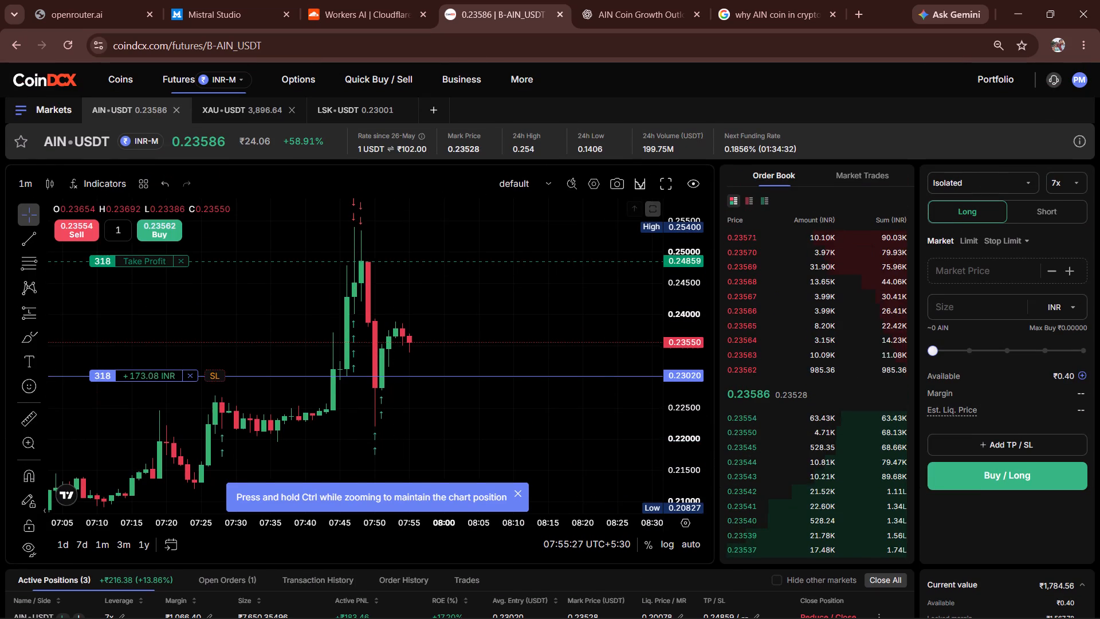
# Examine the XAU-USDT price history on the chart, from recent candles to the wider trend around the long's entry and liquidation levels.
pyautogui.click(223, 118)
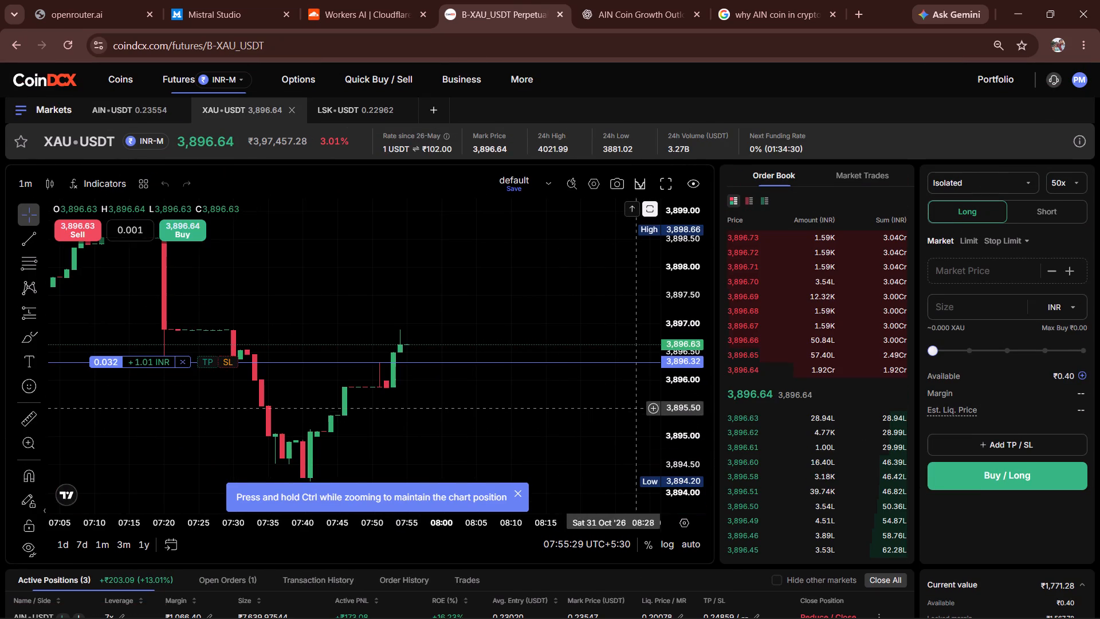
pyautogui.scroll(-5, 668, 410)
pyautogui.scroll(-11, 427, 443)
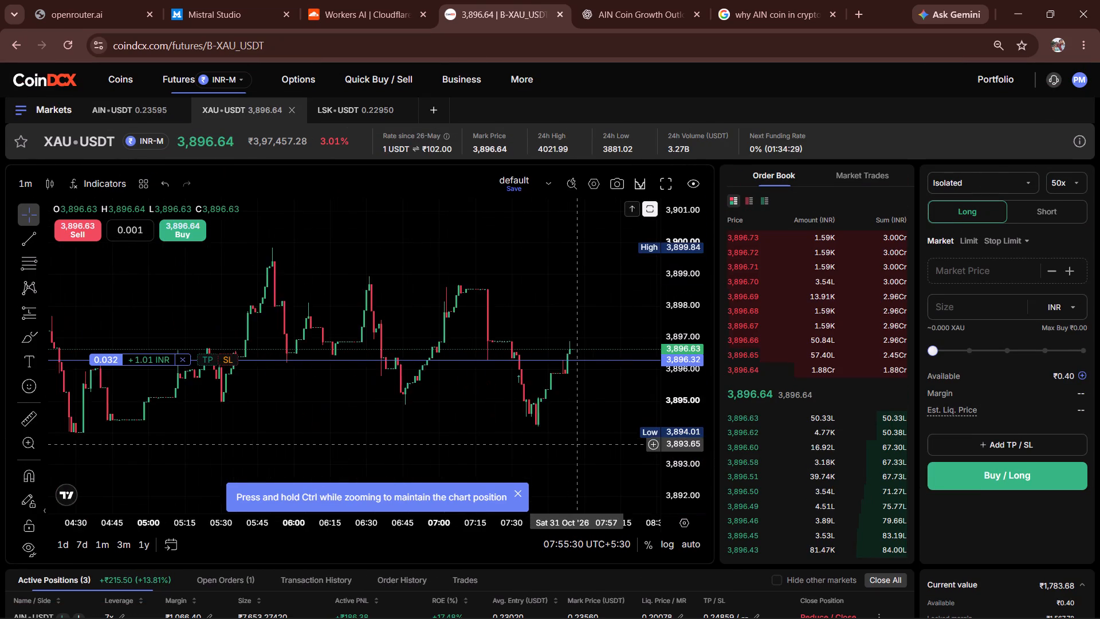
pyautogui.scroll(-12, 577, 444)
pyautogui.moveTo(563, 421); pyautogui.dragTo(468, 432)
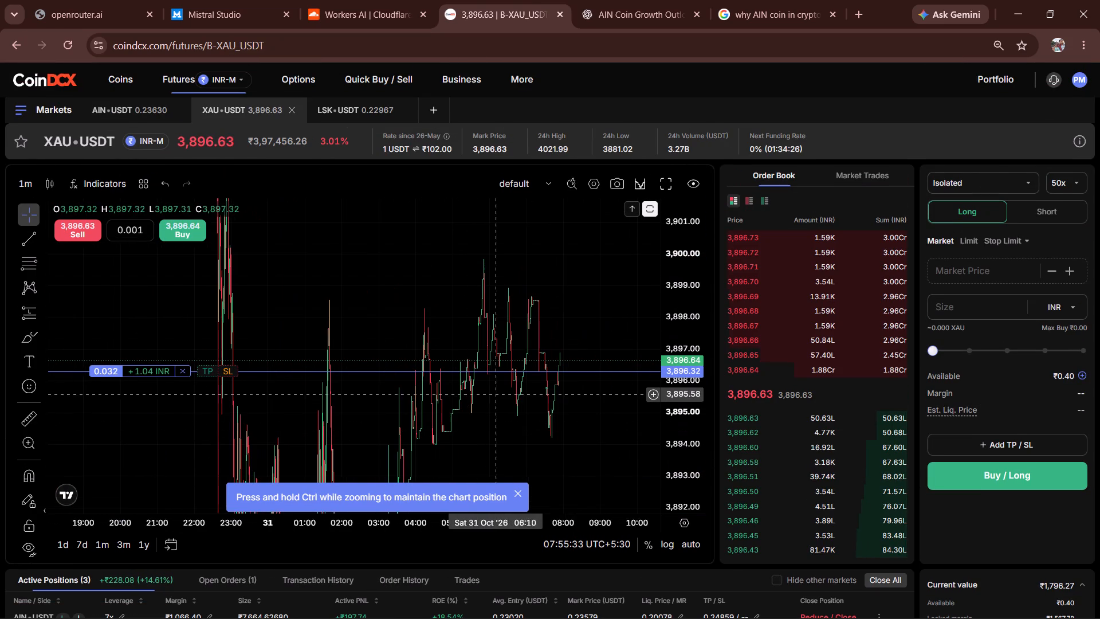
pyautogui.scroll(-5, 577, 384)
pyautogui.scroll(-7, 661, 418)
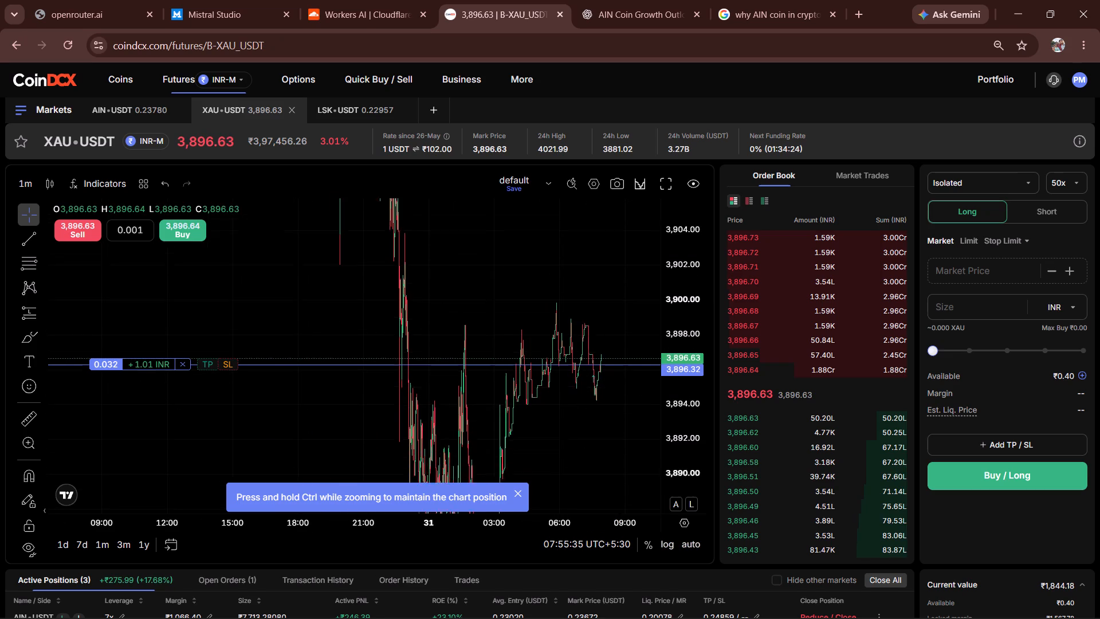
pyautogui.scroll(-17, 662, 418)
pyautogui.scroll(1, 663, 419)
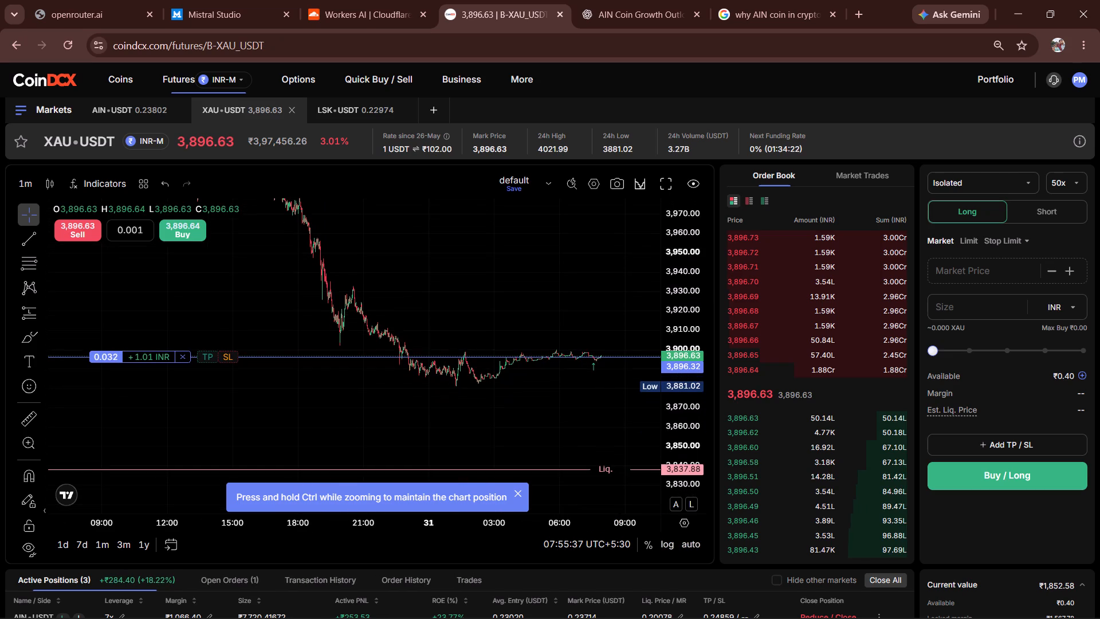
pyautogui.scroll(20, 663, 419)
pyautogui.scroll(3, 663, 419)
pyautogui.moveTo(619, 405); pyautogui.dragTo(605, 405)
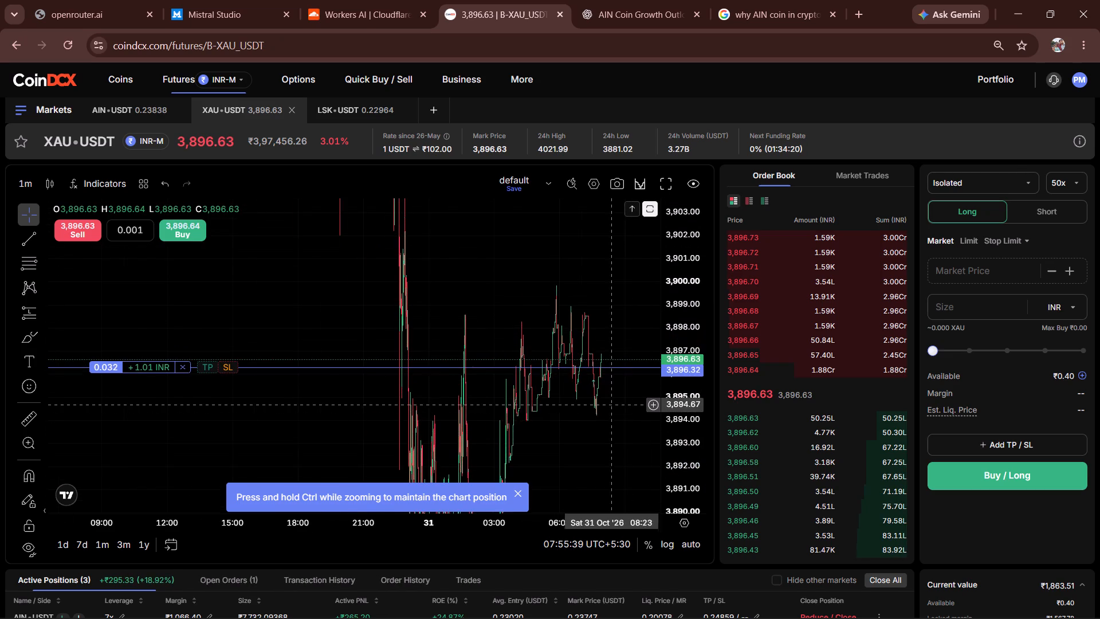
pyautogui.moveTo(605, 405); pyautogui.dragTo(513, 403)
# Check the profit and loss of the active positions and dismiss the zoom hint on the XAU-USDT chart.
pyautogui.scroll(-4, 793, 407)
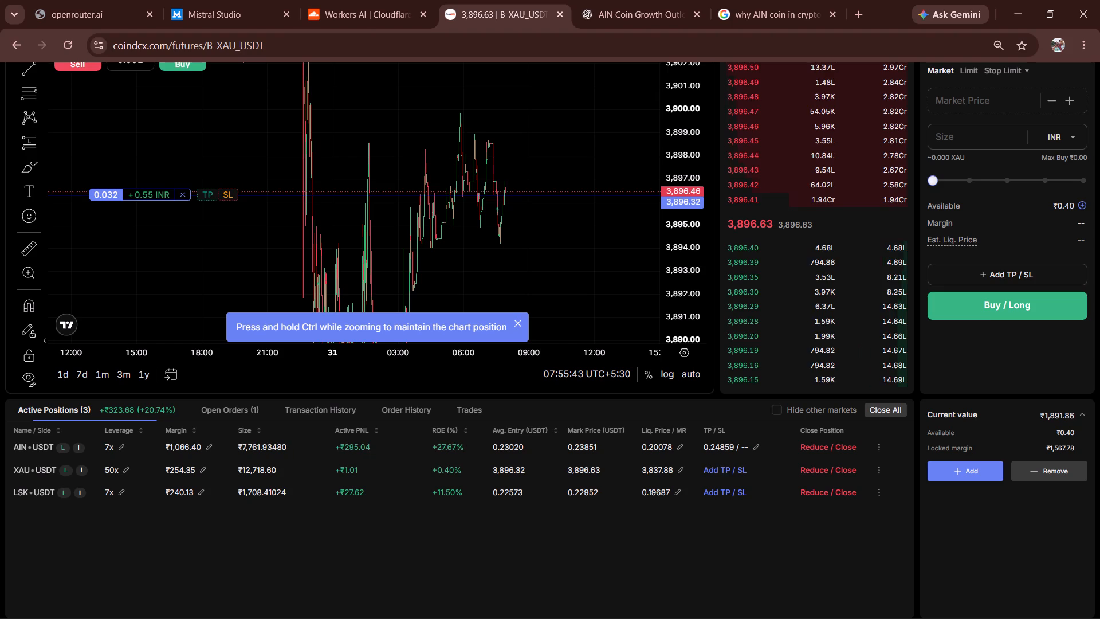
pyautogui.scroll(4, 698, 543)
pyautogui.moveTo(592, 440); pyautogui.dragTo(440, 443)
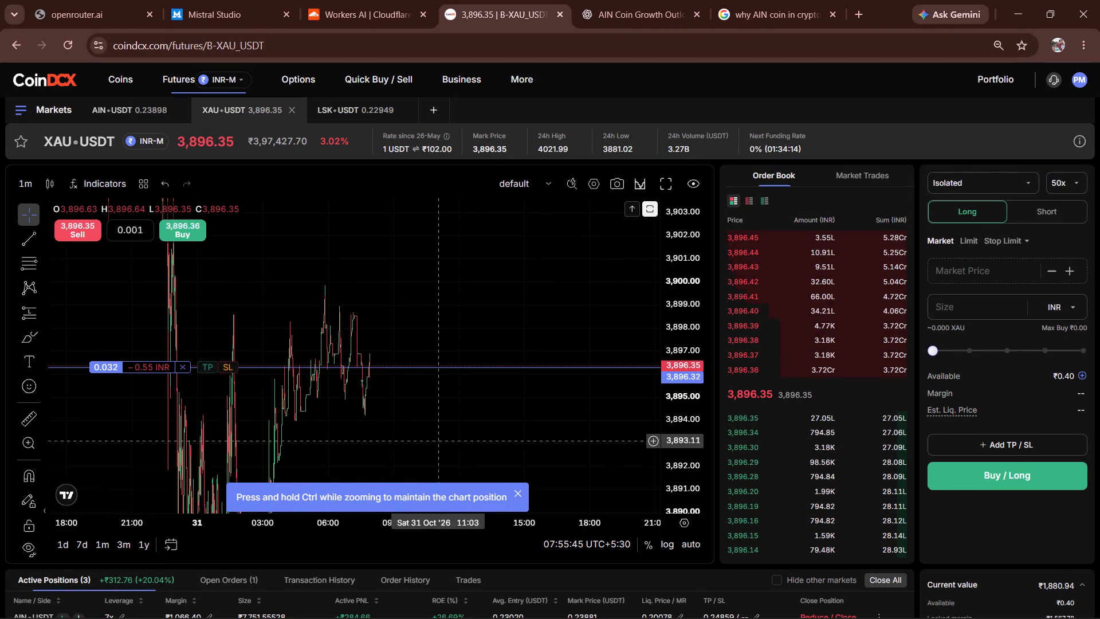
pyautogui.click(505, 480)
pyautogui.click(517, 490)
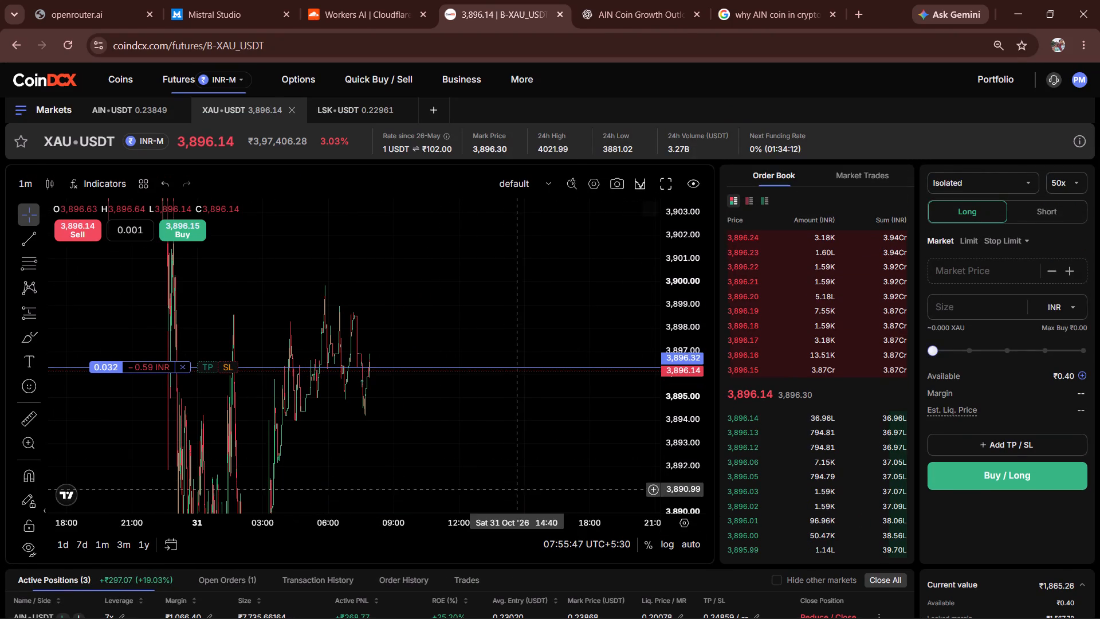
# Review the LSK-USDT chart and check its long in the active positions for profit and take-profit status.
pyautogui.click(341, 120)
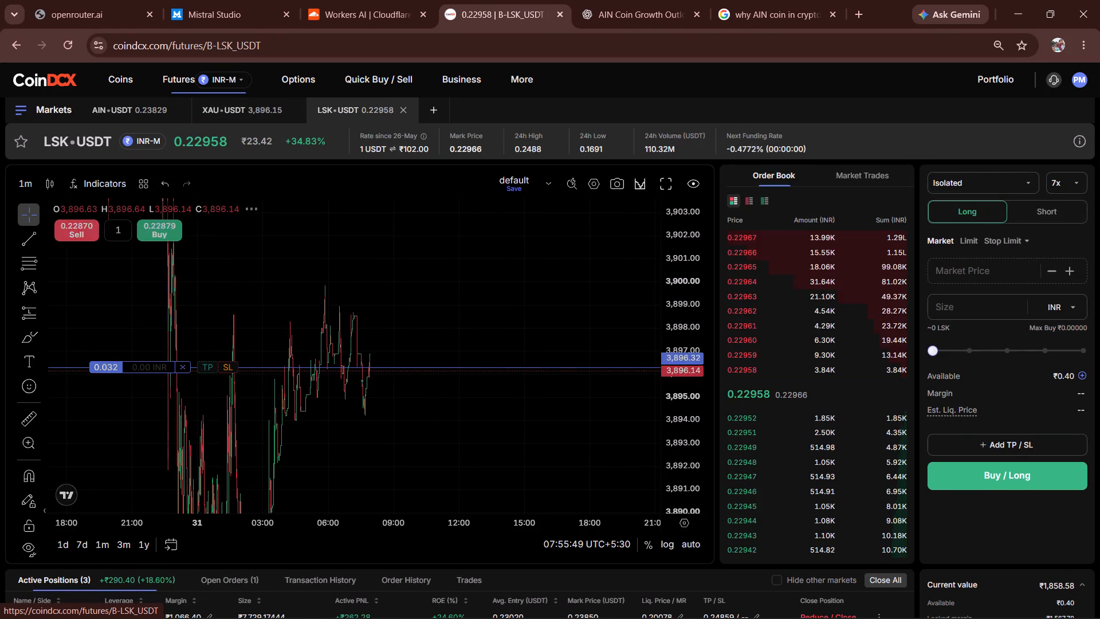
pyautogui.moveTo(384, 255); pyautogui.dragTo(376, 278)
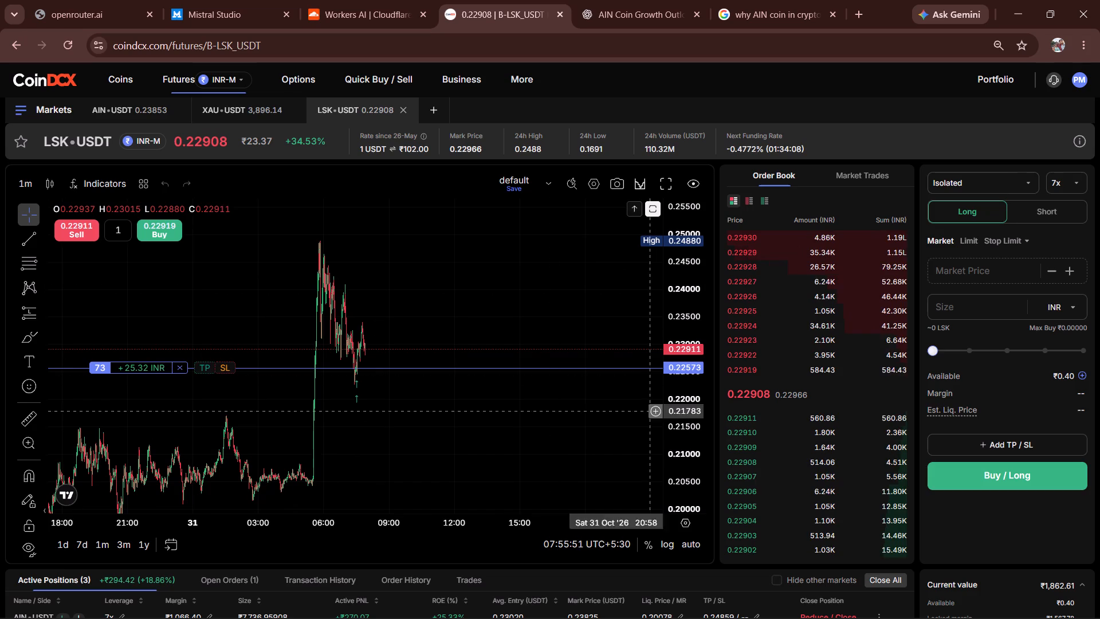
pyautogui.scroll(-4, 748, 425)
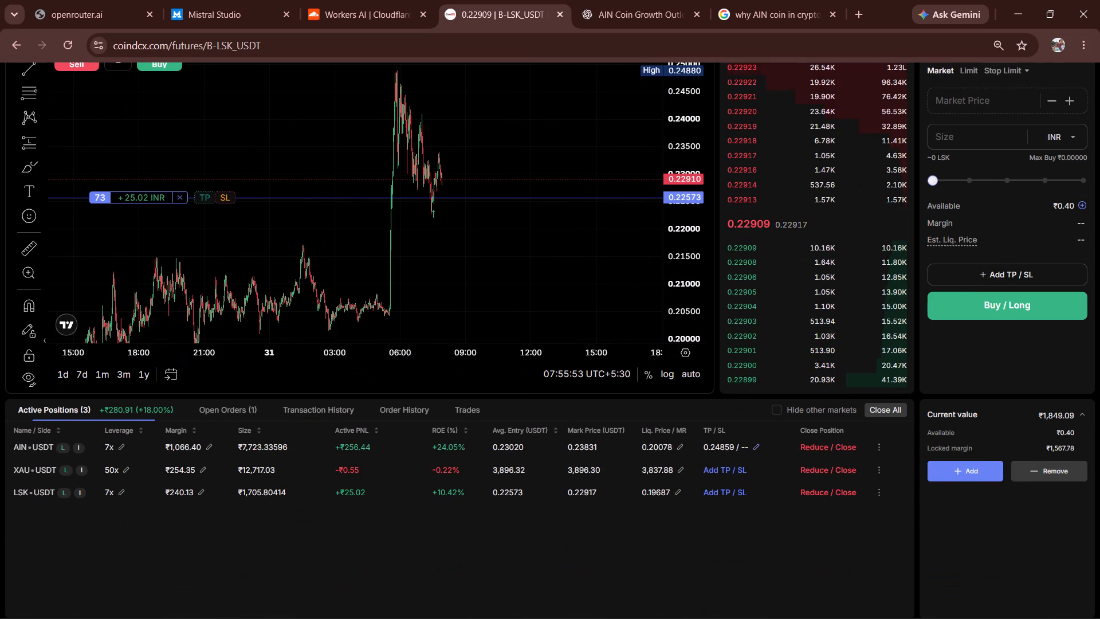
pyautogui.scroll(4, 658, 536)
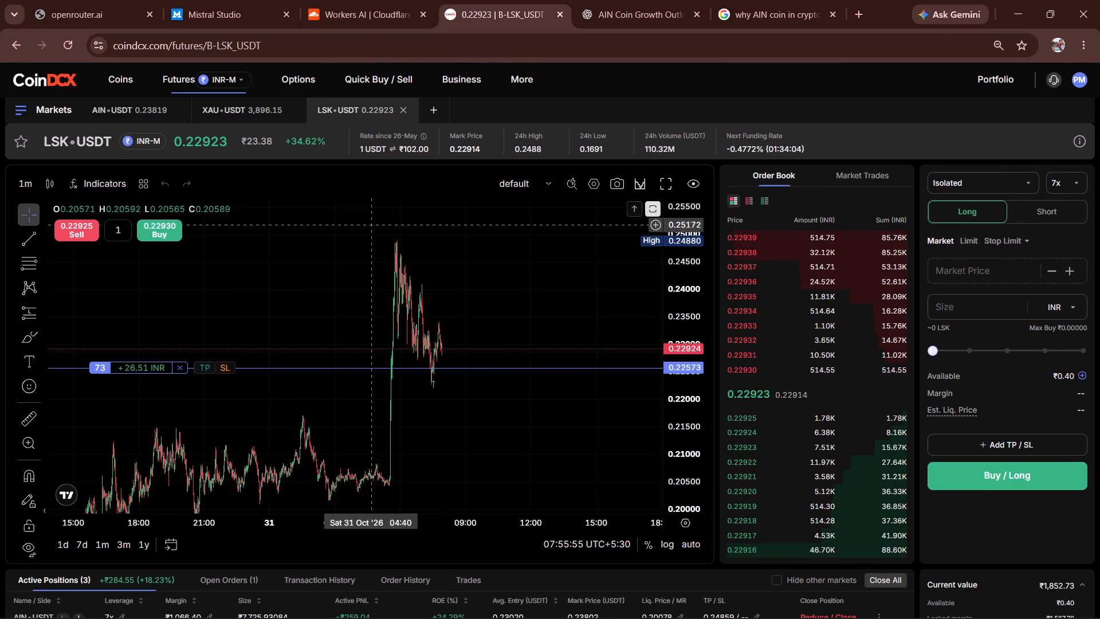
# Examine the recent one-minute AIN-USDT candles around the long's entry, take-profit and liquidation levels.
pyautogui.click(155, 103)
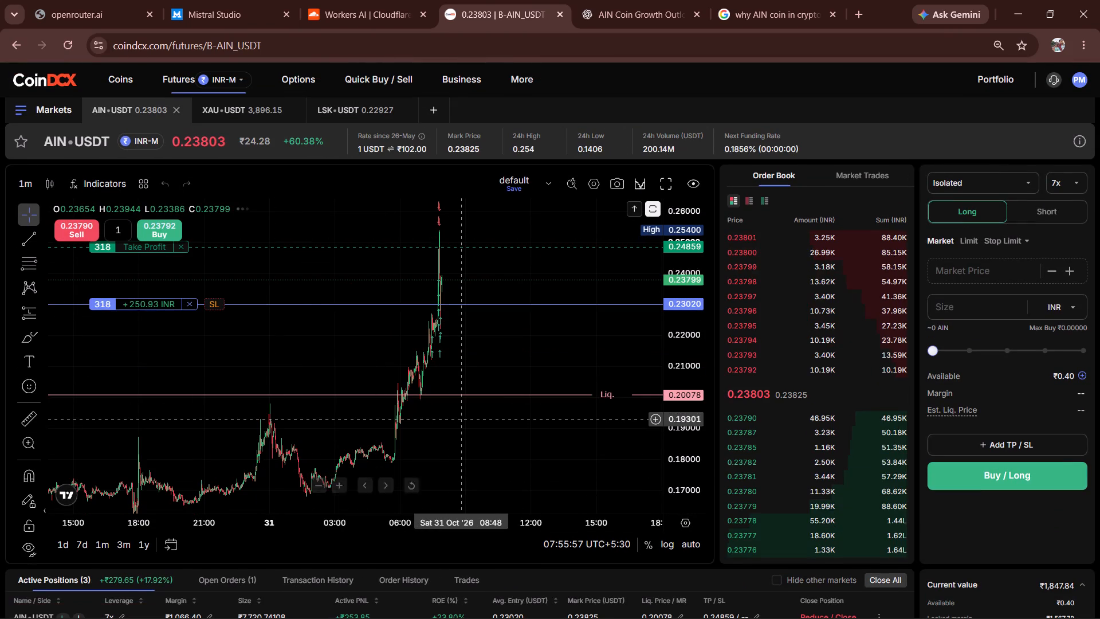
pyautogui.moveTo(418, 441); pyautogui.dragTo(409, 448)
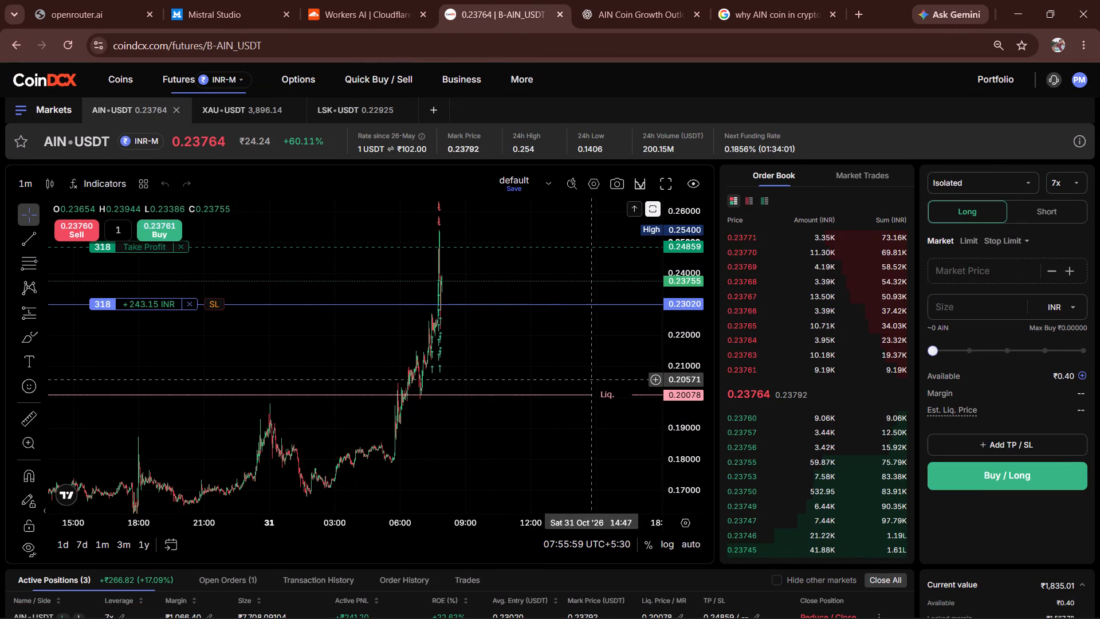
pyautogui.scroll(13, 515, 400)
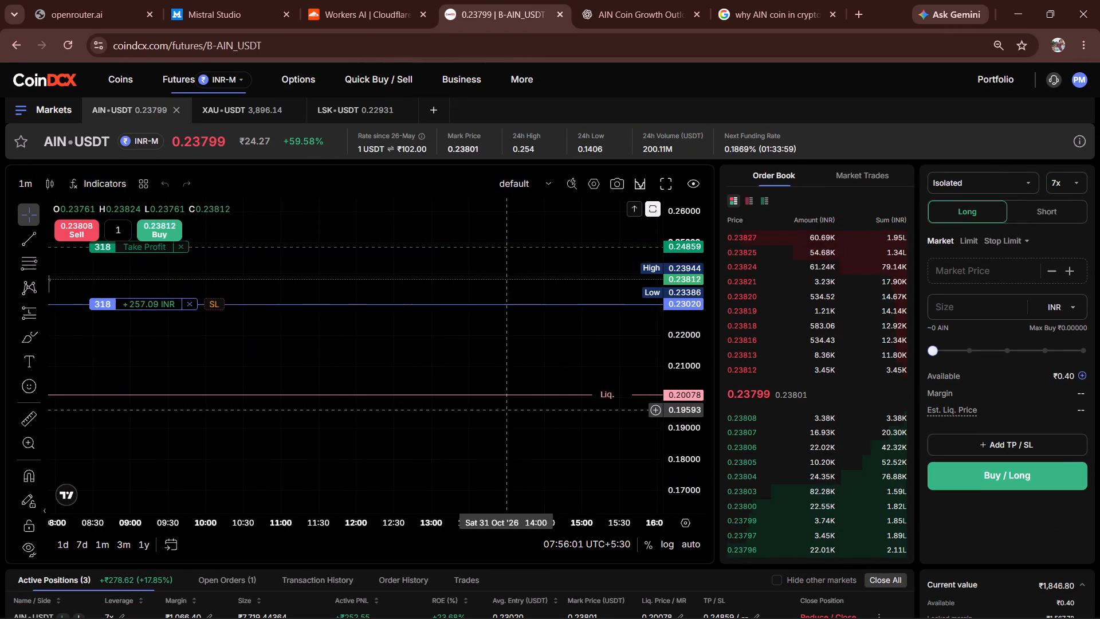
pyautogui.moveTo(354, 422); pyautogui.dragTo(553, 433)
pyautogui.scroll(4, 553, 433)
pyautogui.moveTo(421, 415); pyautogui.dragTo(572, 420)
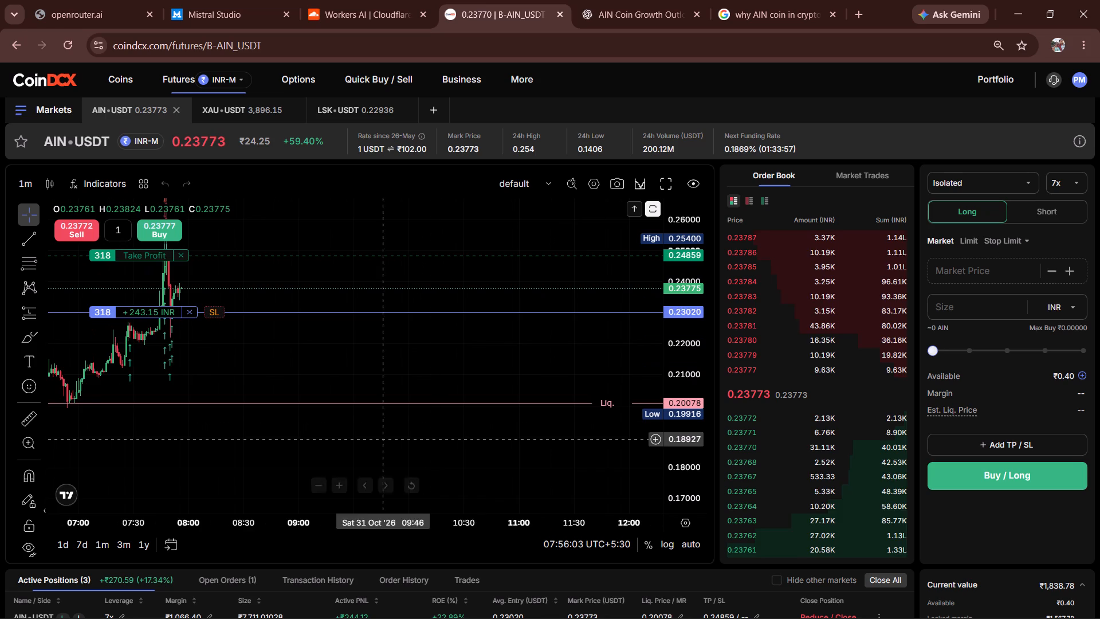
pyautogui.moveTo(382, 439); pyautogui.dragTo(610, 458)
pyautogui.scroll(3, 540, 444)
pyautogui.moveTo(427, 425); pyautogui.dragTo(563, 444)
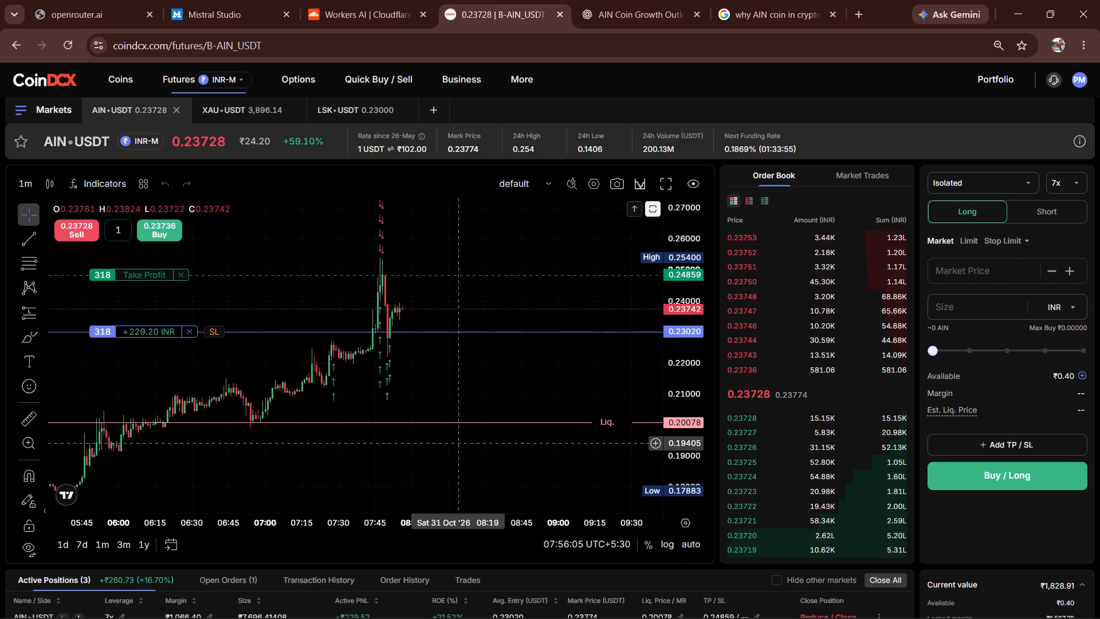
pyautogui.moveTo(451, 443); pyautogui.dragTo(474, 462)
pyautogui.moveTo(477, 373); pyautogui.dragTo(484, 430)
pyautogui.scroll(2, 482, 431)
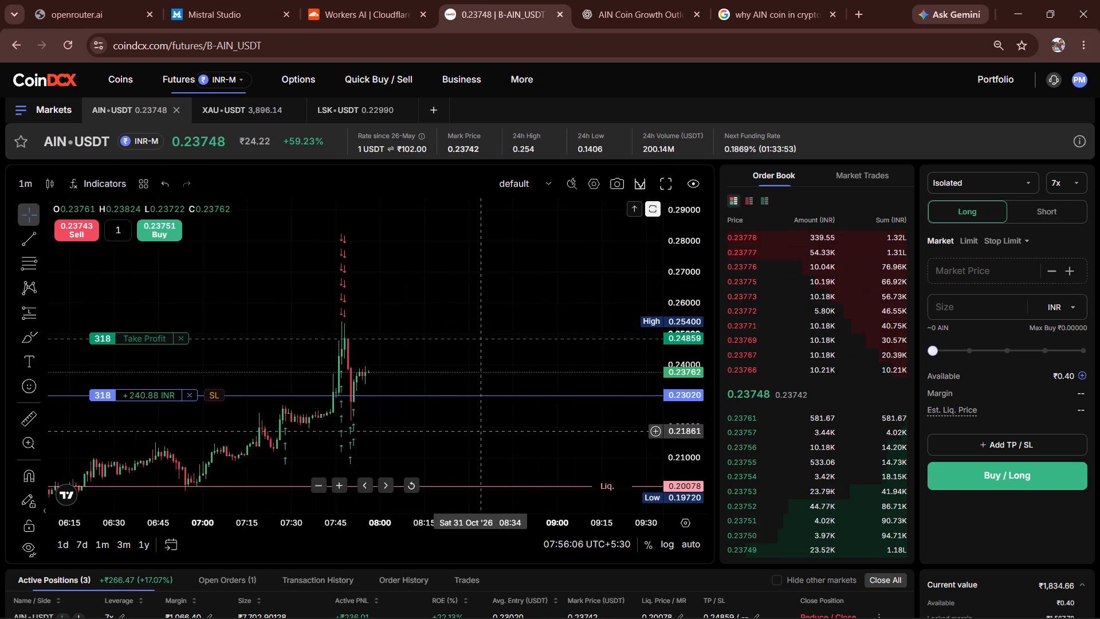
pyautogui.scroll(4, 482, 431)
pyautogui.moveTo(424, 438); pyautogui.dragTo(531, 436)
pyautogui.scroll(1, 531, 436)
pyautogui.moveTo(488, 449); pyautogui.dragTo(586, 454)
pyautogui.scroll(3, 681, 414)
pyautogui.moveTo(571, 440); pyautogui.dragTo(580, 421)
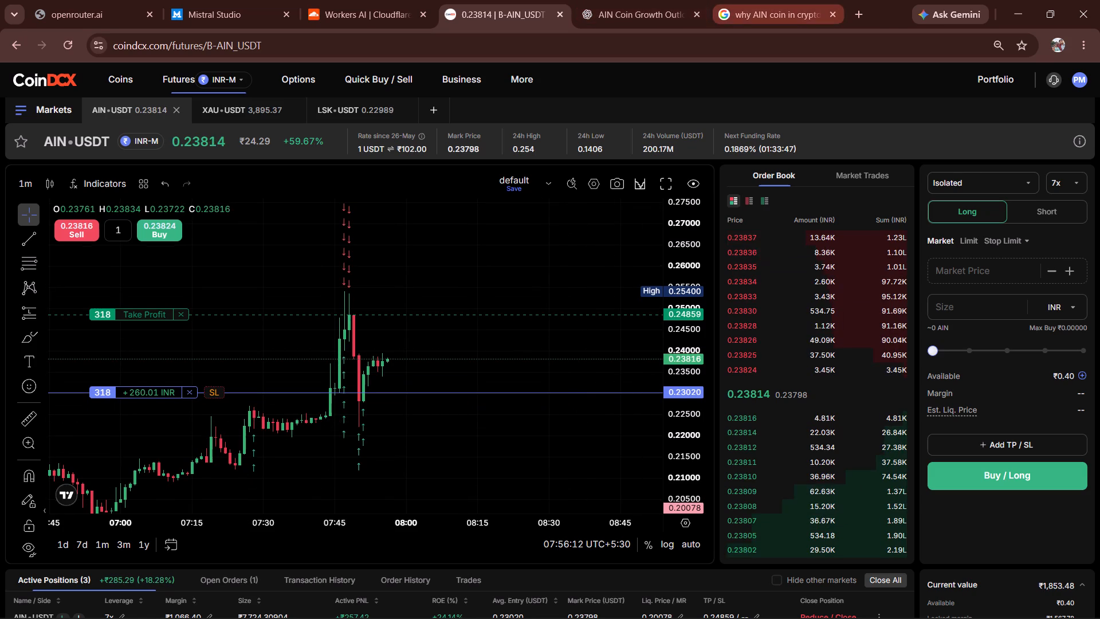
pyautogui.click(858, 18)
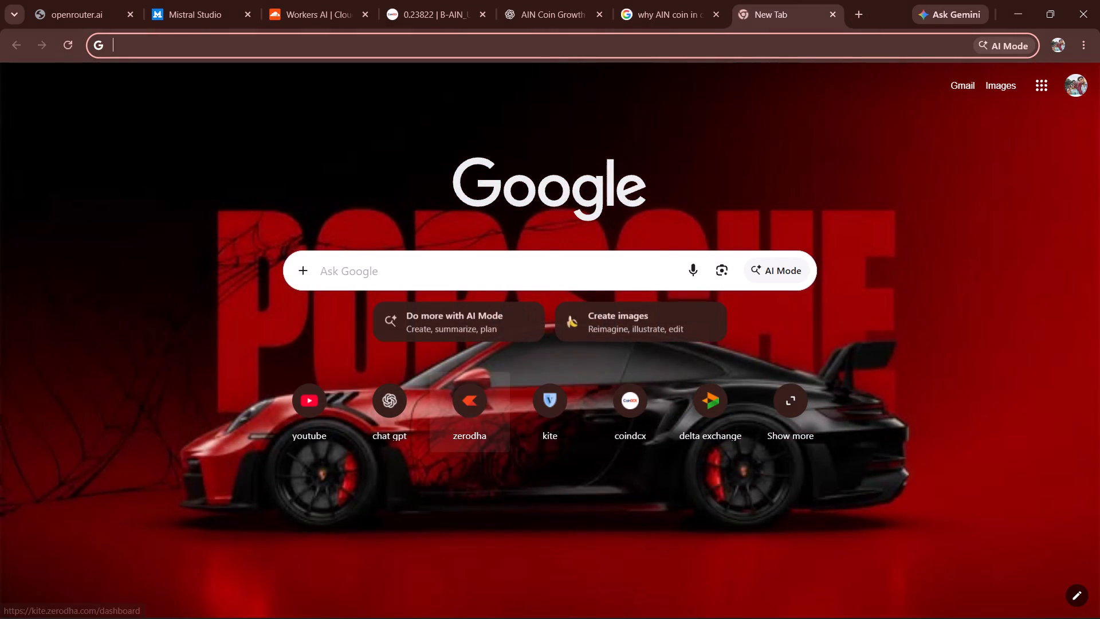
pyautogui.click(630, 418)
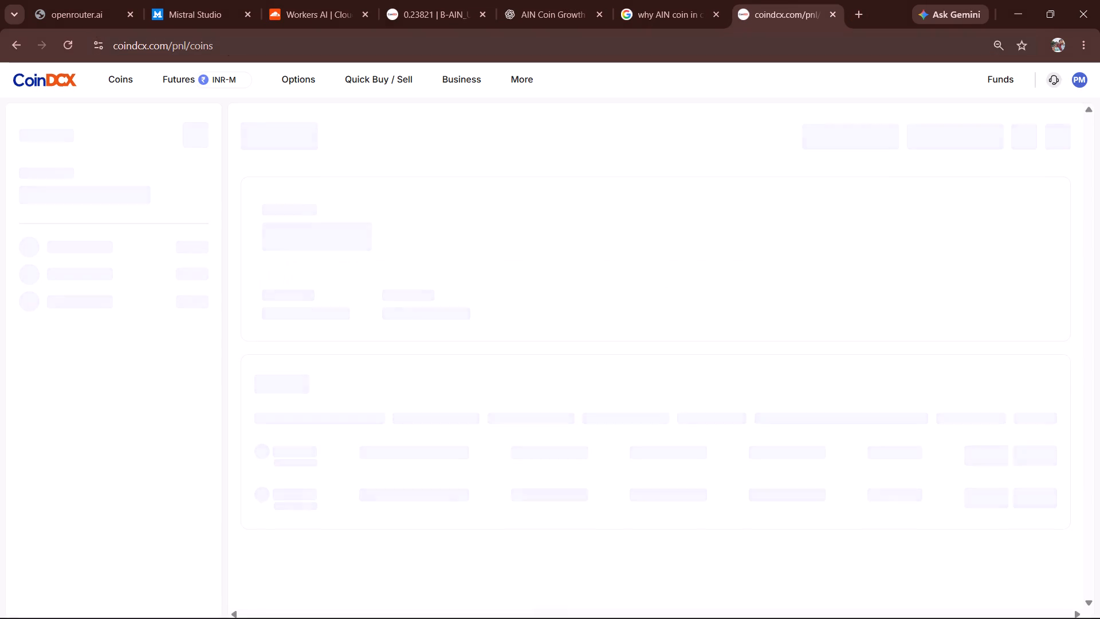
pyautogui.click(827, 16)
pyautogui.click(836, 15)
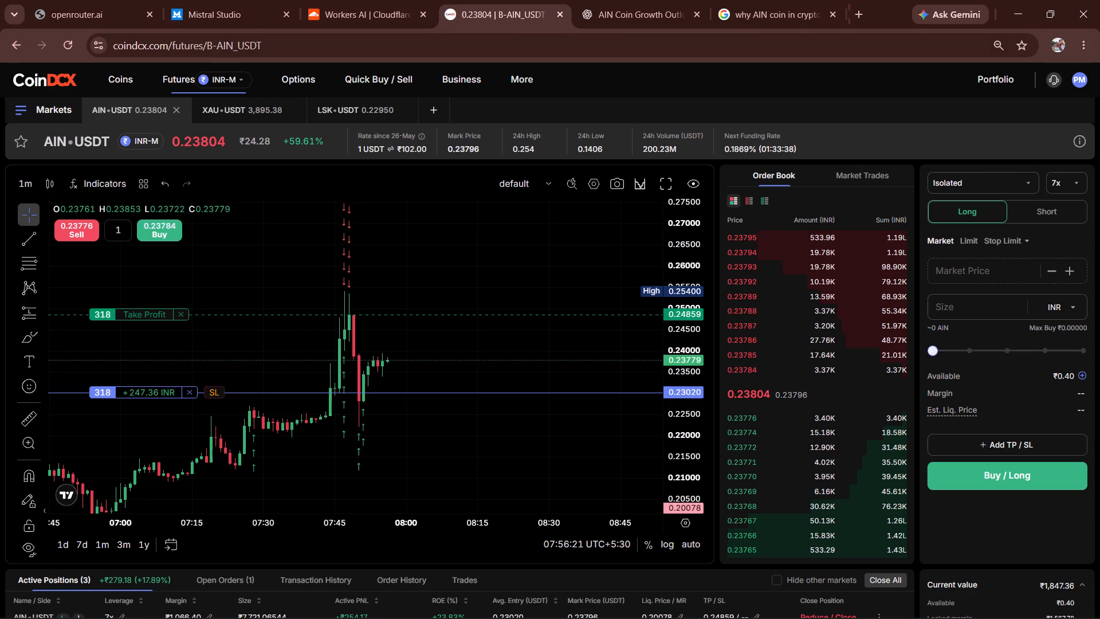
# Open Delta Exchange in a new tab beside the AI chat tab and bring up the AINUSD futures contract.
pyautogui.click(864, 22)
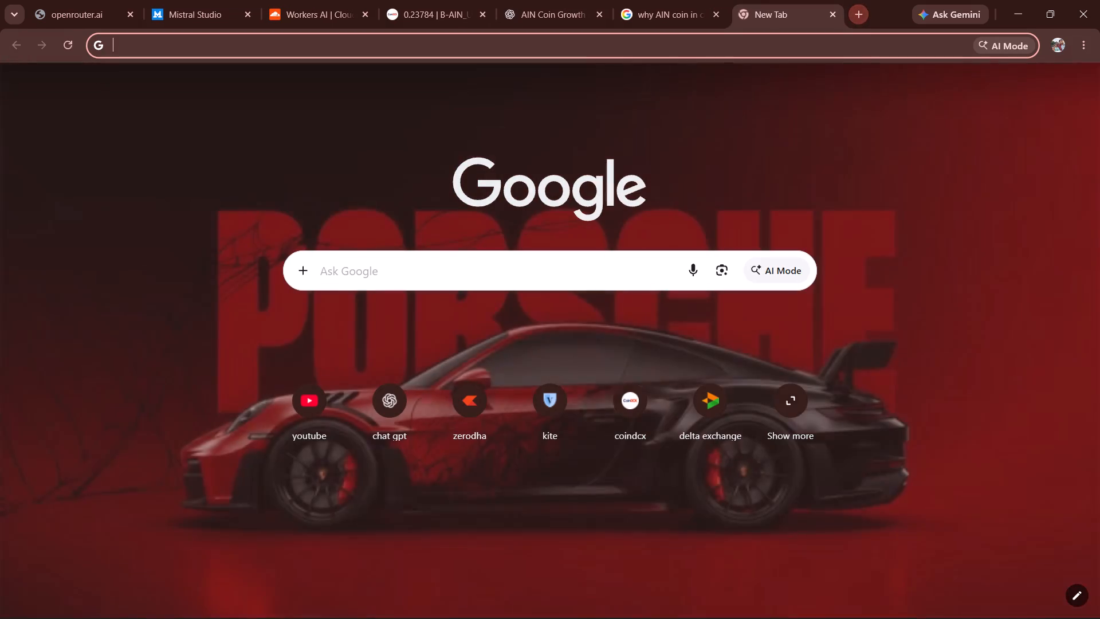
pyautogui.click(685, 416)
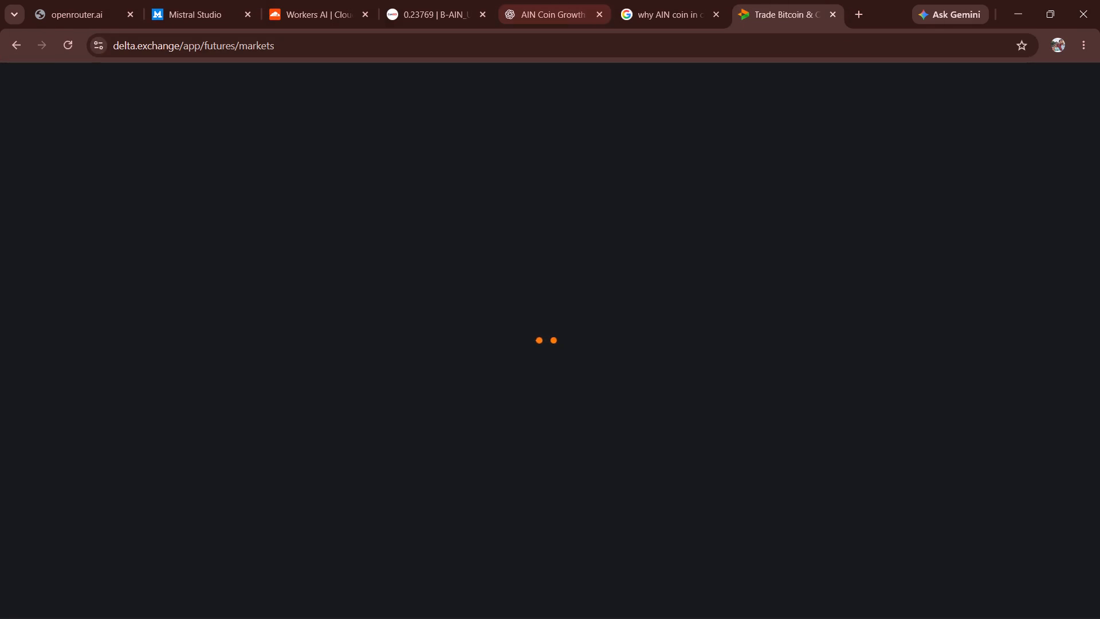
pyautogui.click(654, 0)
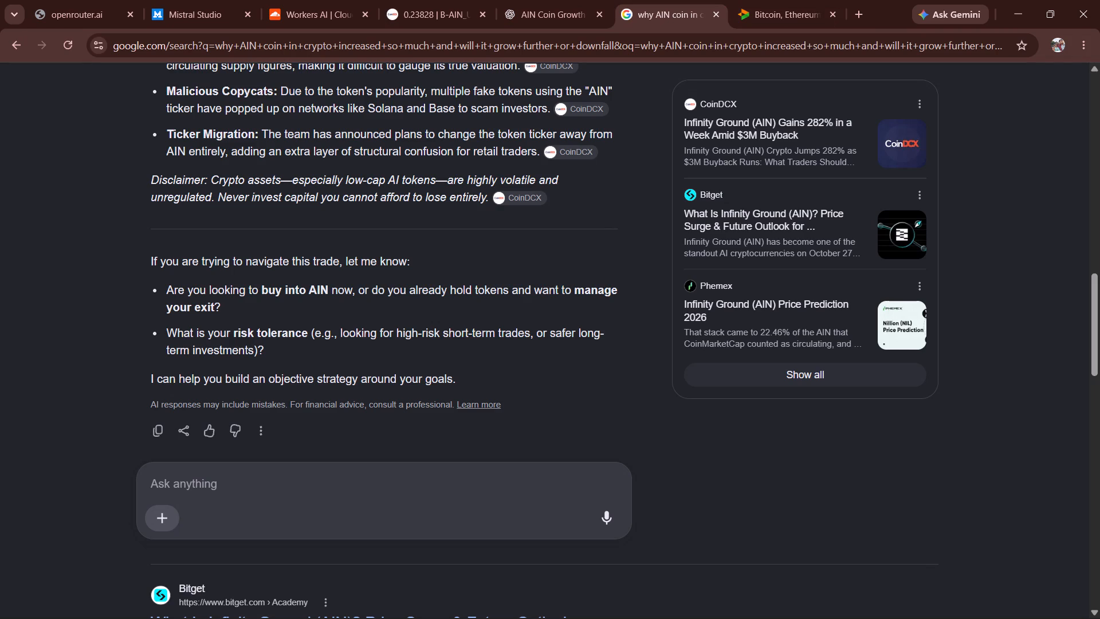
pyautogui.moveTo(663, 0); pyautogui.dragTo(747, 0)
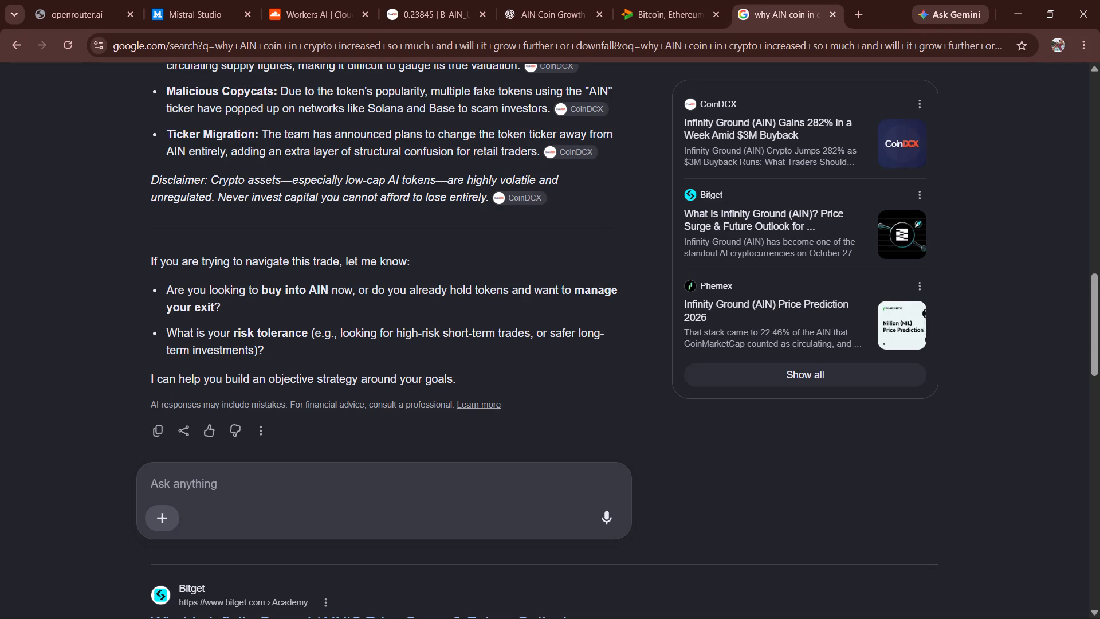
pyautogui.click(659, 0)
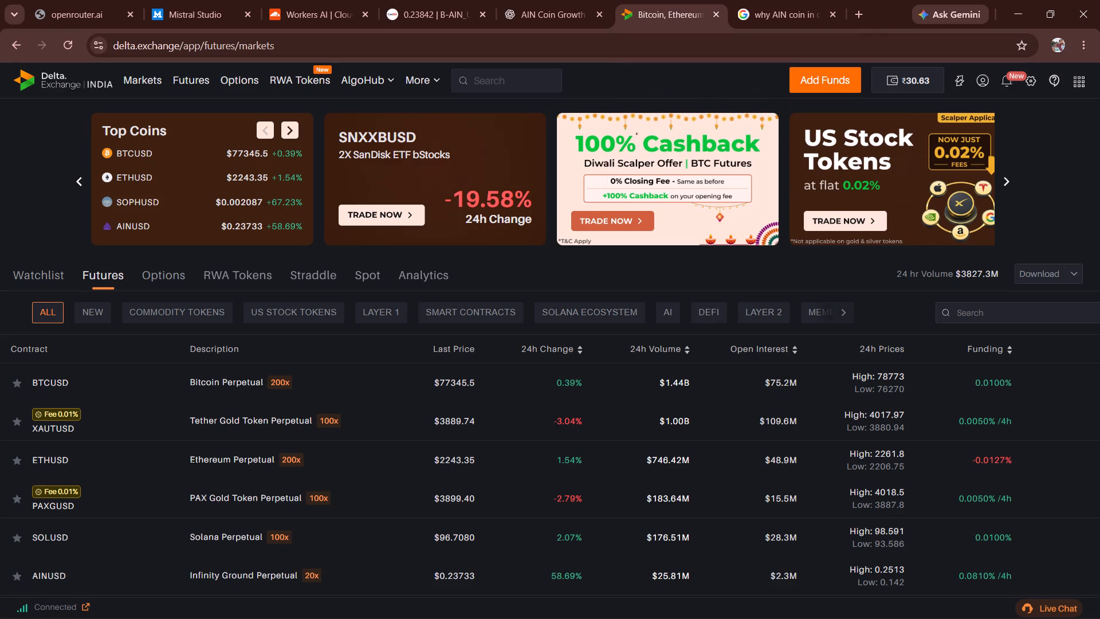
pyautogui.click(502, 80)
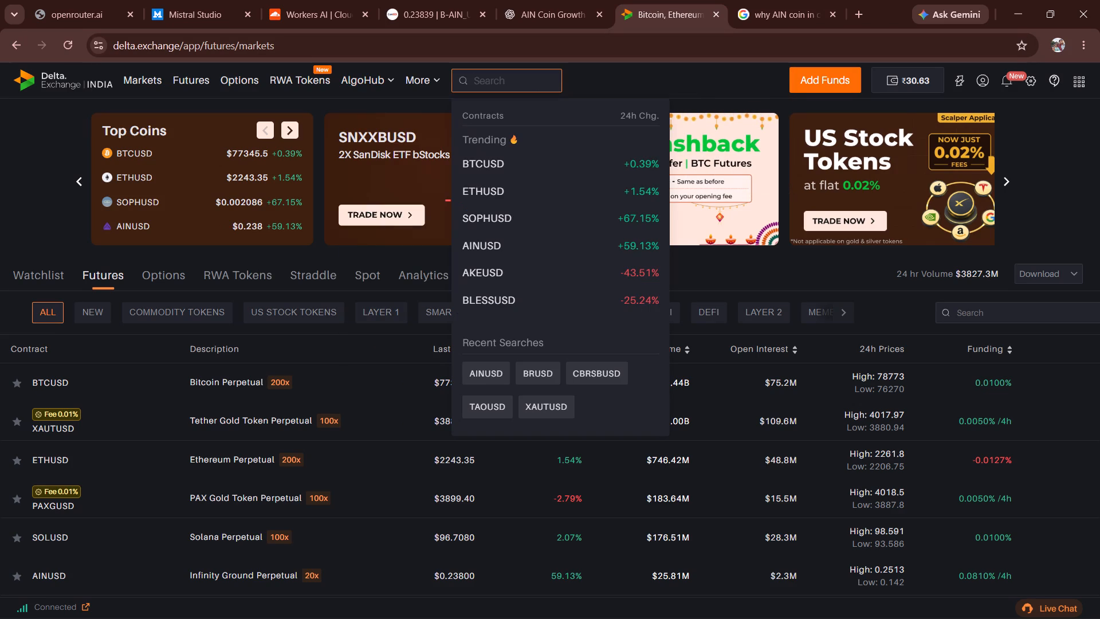
pyautogui.click(482, 371)
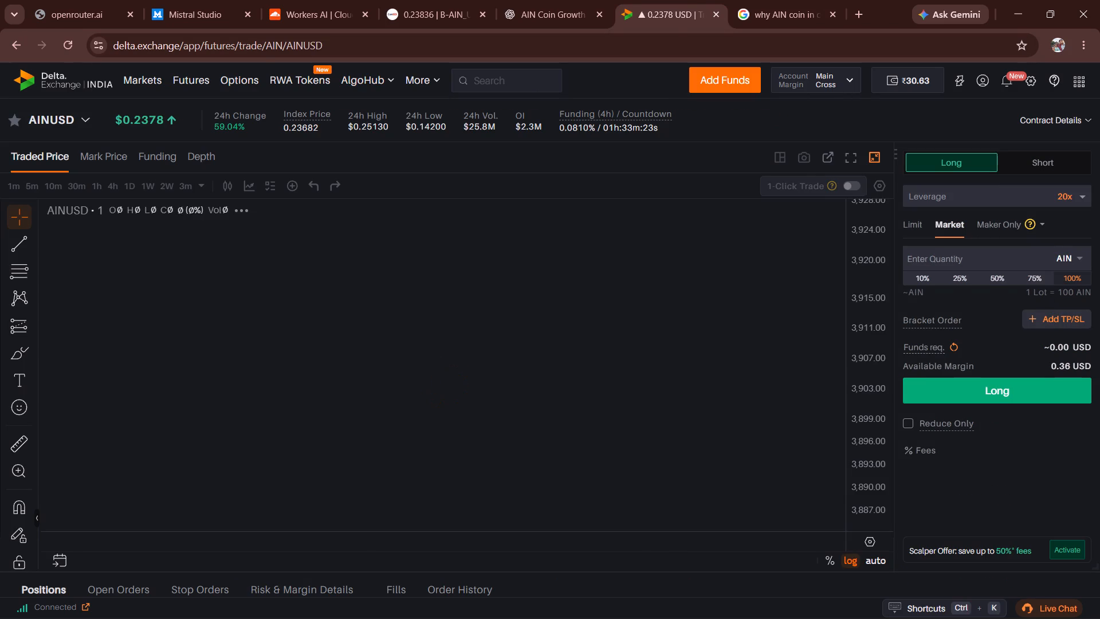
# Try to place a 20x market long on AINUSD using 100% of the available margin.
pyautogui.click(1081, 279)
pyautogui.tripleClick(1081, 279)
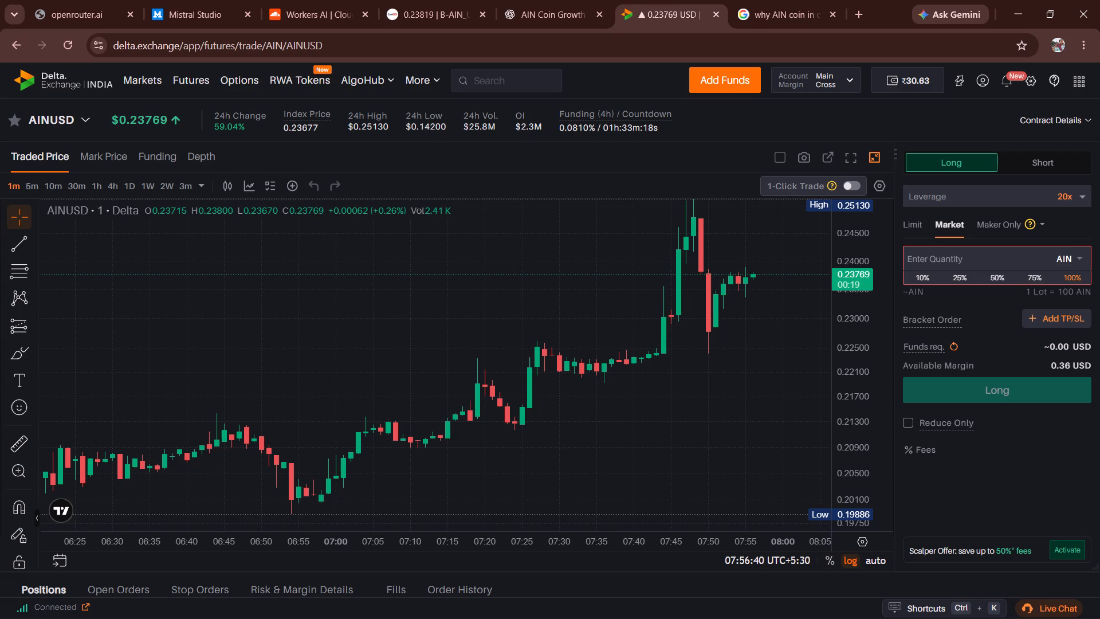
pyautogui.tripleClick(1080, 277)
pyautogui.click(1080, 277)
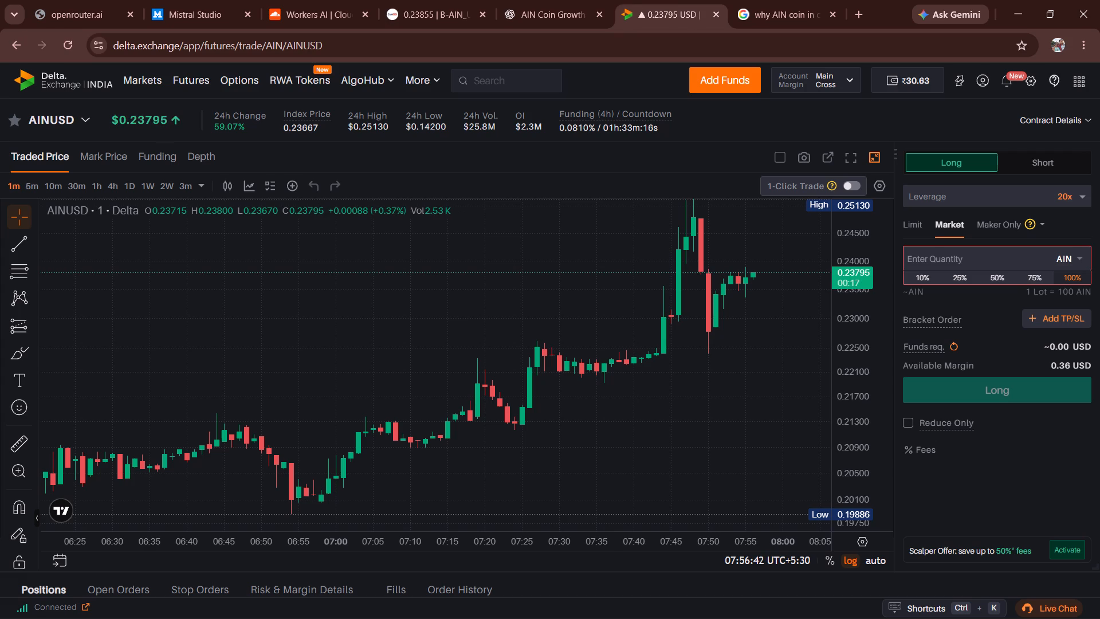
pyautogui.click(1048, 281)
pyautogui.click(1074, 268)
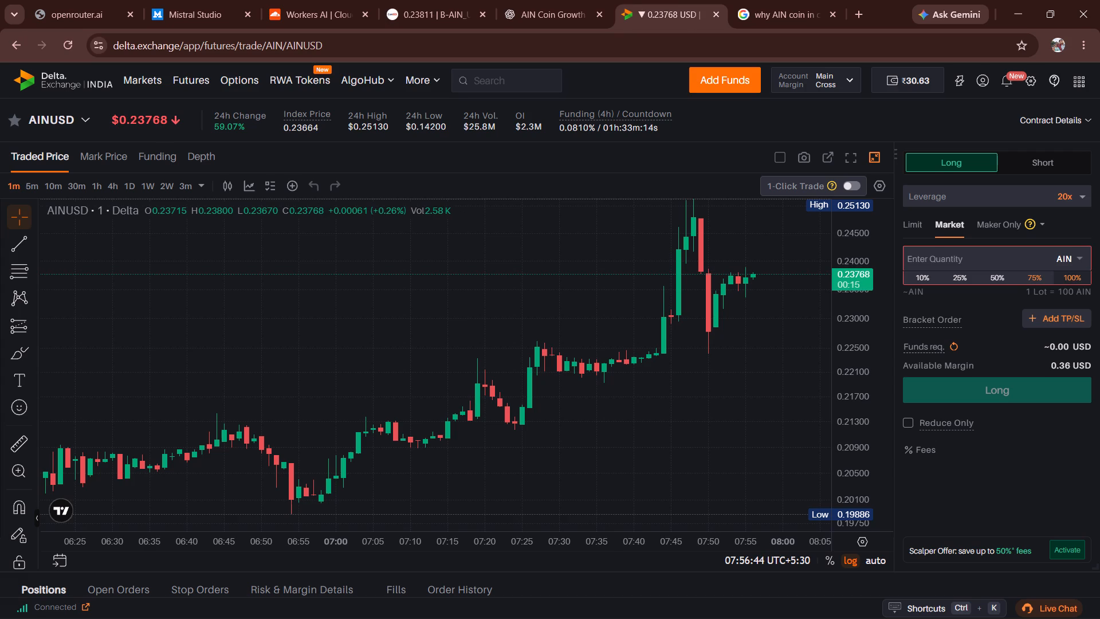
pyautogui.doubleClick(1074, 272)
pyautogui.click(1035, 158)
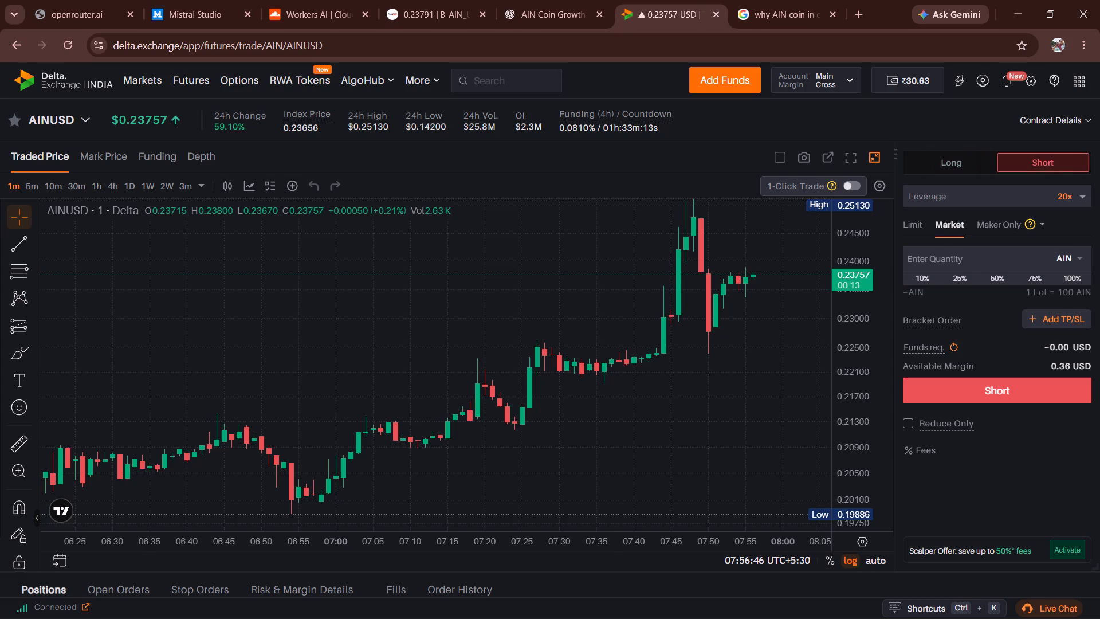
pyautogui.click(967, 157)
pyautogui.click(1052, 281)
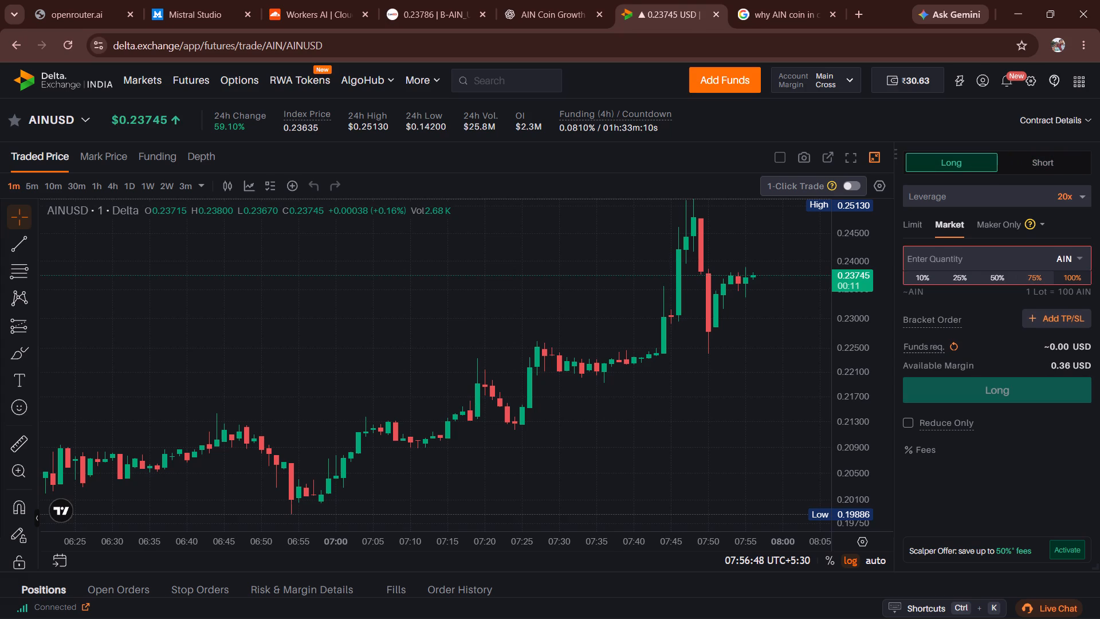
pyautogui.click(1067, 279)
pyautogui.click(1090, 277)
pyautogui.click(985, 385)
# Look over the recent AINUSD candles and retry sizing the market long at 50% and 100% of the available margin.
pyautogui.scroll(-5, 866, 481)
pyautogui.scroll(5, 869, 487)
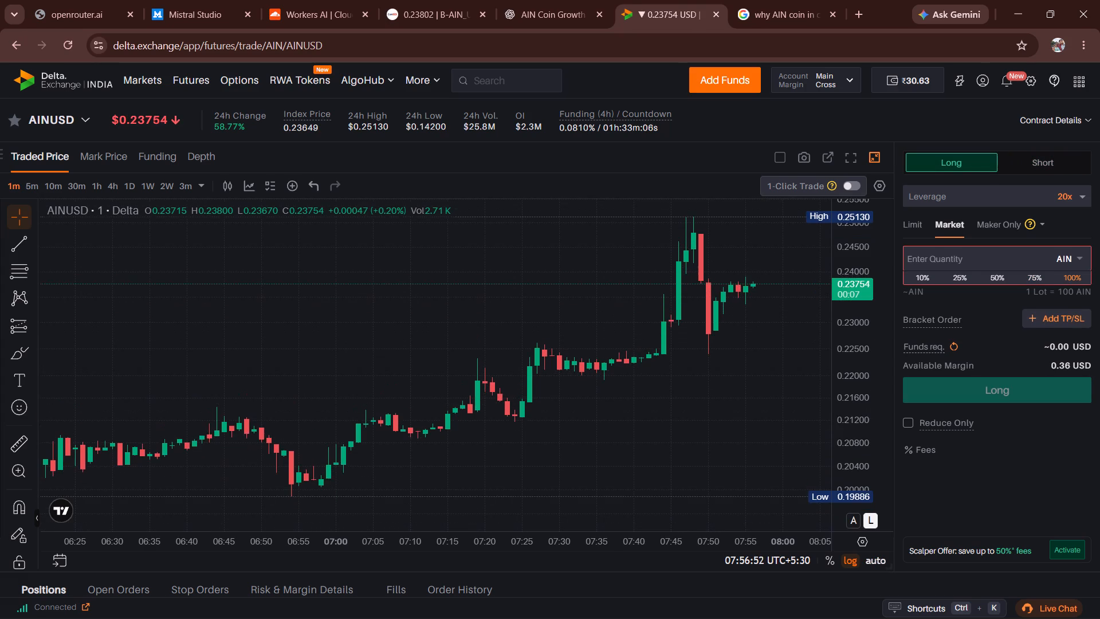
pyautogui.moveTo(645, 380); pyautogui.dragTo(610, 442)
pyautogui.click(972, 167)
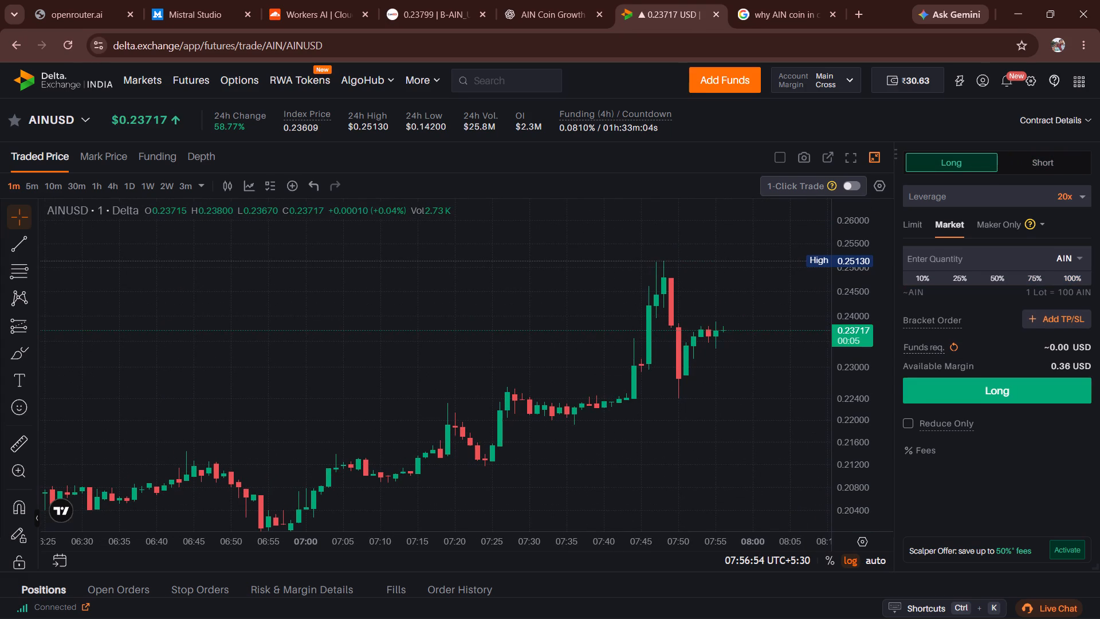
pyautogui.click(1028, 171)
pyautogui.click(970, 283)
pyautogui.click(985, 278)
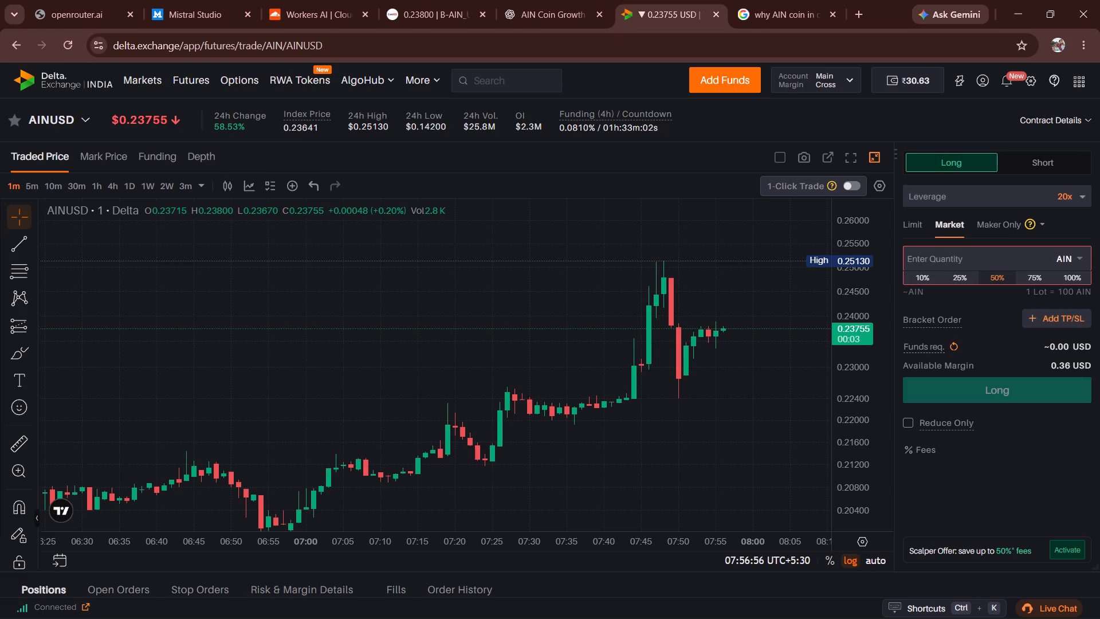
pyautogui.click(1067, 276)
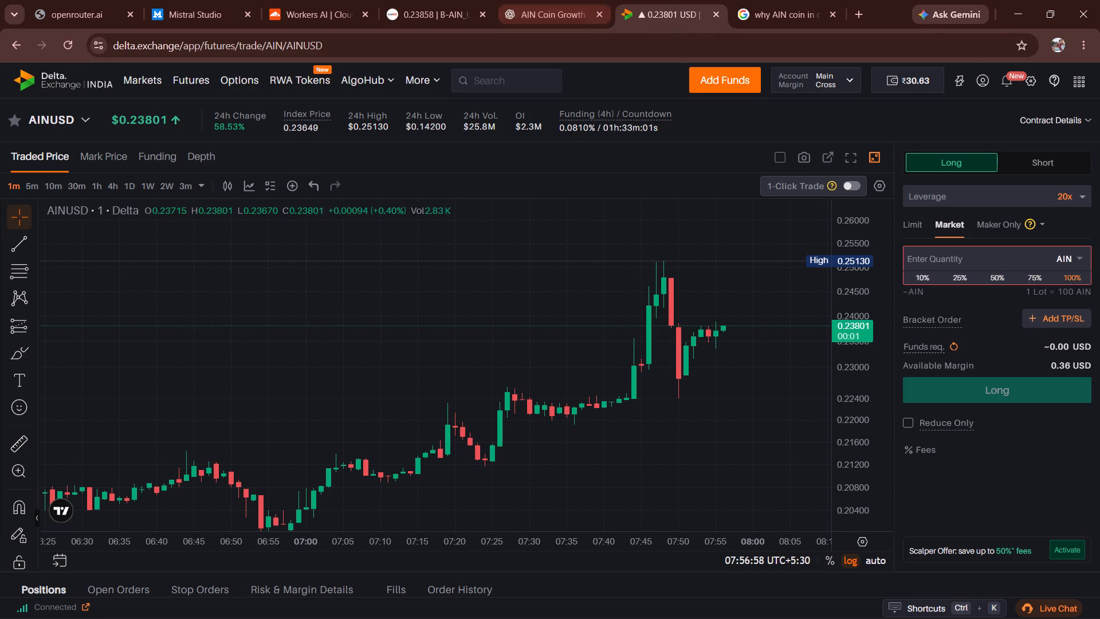
# Switch back to CoinDCX and check the AIN, XAU and LSK longs in the active positions against the AIN-USDT chart.
pyautogui.click(546, 0)
pyautogui.click(413, 0)
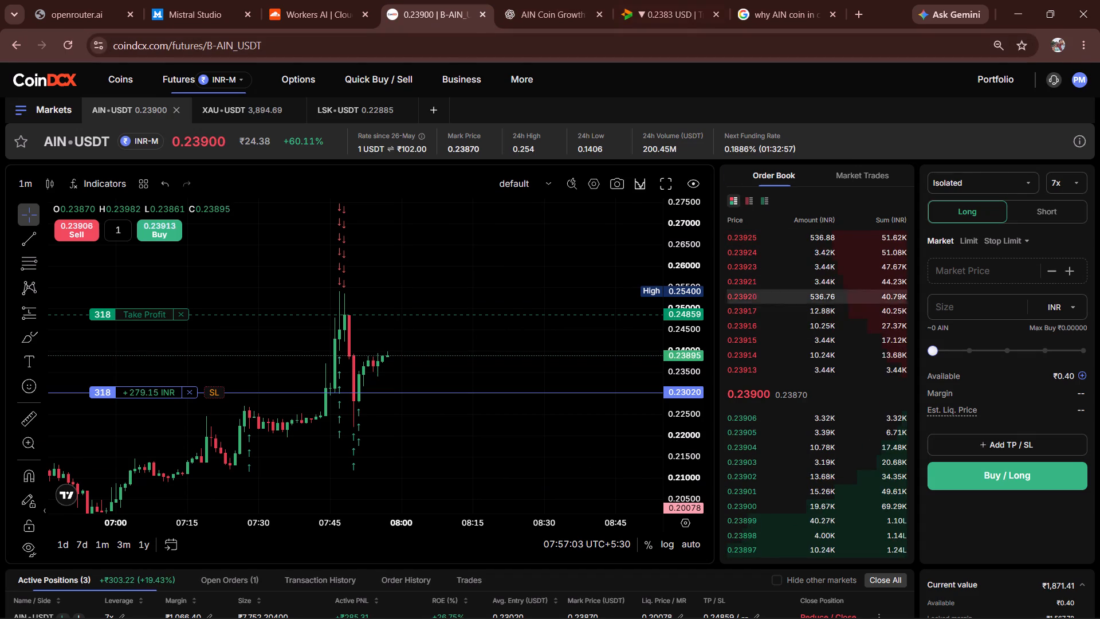
pyautogui.scroll(-3, 795, 350)
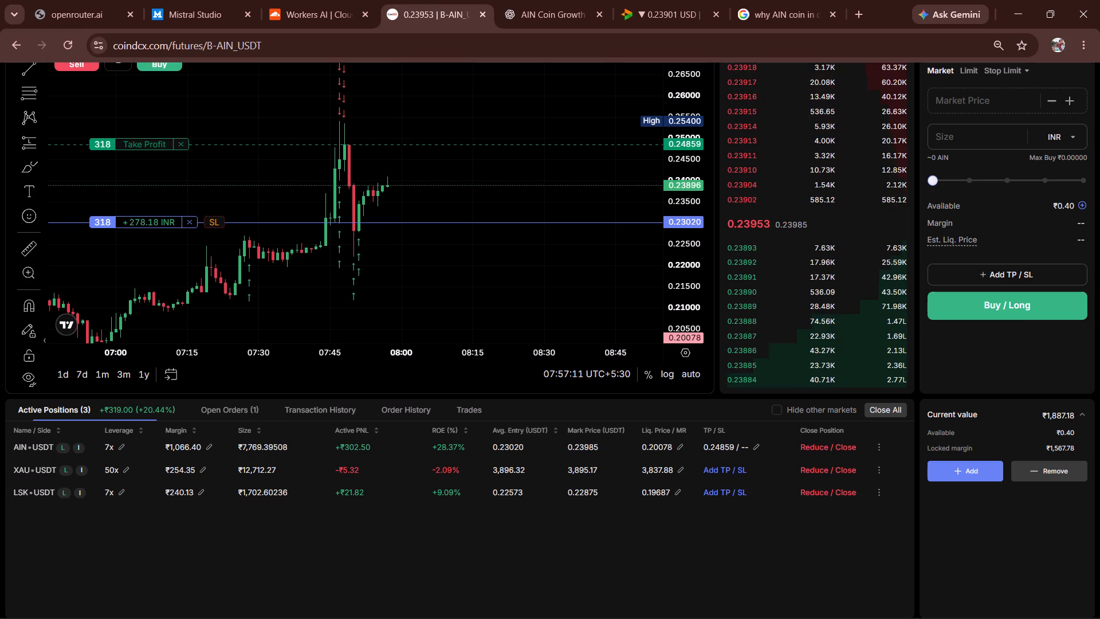
pyautogui.scroll(2, 490, 538)
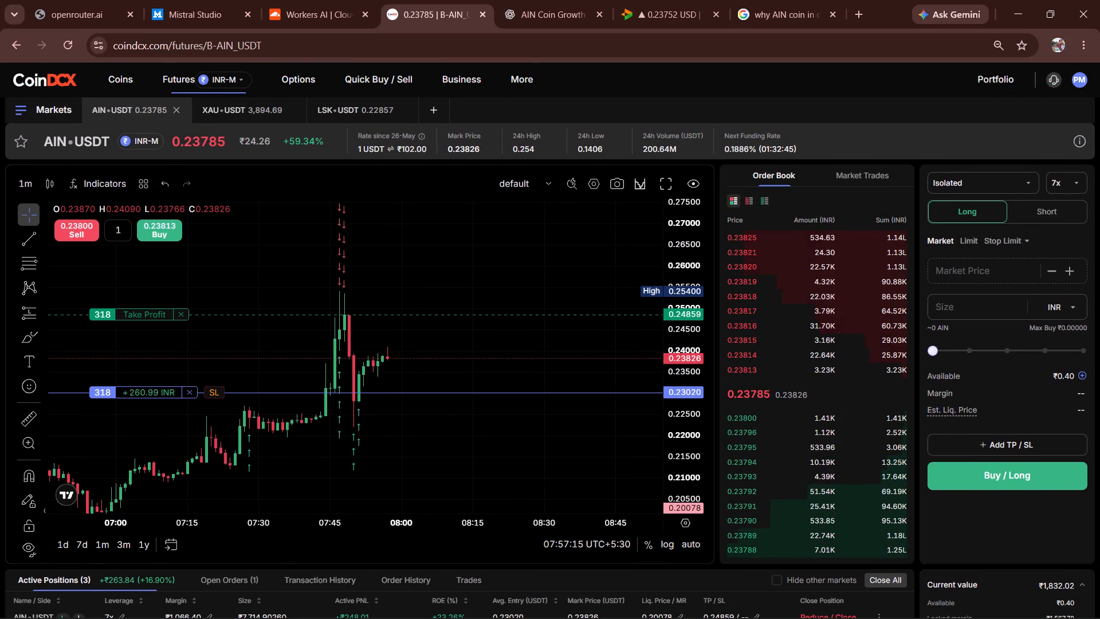
pyautogui.scroll(-2, 774, 586)
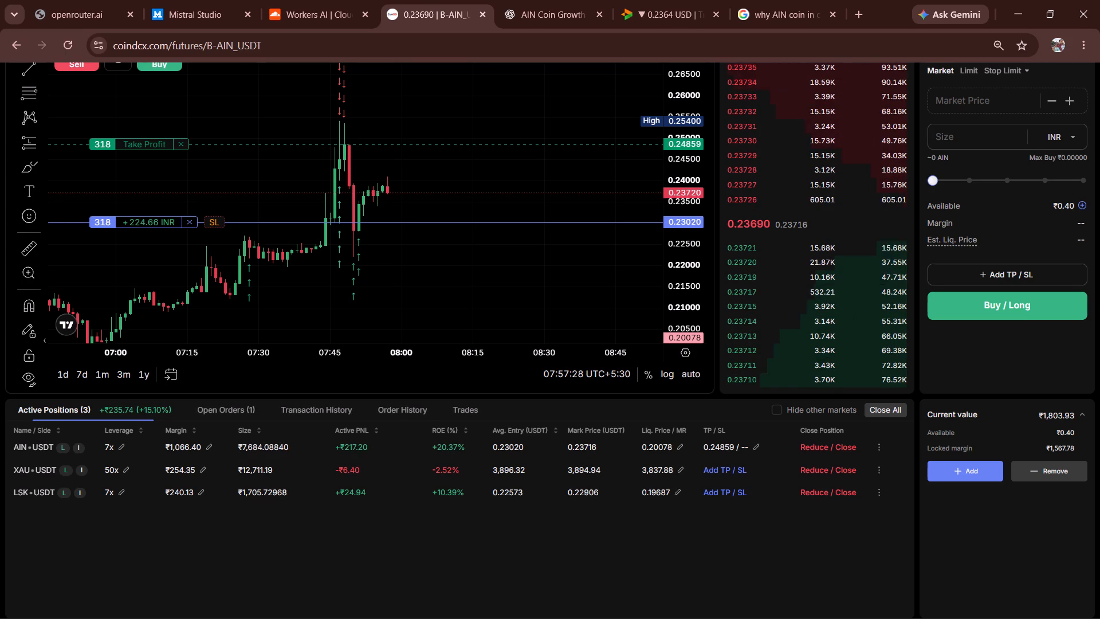
pyautogui.scroll(3, 774, 586)
pyautogui.moveTo(505, 413); pyautogui.dragTo(517, 484)
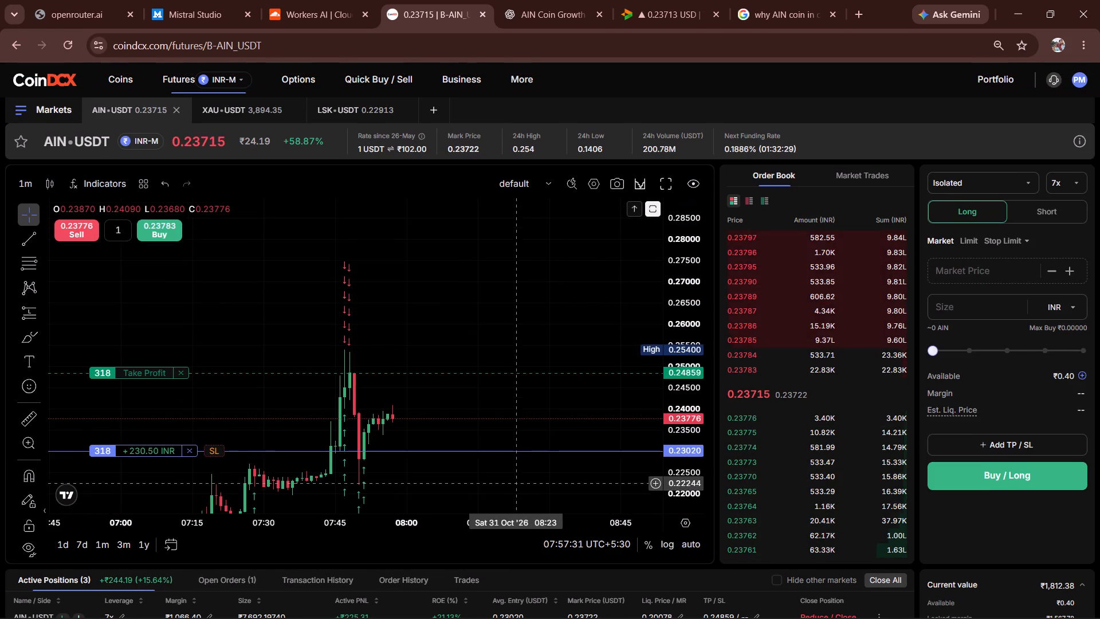
pyautogui.scroll(4, 668, 438)
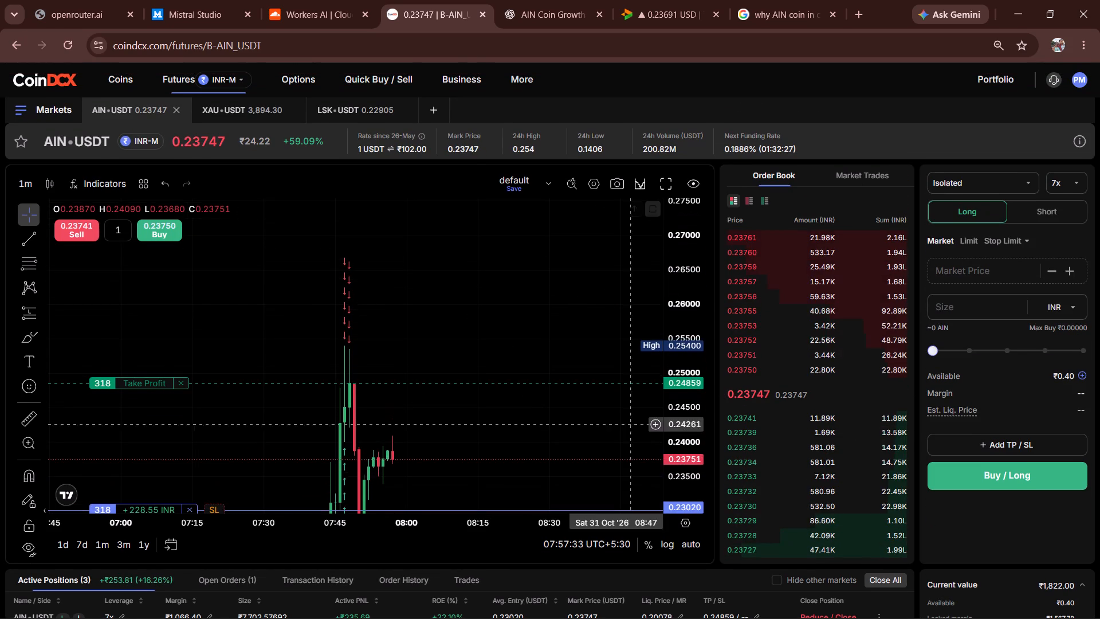
pyautogui.moveTo(604, 409); pyautogui.dragTo(572, 294)
pyautogui.moveTo(581, 455); pyautogui.dragTo(611, 410)
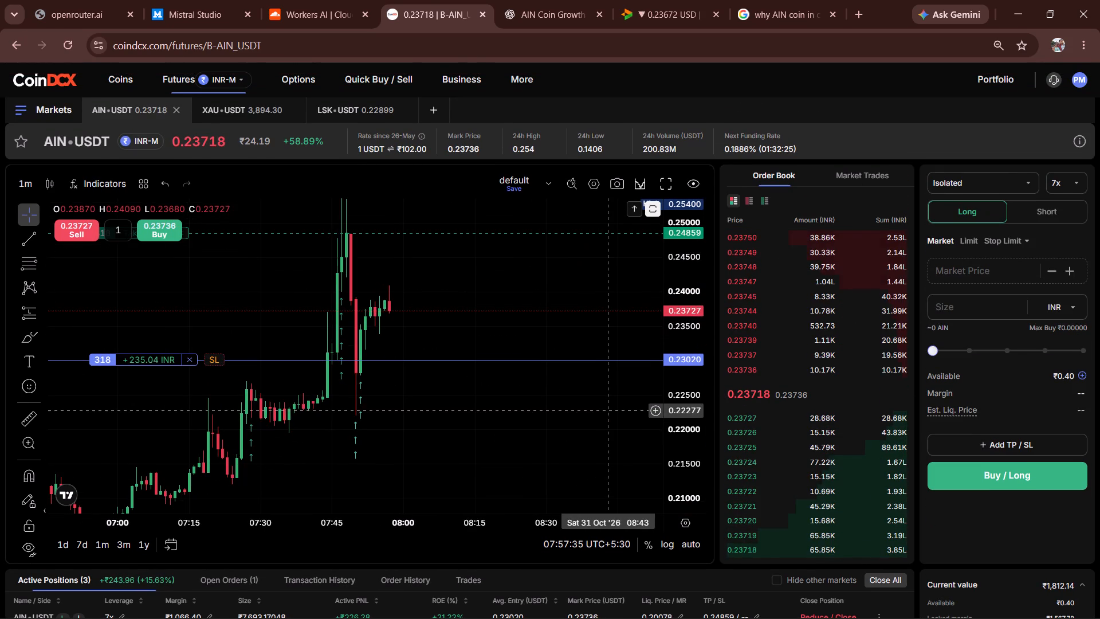
pyautogui.scroll(-3, 967, 454)
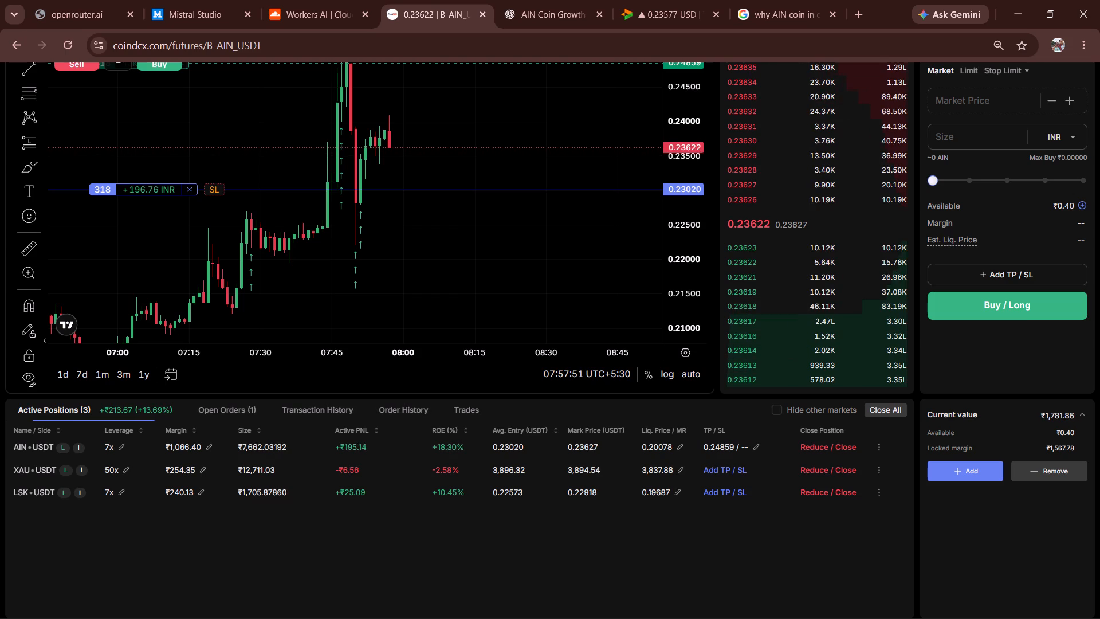
# Switch the AIN-USDT chart to the 5-minute interval and examine the recent candles around the long's entry line.
pyautogui.scroll(4, 883, 612)
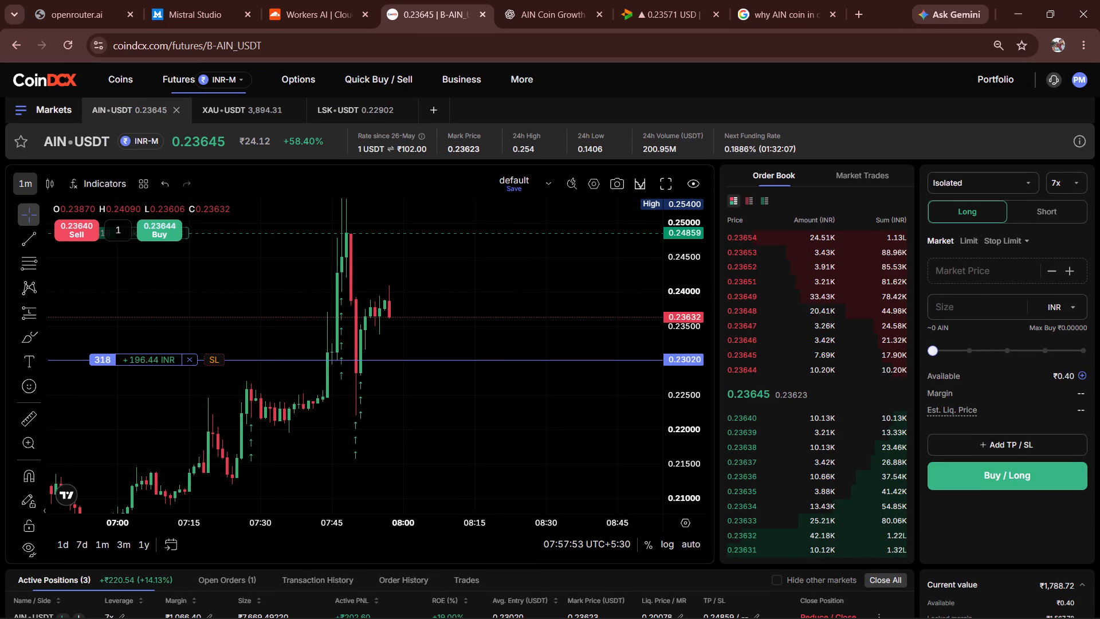
pyautogui.click(31, 177)
pyautogui.click(53, 292)
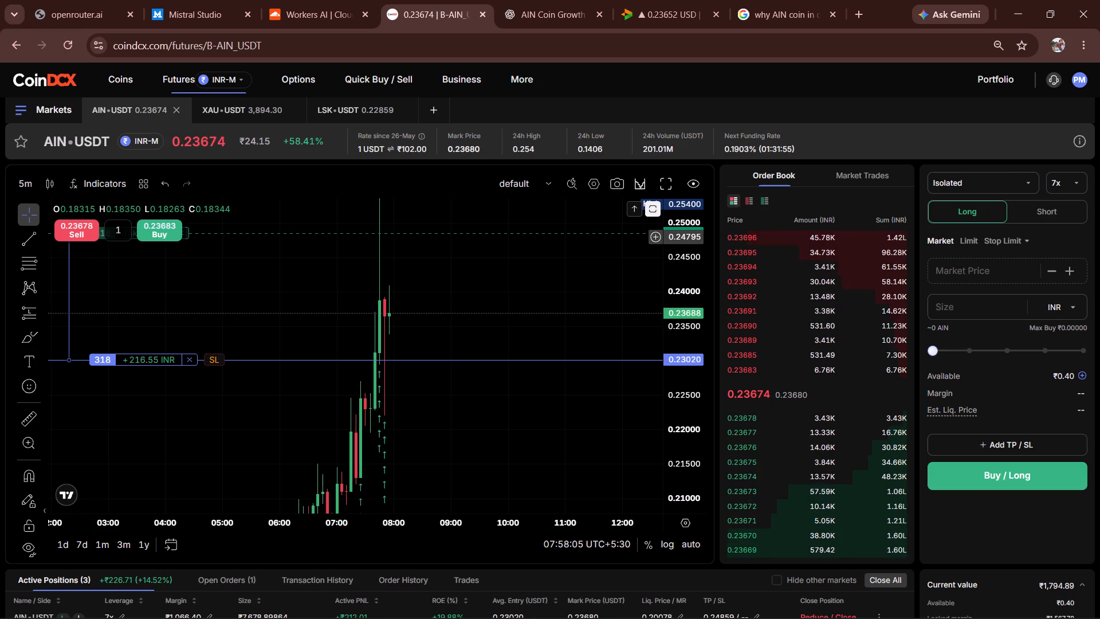
pyautogui.moveTo(438, 397); pyautogui.dragTo(513, 356)
pyautogui.click(513, 356)
pyautogui.moveTo(513, 356); pyautogui.dragTo(425, 369)
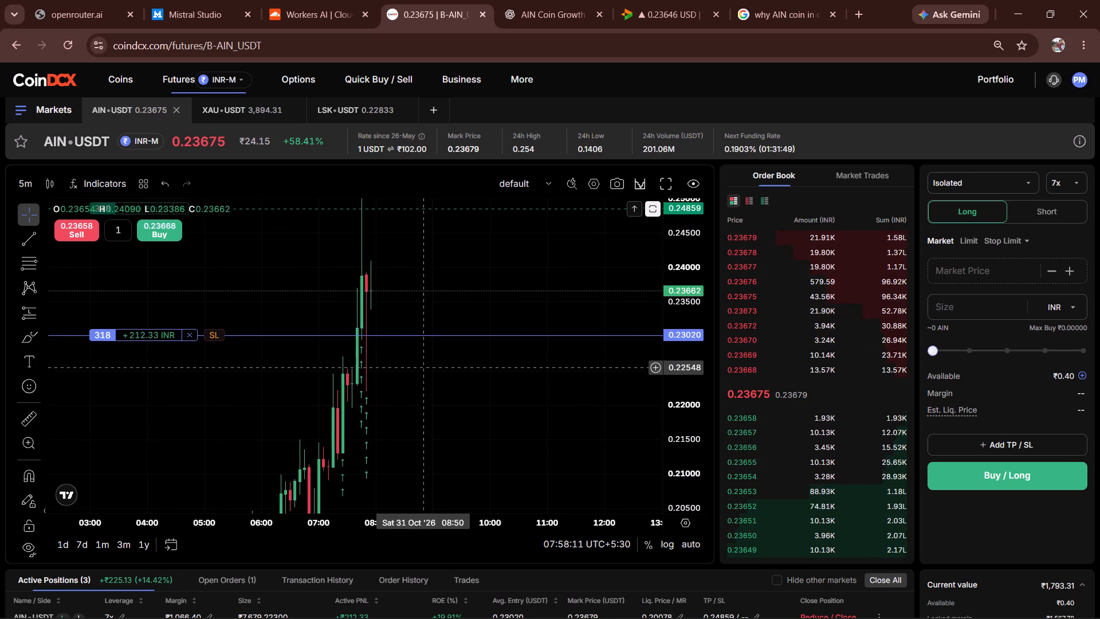
pyautogui.moveTo(425, 369); pyautogui.dragTo(422, 387)
# Set the AIN-USDT chart back to 1-minute candles and review the recent price action alongside the active positions.
pyautogui.click(19, 188)
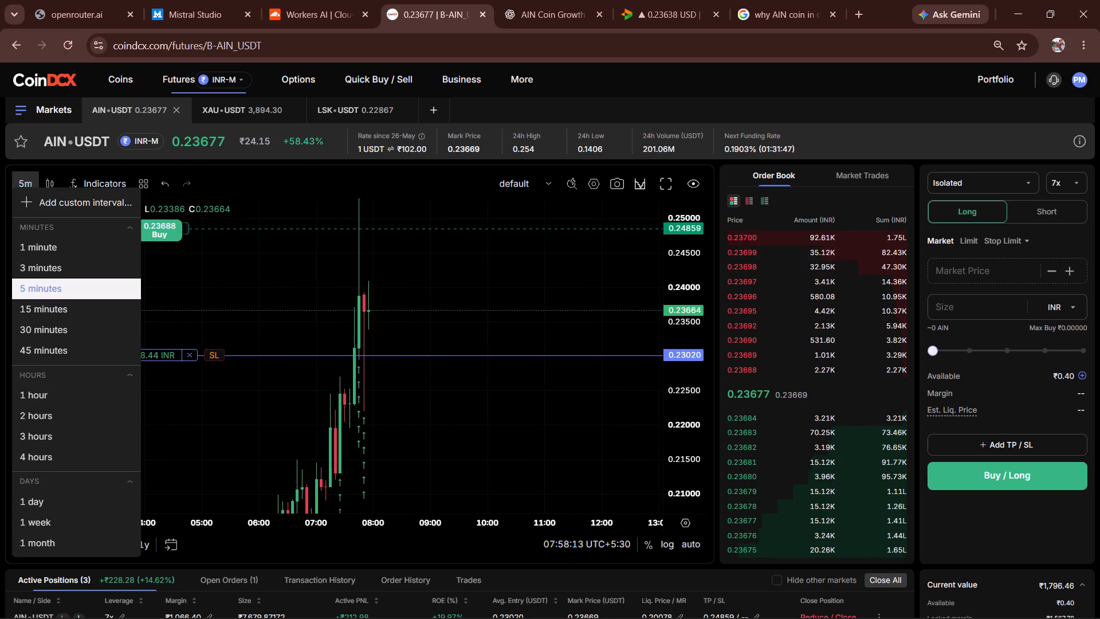
pyautogui.click(46, 245)
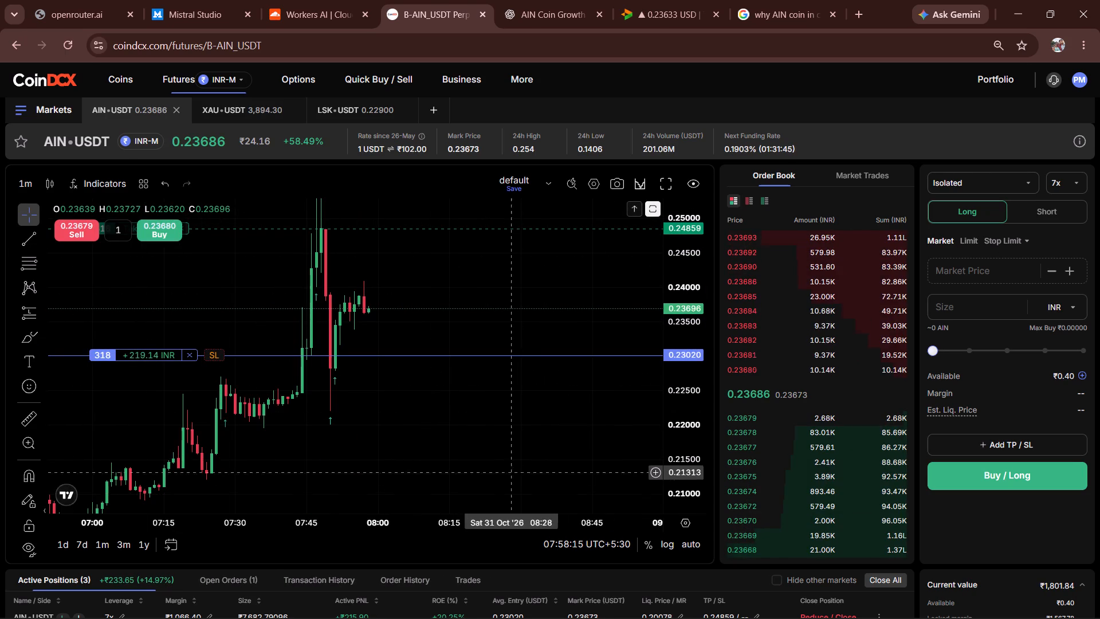
pyautogui.moveTo(501, 457); pyautogui.dragTo(505, 407)
pyautogui.scroll(-2, 678, 436)
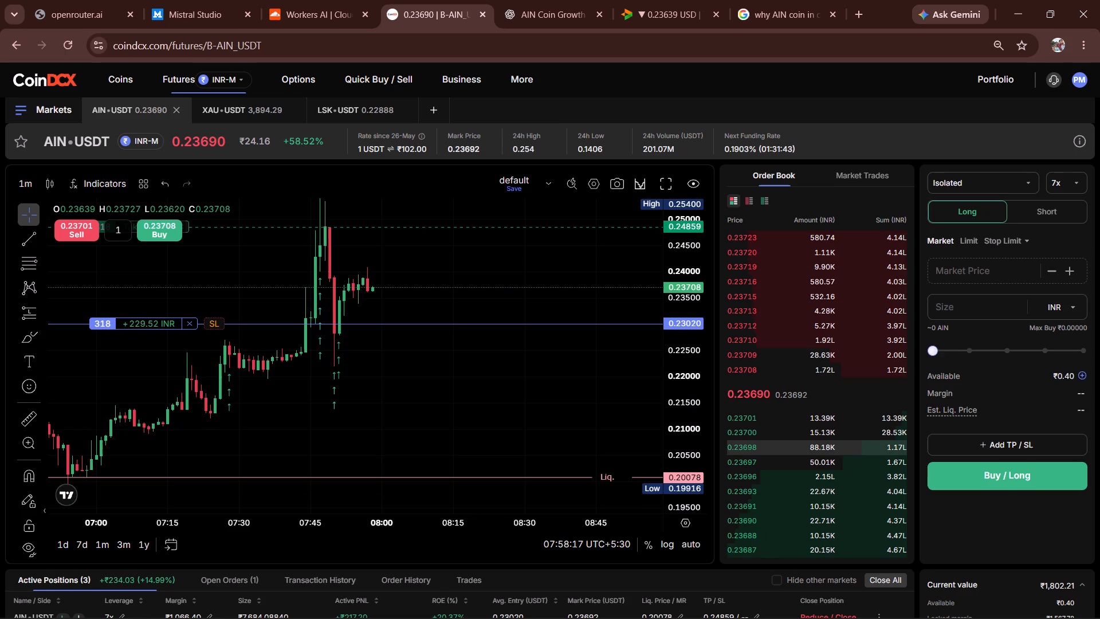
pyautogui.scroll(-1, 744, 453)
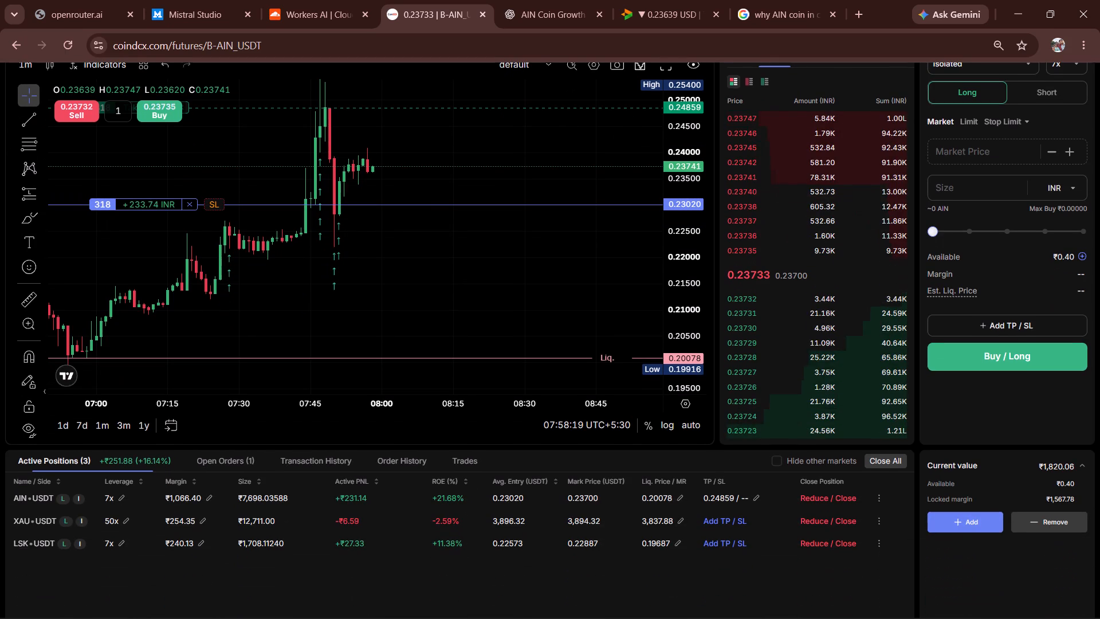
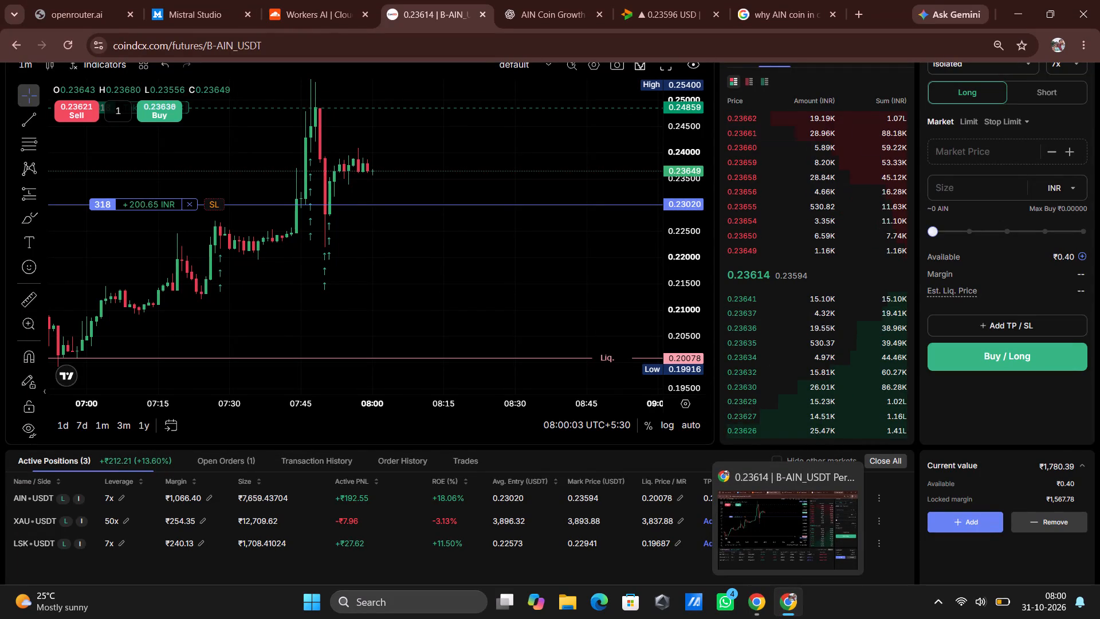
# Switch to the Chrome window with the JioSaavn playlist and open the learning.ccbp.in shortcut in a new tab.
pyautogui.click(759, 618)
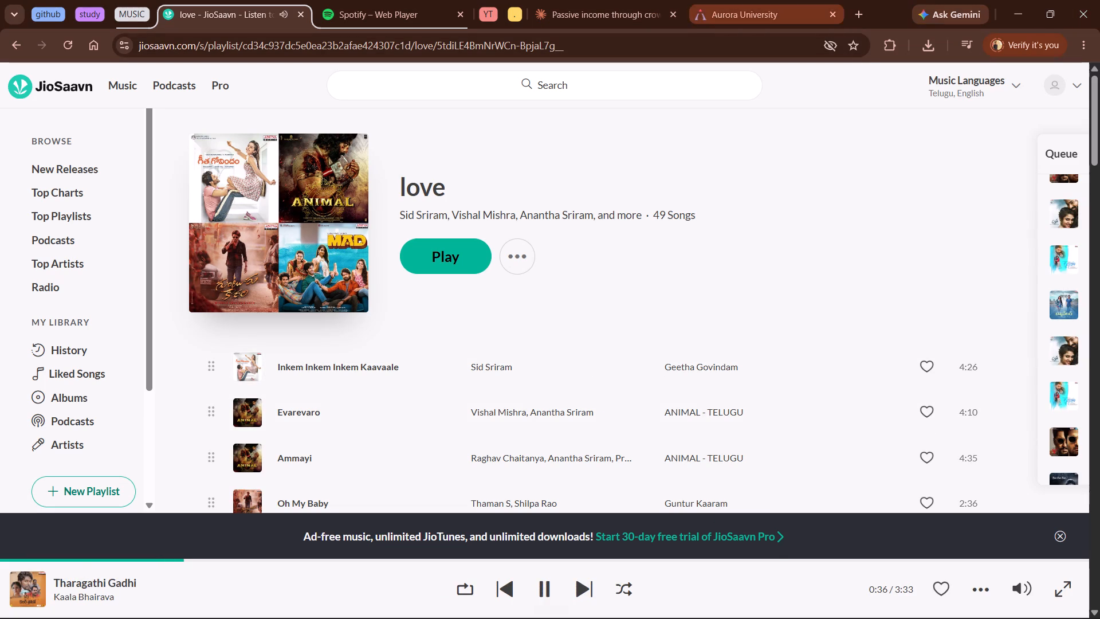
pyautogui.click(863, 13)
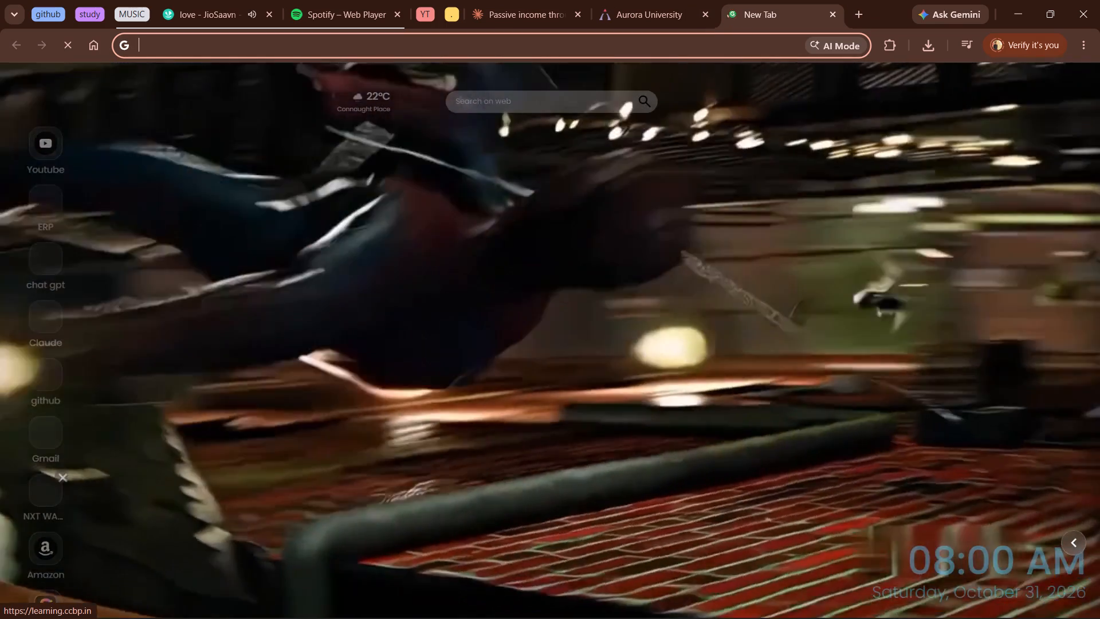
pyautogui.click(50, 502)
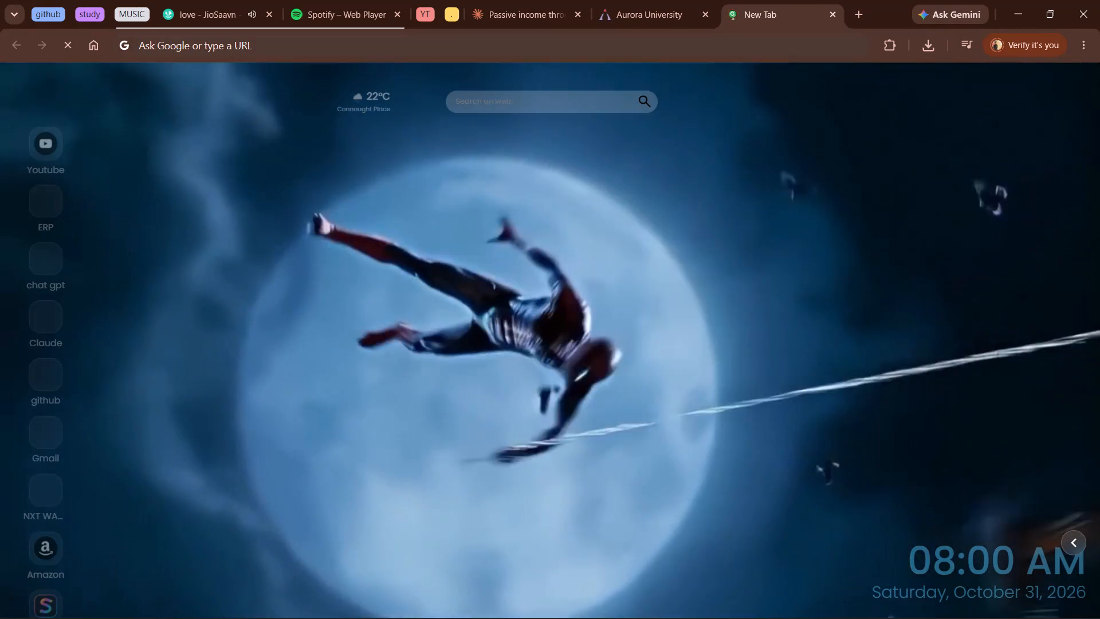
# Return to the JioSaavn love playlist, and switch back to CoinDCX to check the AIN-USDT chart and active positions.
pyautogui.click(254, 0)
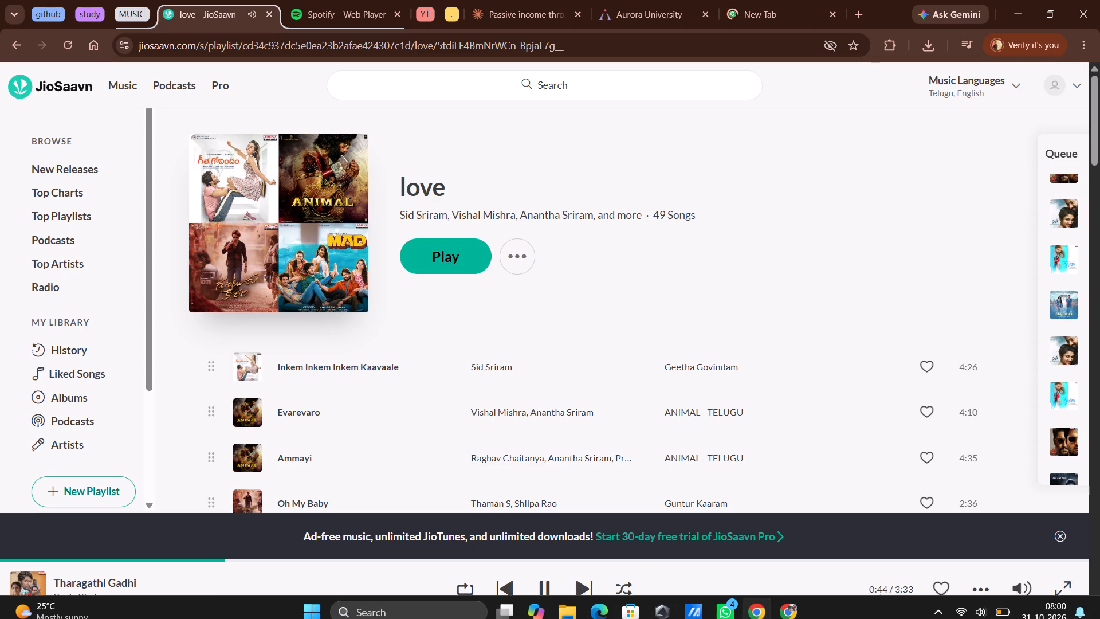
pyautogui.click(785, 607)
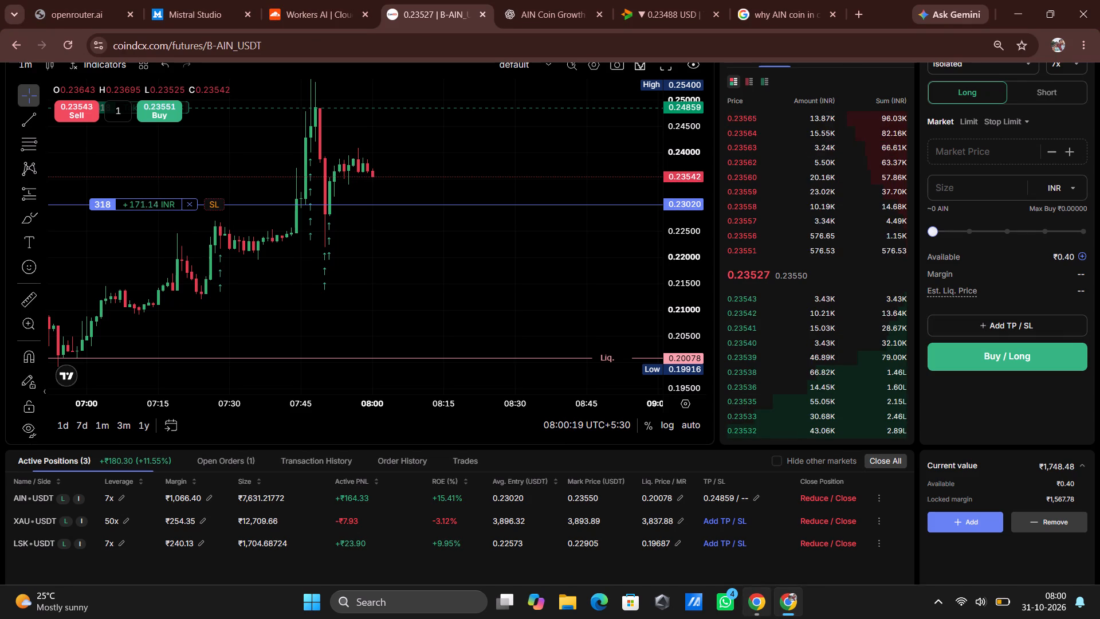
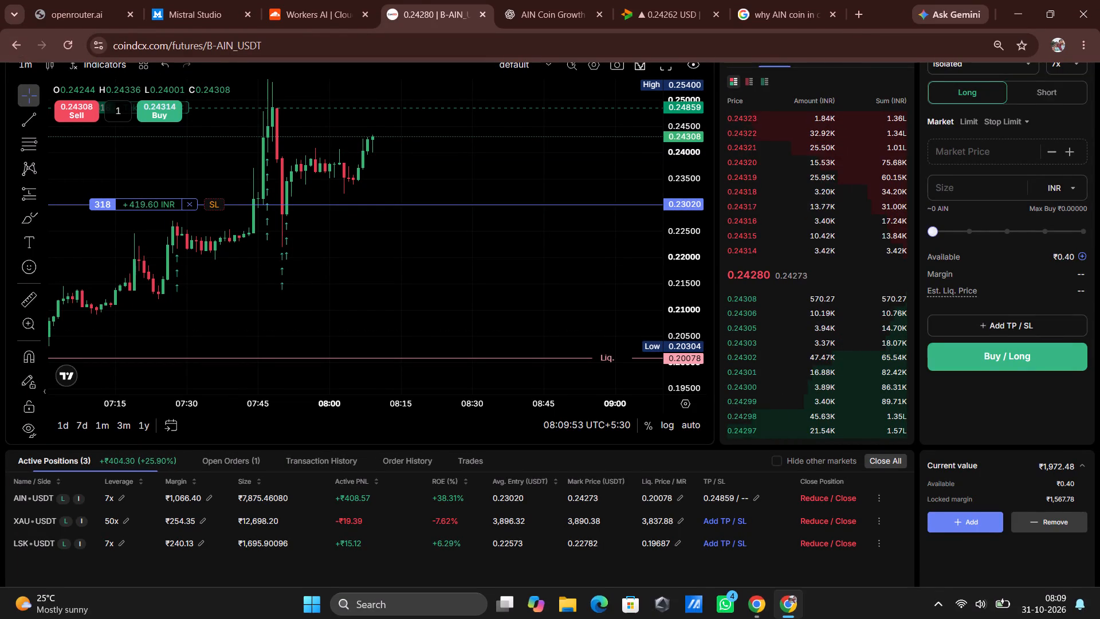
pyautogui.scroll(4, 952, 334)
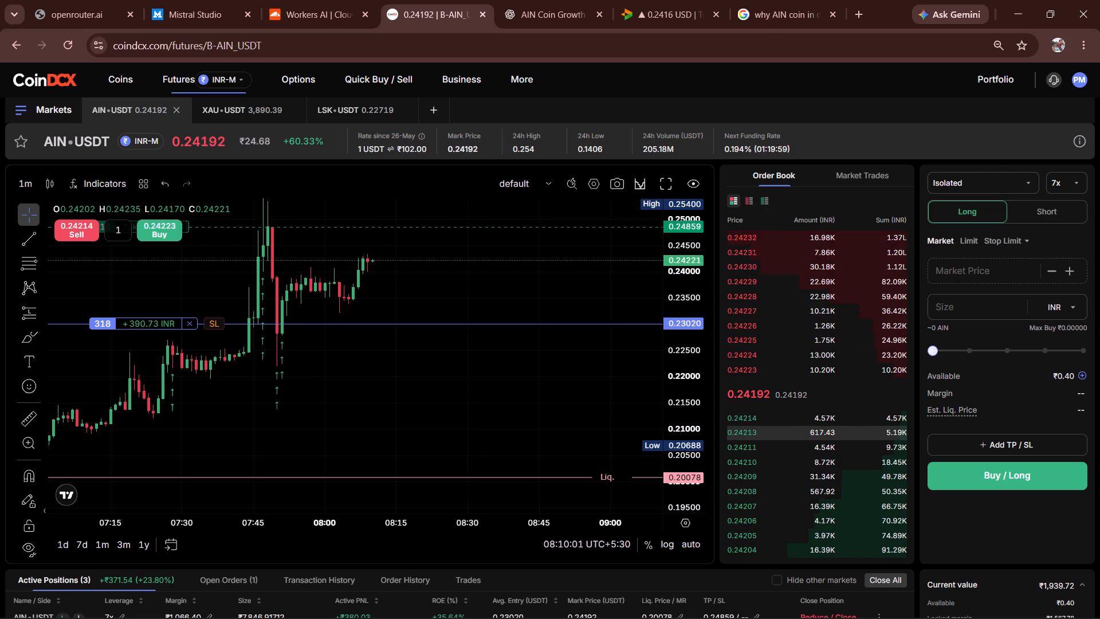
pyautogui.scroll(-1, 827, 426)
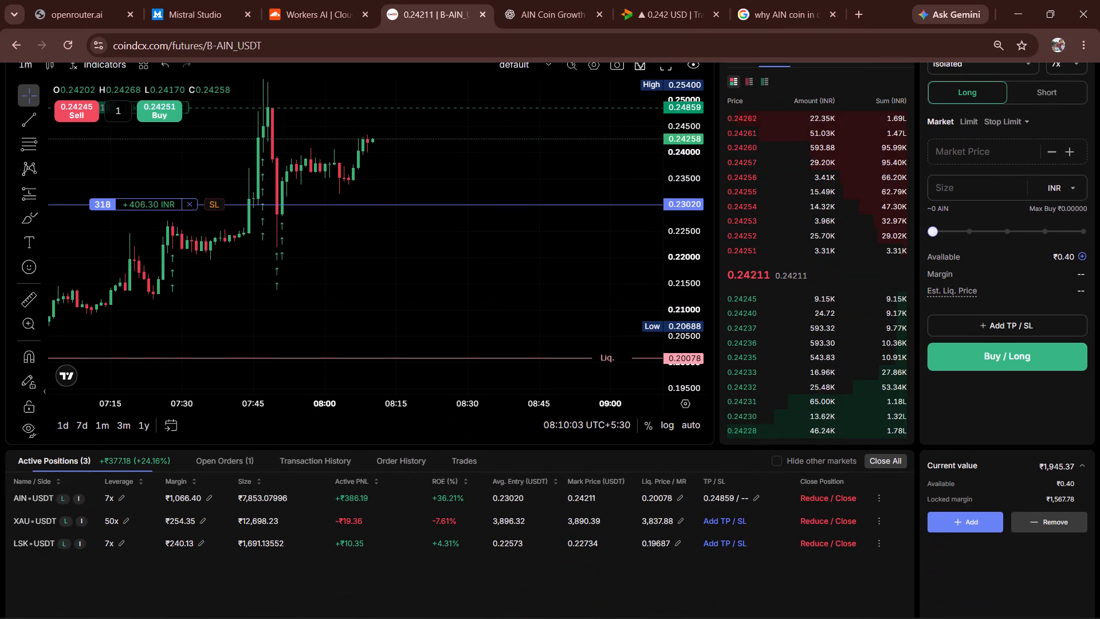
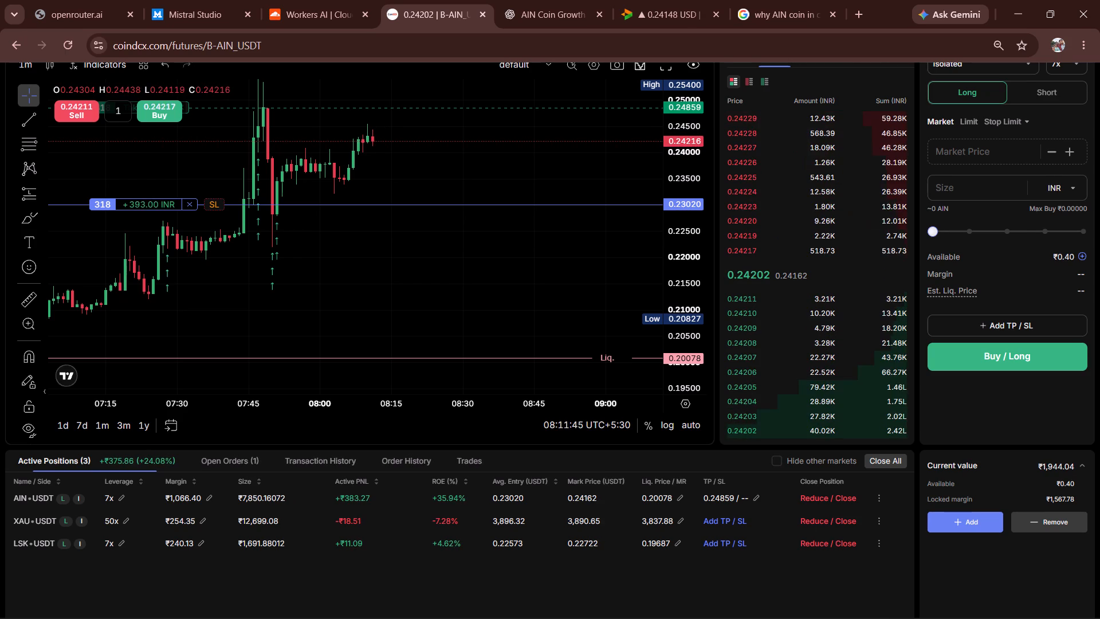
# Search the futures markets for BEAM and open the BEAMX-USDT market alongside the AIN, XAU and LSK markets.
pyautogui.scroll(3, 873, 577)
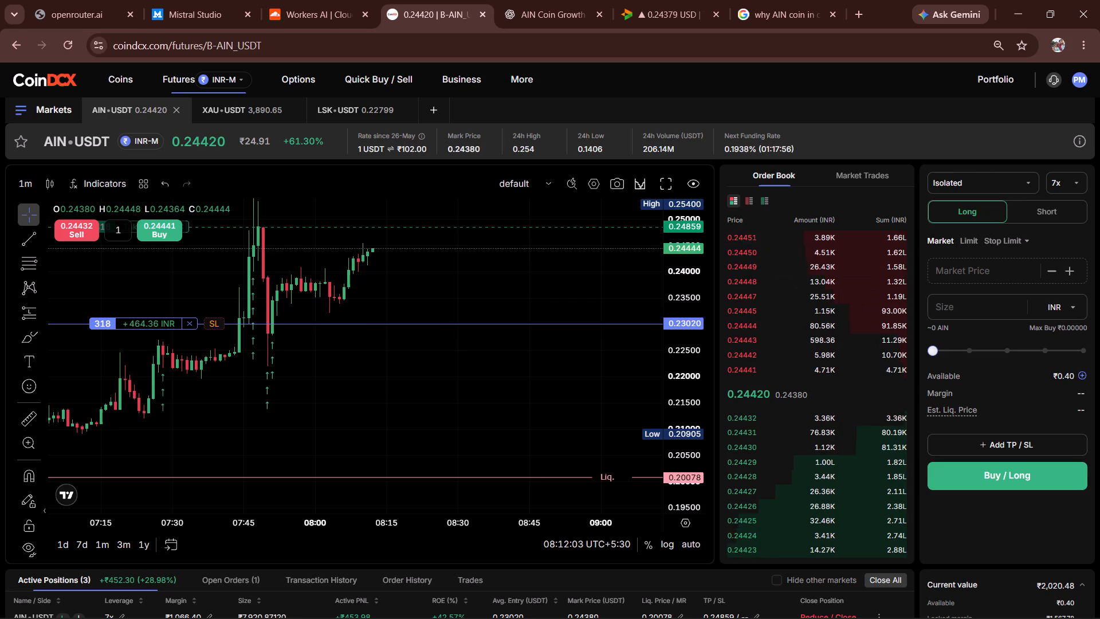
pyautogui.click(437, 98)
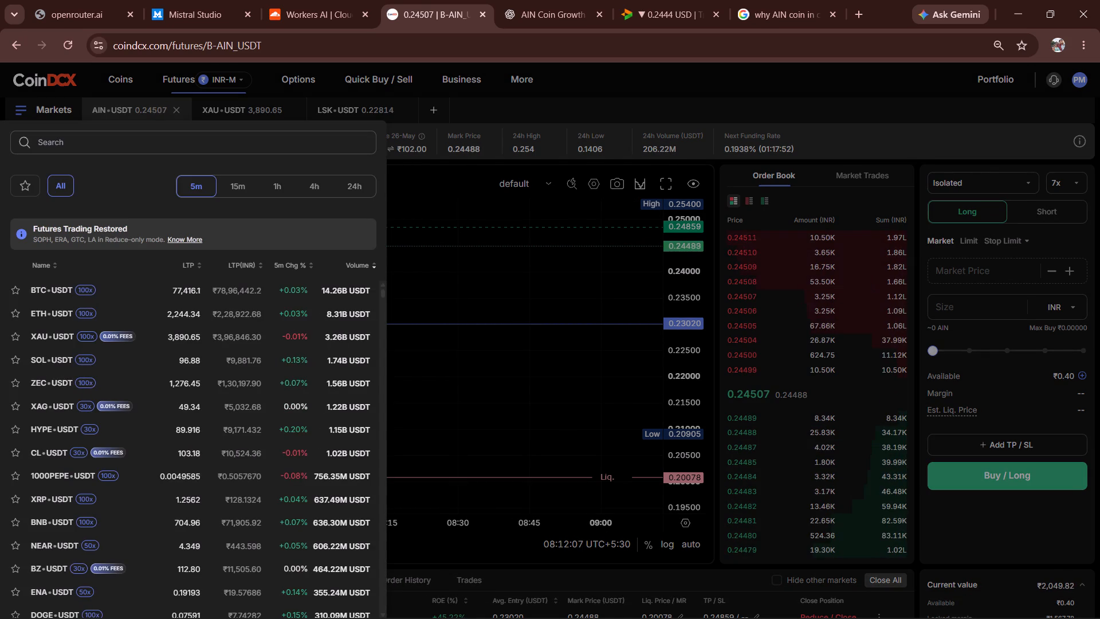
pyautogui.write('BE')
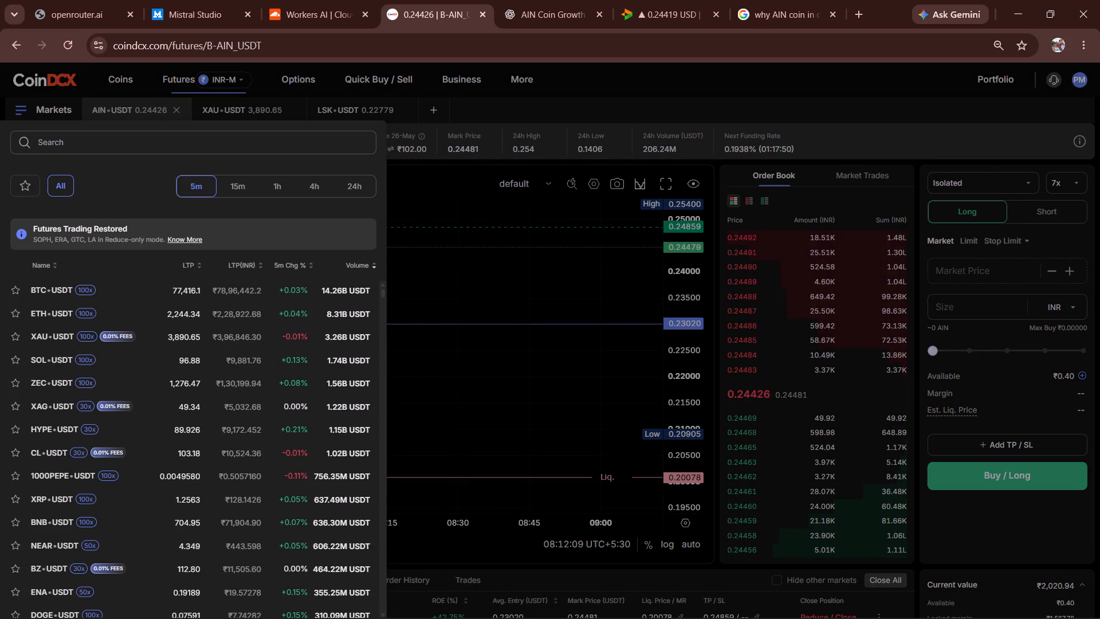
pyautogui.write('AMX')
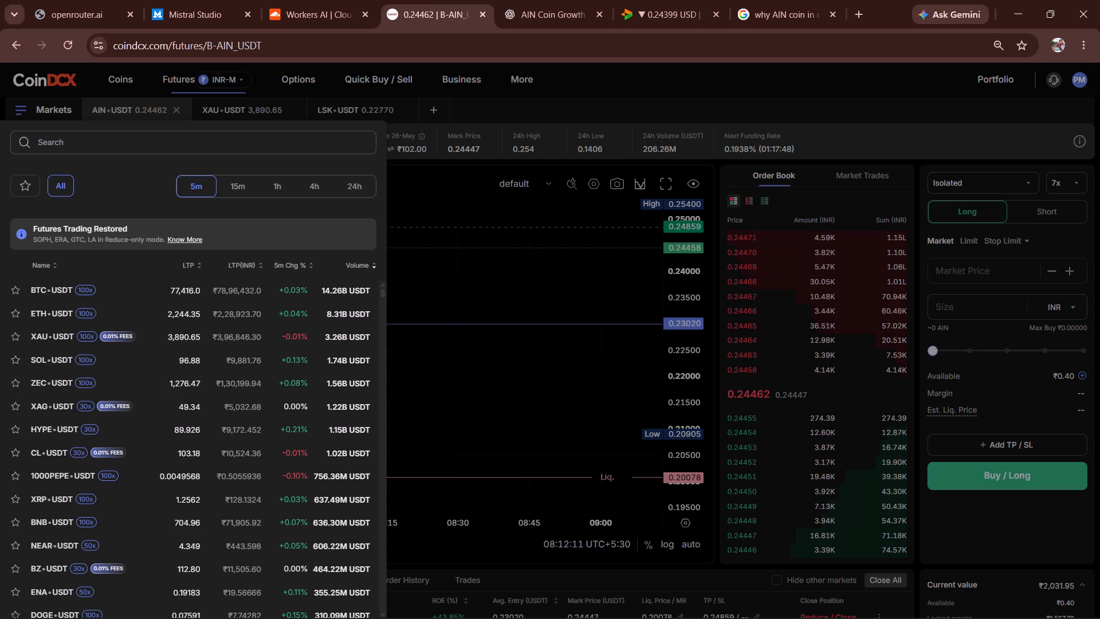
pyautogui.click(307, 146)
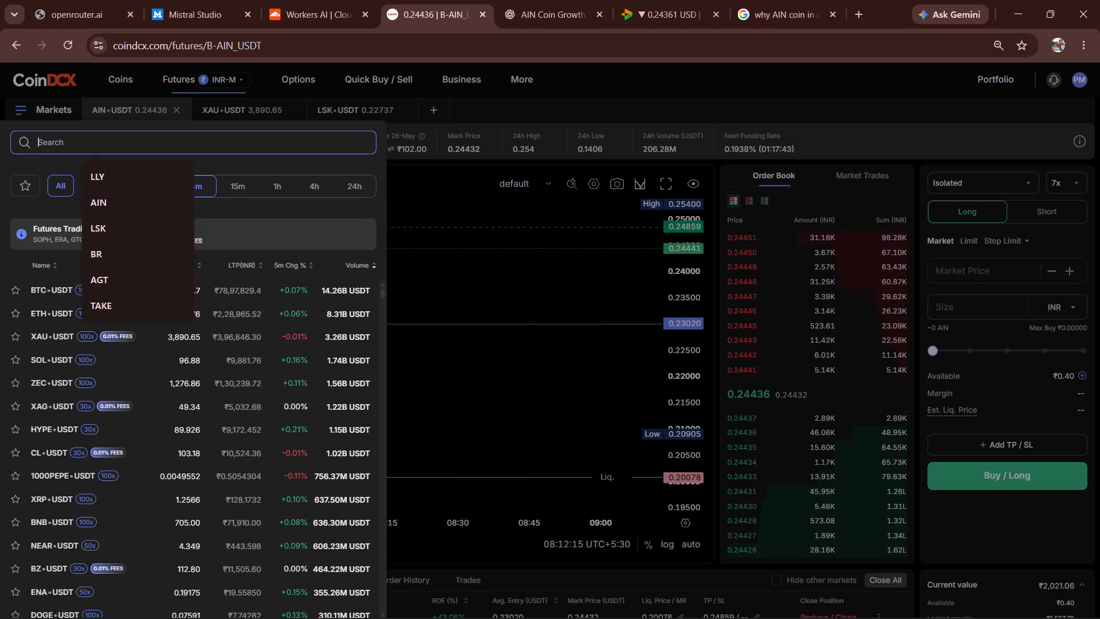
pyautogui.write('BEAM')
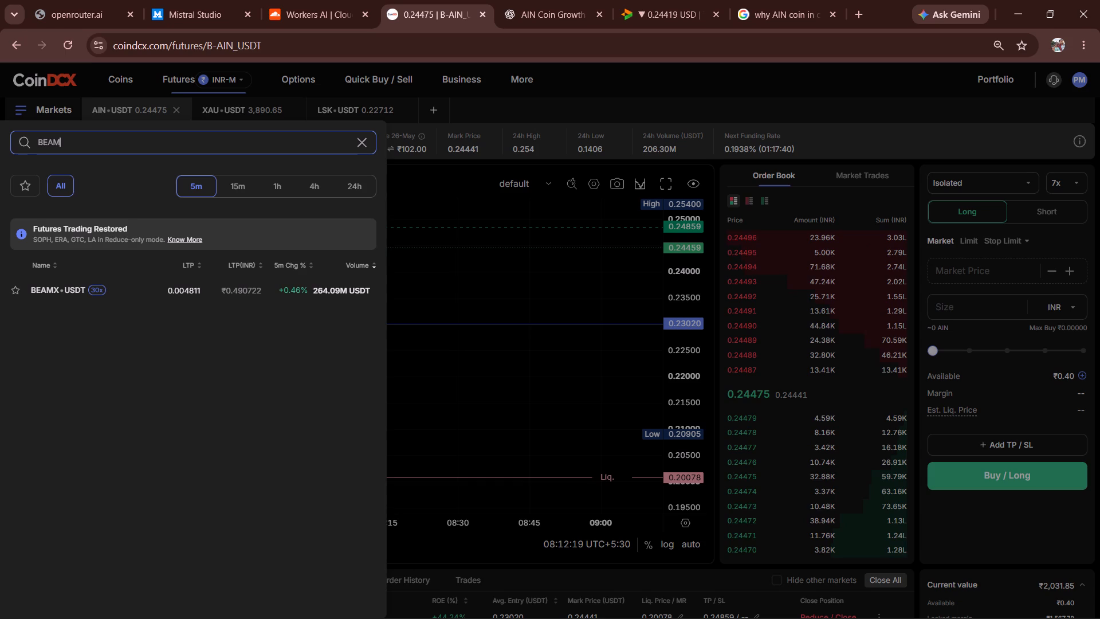
pyautogui.click(239, 289)
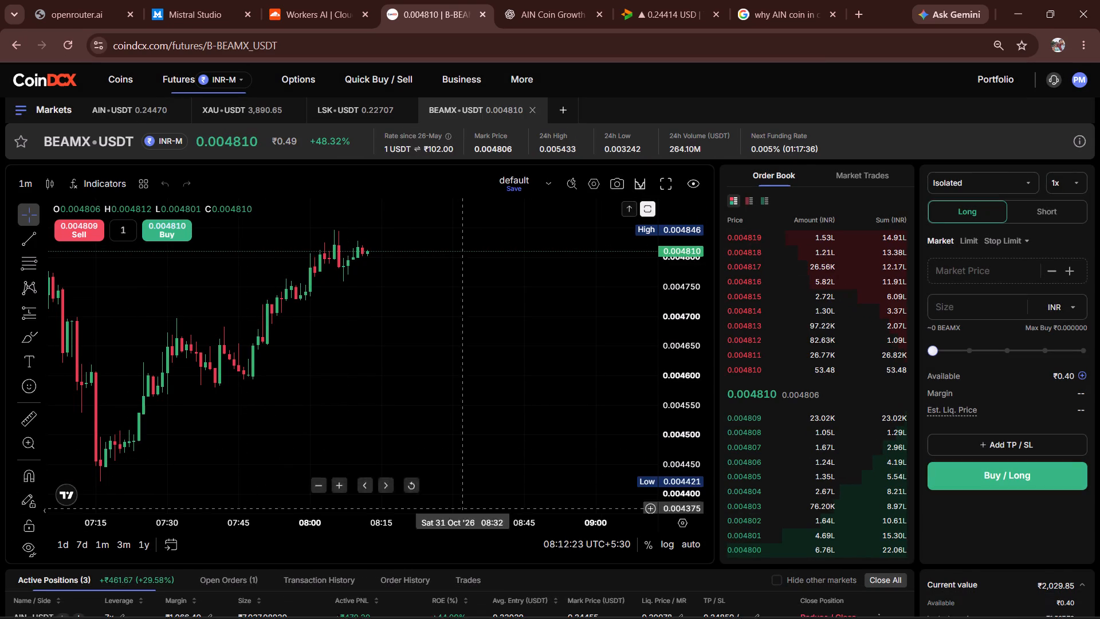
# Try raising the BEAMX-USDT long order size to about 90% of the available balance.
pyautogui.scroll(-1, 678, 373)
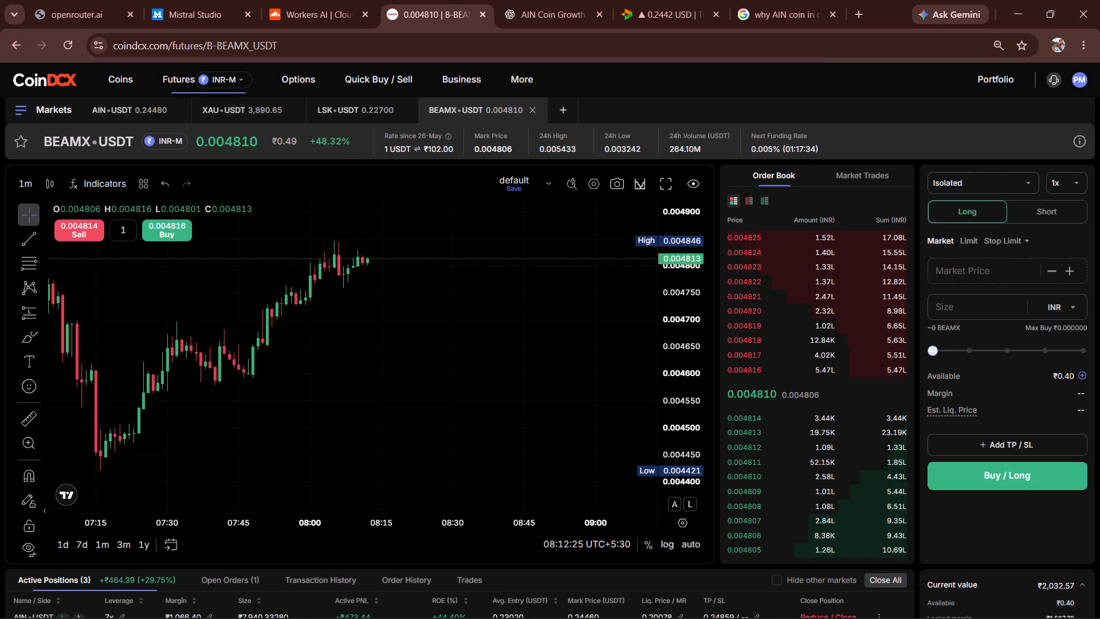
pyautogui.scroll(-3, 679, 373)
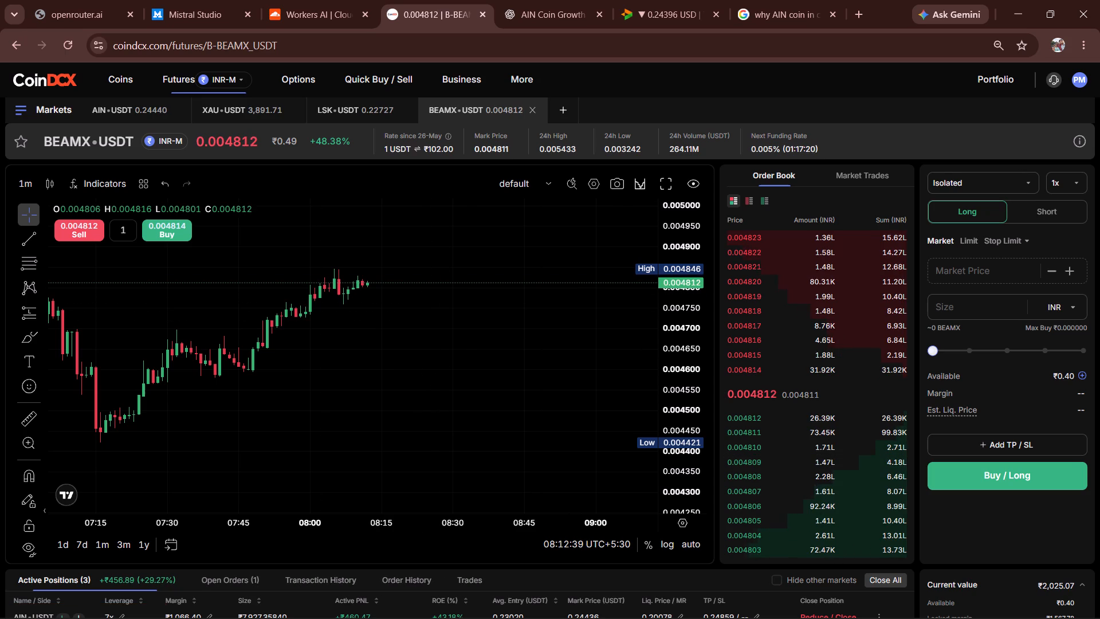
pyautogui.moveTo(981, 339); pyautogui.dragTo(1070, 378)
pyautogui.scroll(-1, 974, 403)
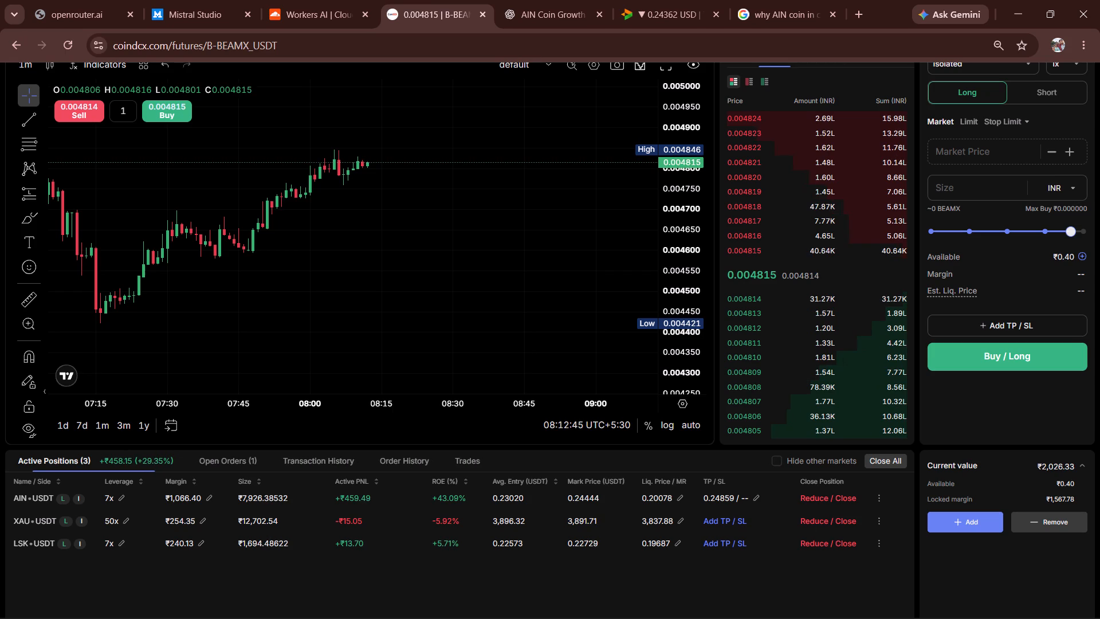
# Review the AIN-USDT and XAU-USDT charts and check the profit and loss of the active AIN, XAU and LSK positions.
pyautogui.scroll(4, 789, 477)
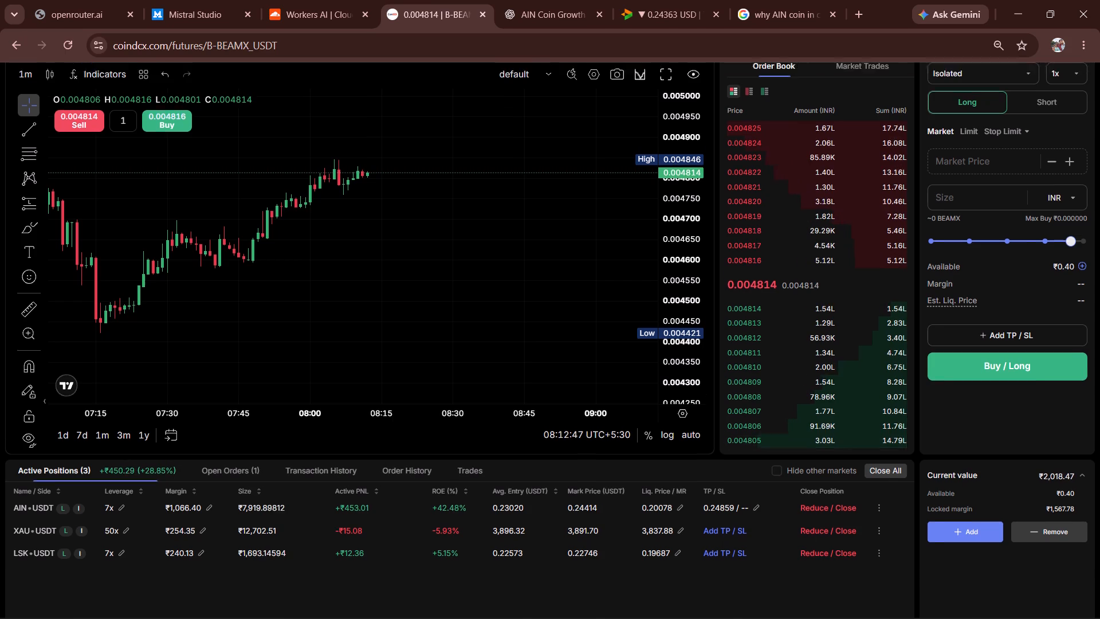
pyautogui.scroll(2, 789, 477)
pyautogui.click(121, 111)
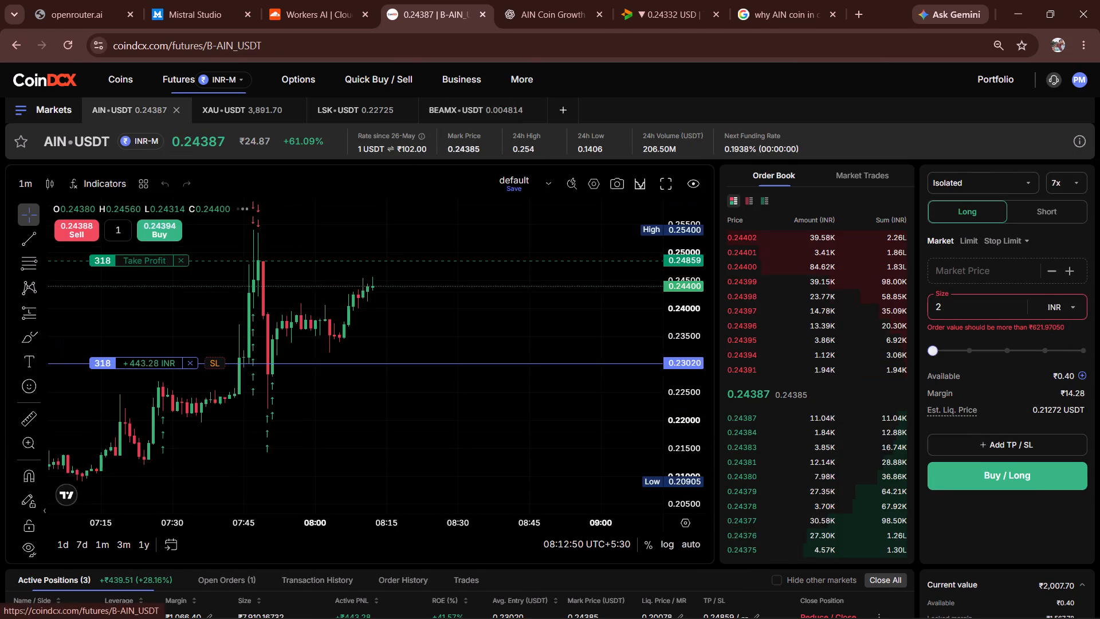
pyautogui.scroll(-4, 866, 418)
pyautogui.scroll(6, 873, 428)
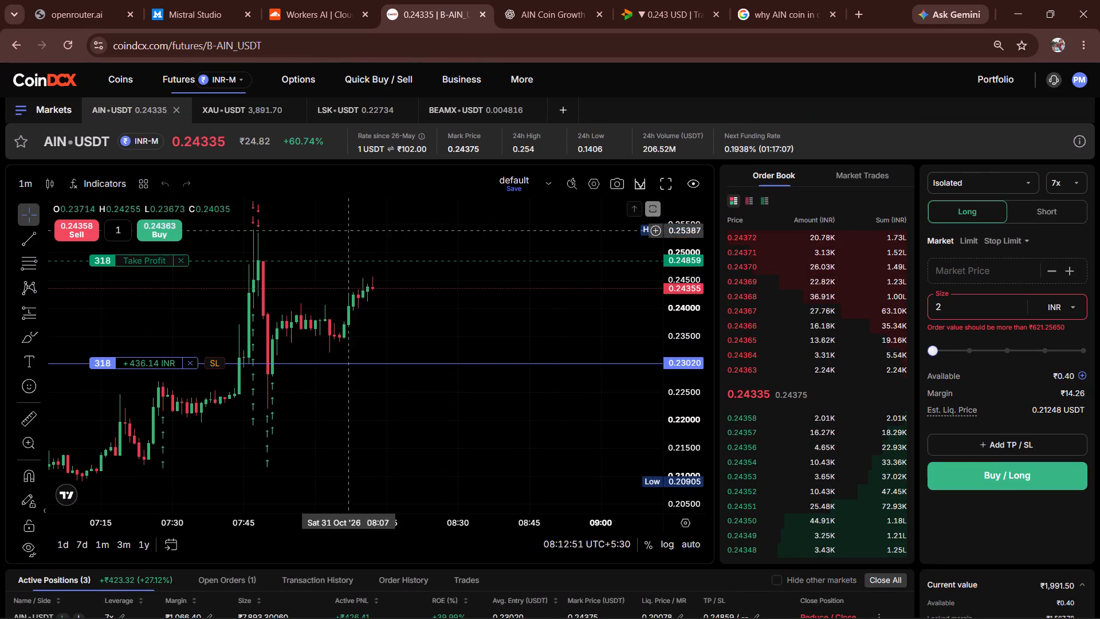
pyautogui.click(246, 99)
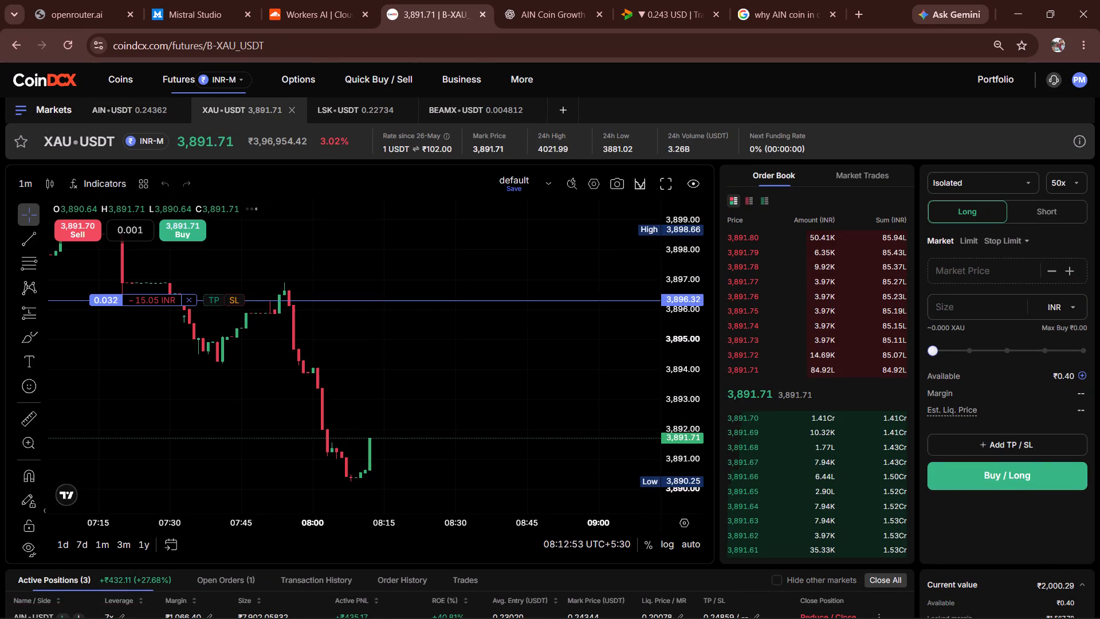
pyautogui.scroll(-1, 872, 437)
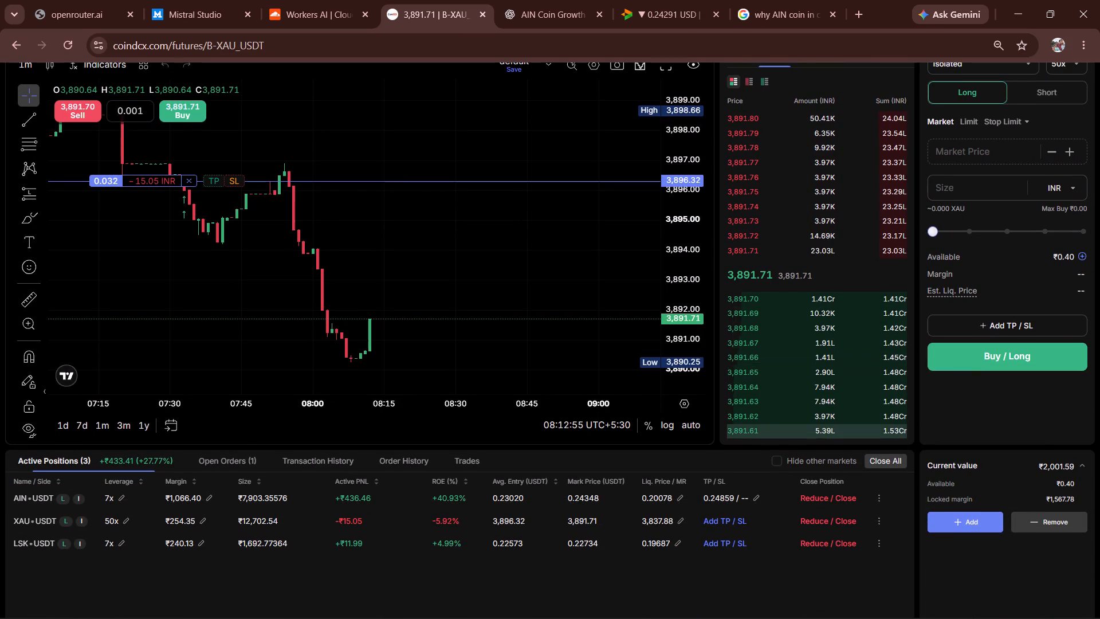
pyautogui.scroll(3, 871, 439)
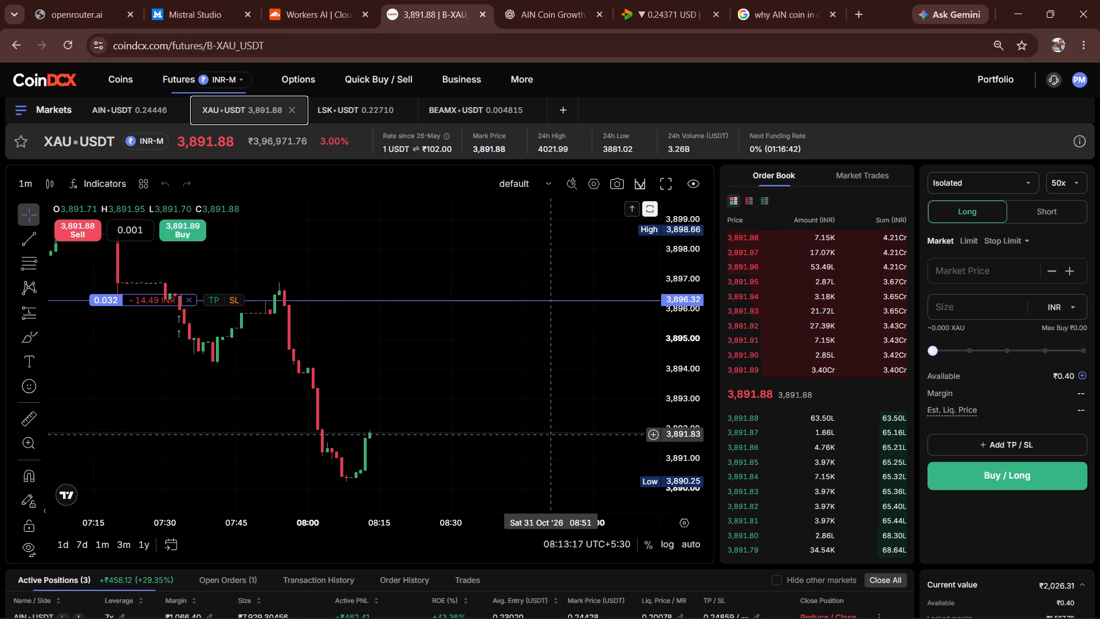
pyautogui.click(132, 103)
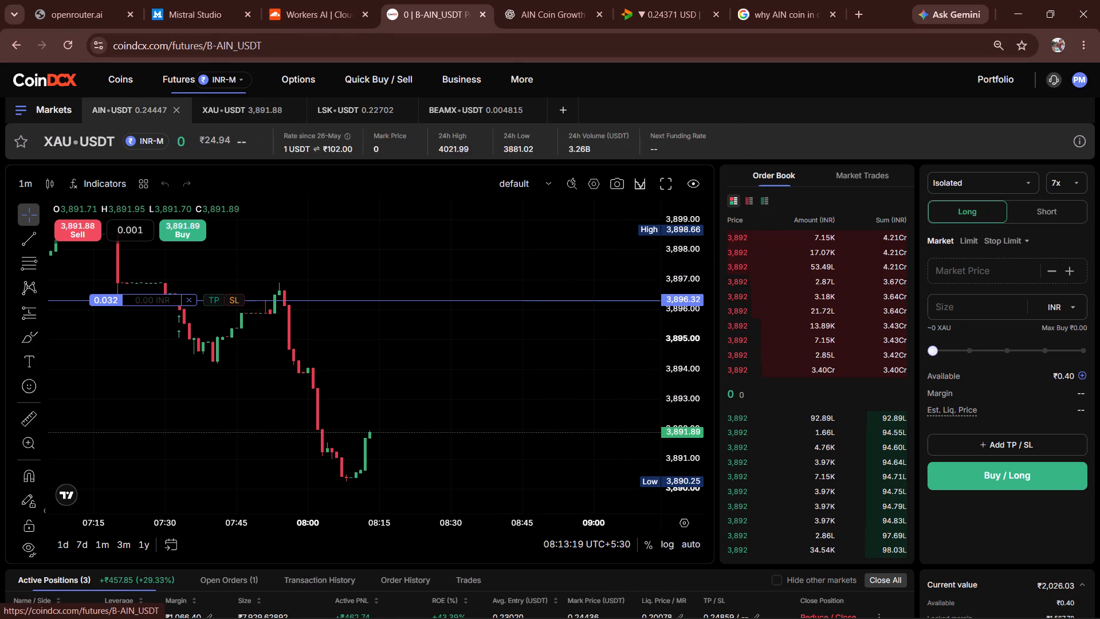
pyautogui.moveTo(428, 383); pyautogui.dragTo(410, 426)
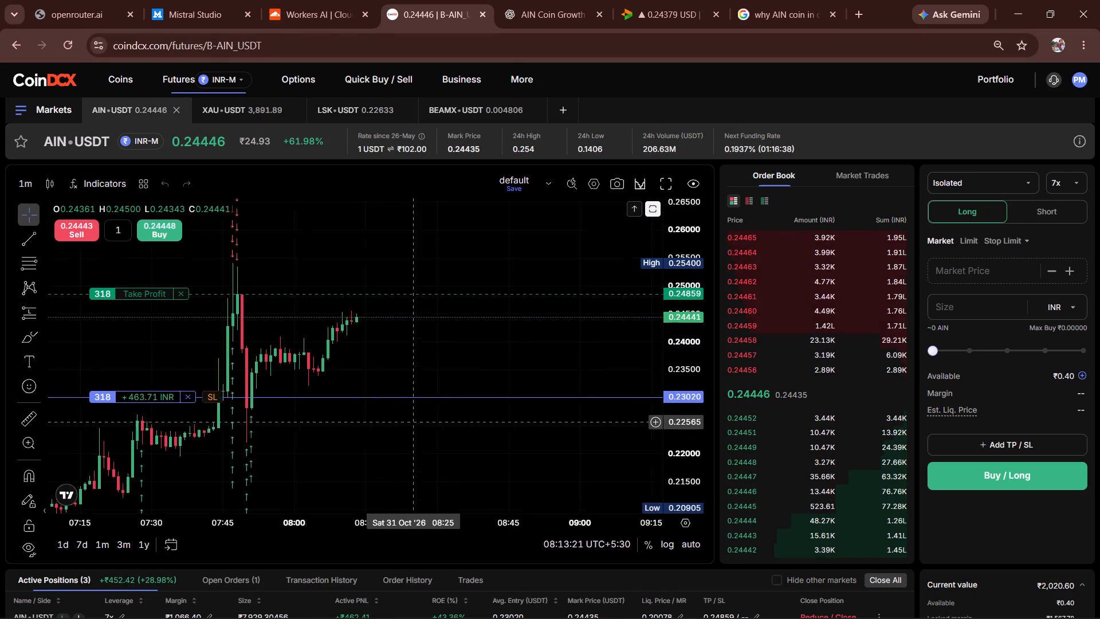
pyautogui.moveTo(410, 426); pyautogui.dragTo(404, 446)
pyautogui.scroll(-3, 962, 561)
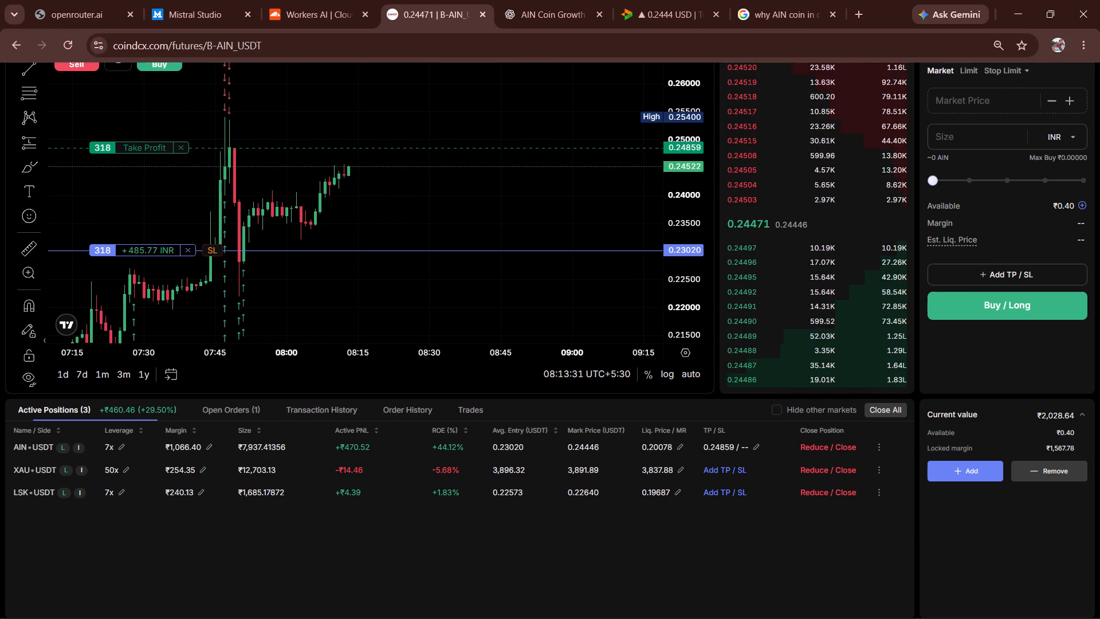
pyautogui.scroll(1, 971, 559)
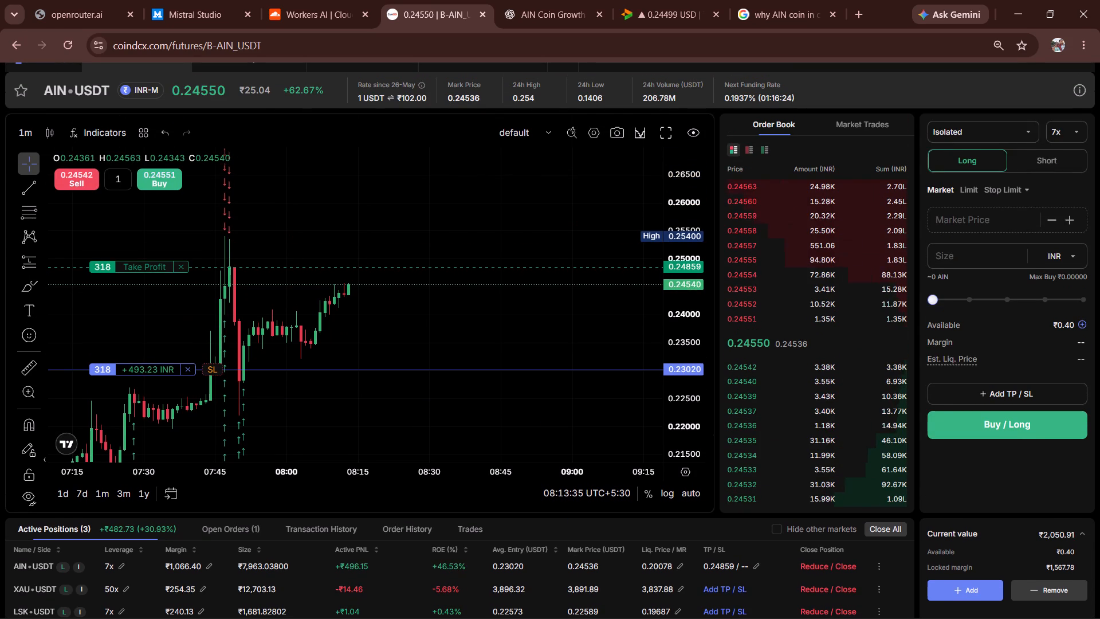
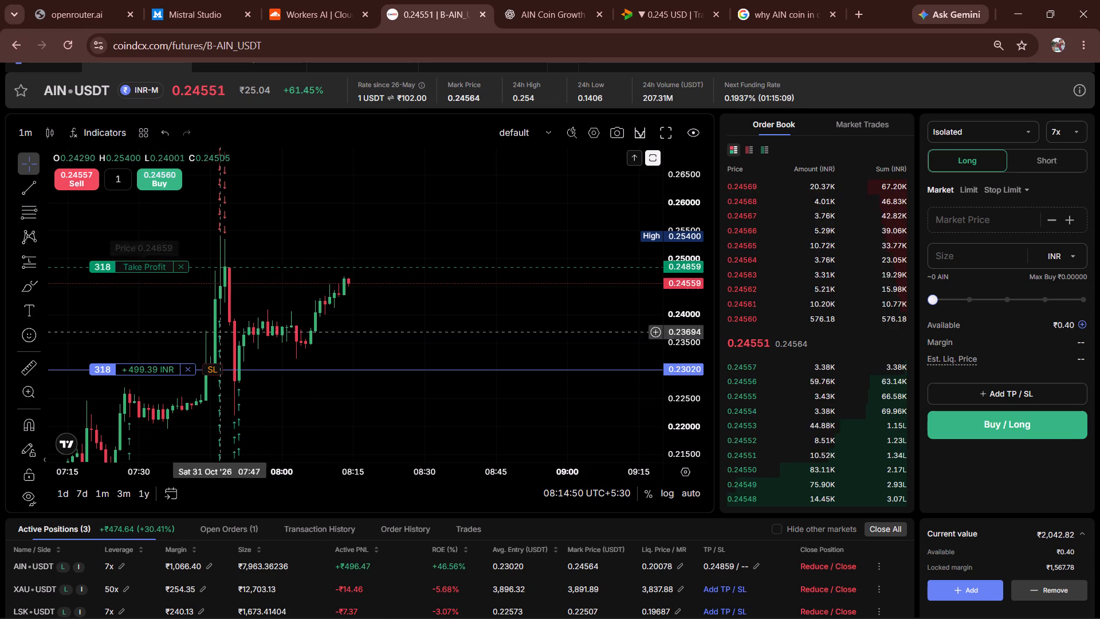
# Compare the AIN-USDT and LSK-USDT charts and check the profit and loss of the active AIN, XAU and LSK positions.
pyautogui.scroll(3, 476, 416)
pyautogui.moveTo(449, 387); pyautogui.dragTo(563, 448)
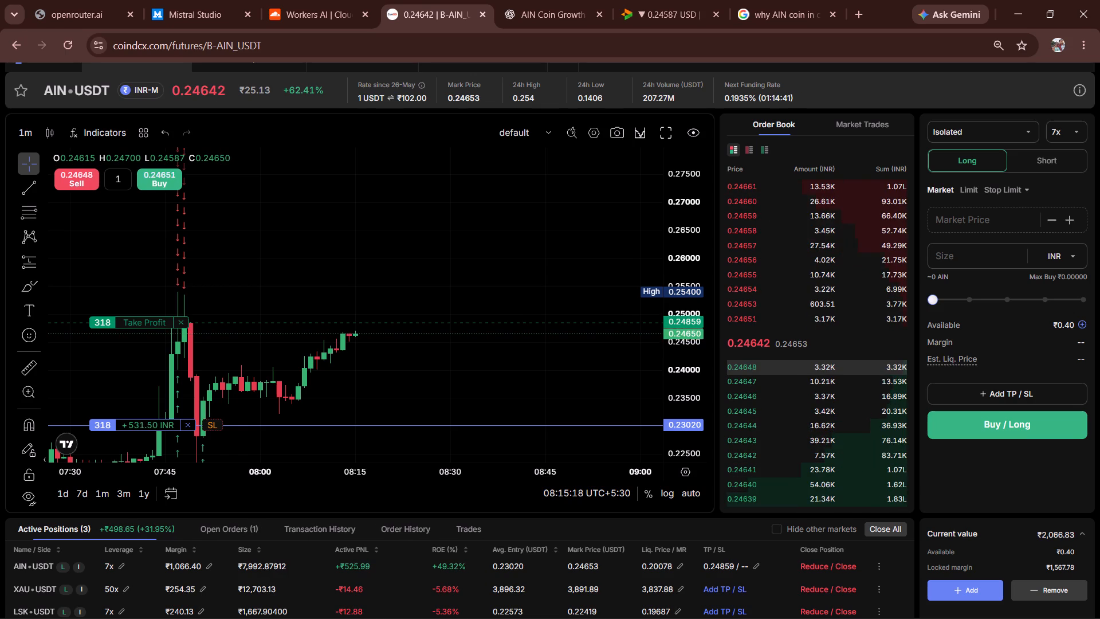
pyautogui.scroll(-2, 701, 420)
pyautogui.scroll(-2, 764, 519)
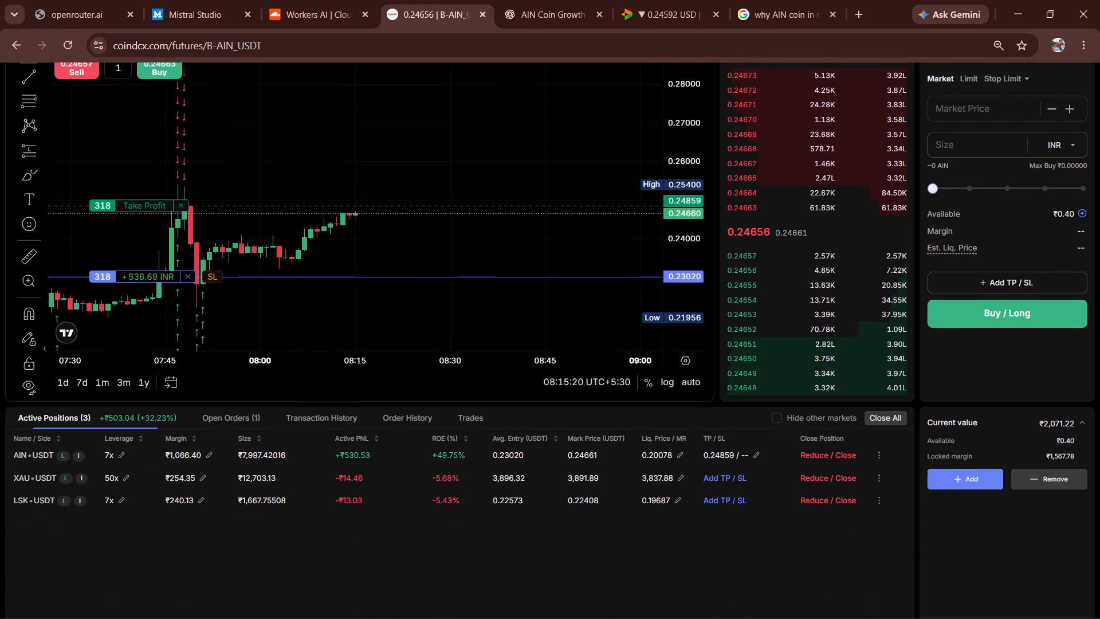
pyautogui.scroll(-1, 764, 524)
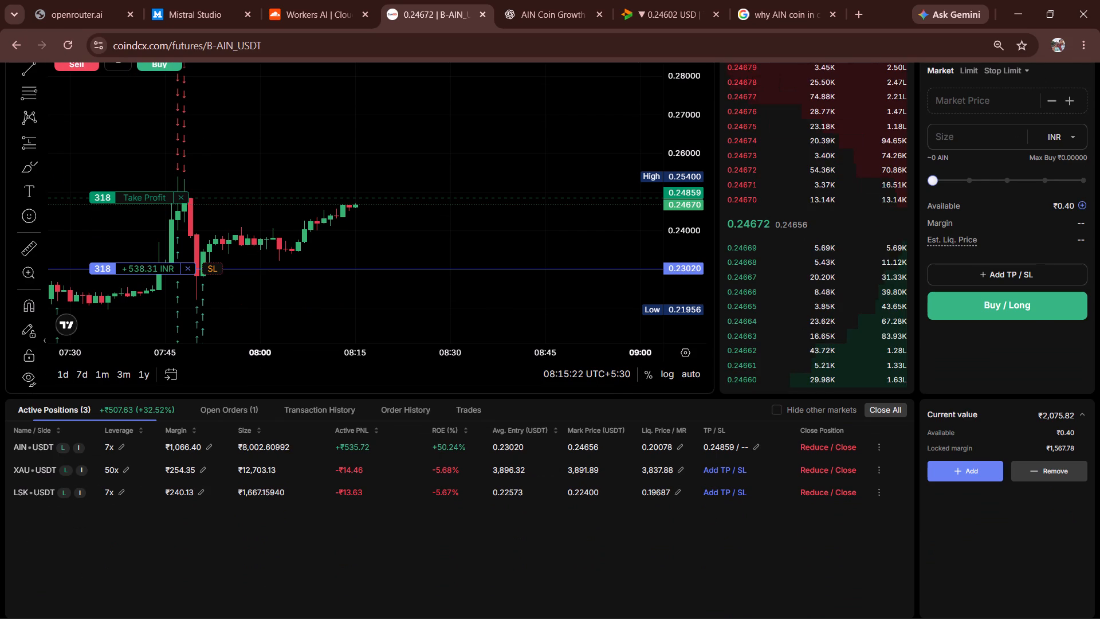
pyautogui.scroll(4, 764, 524)
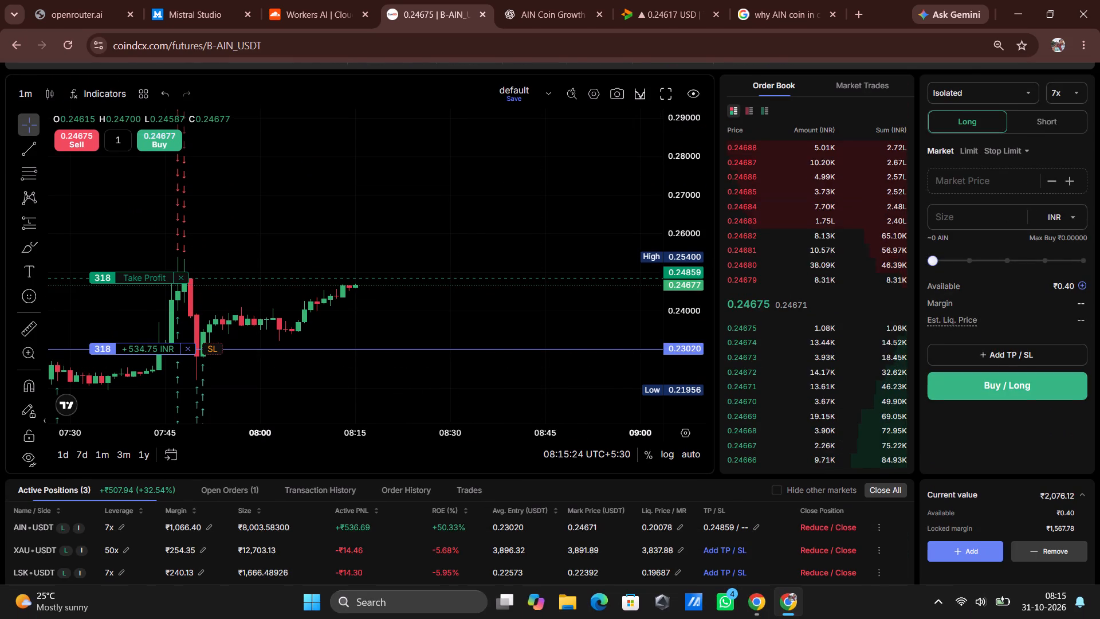
pyautogui.scroll(5, 732, 518)
pyautogui.click(348, 112)
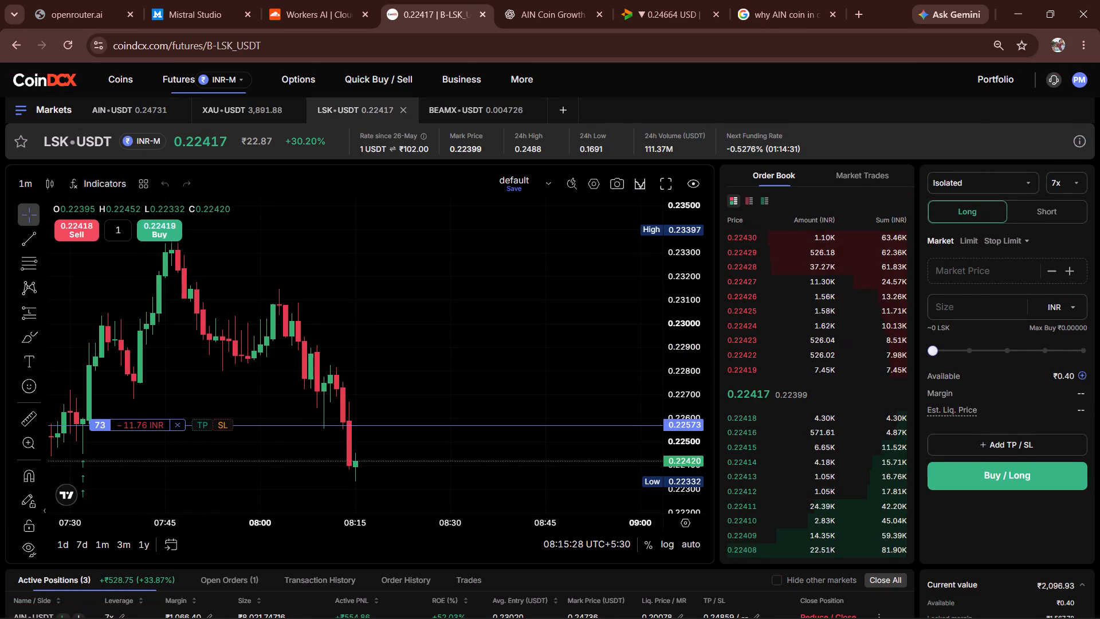
pyautogui.scroll(-1, 912, 365)
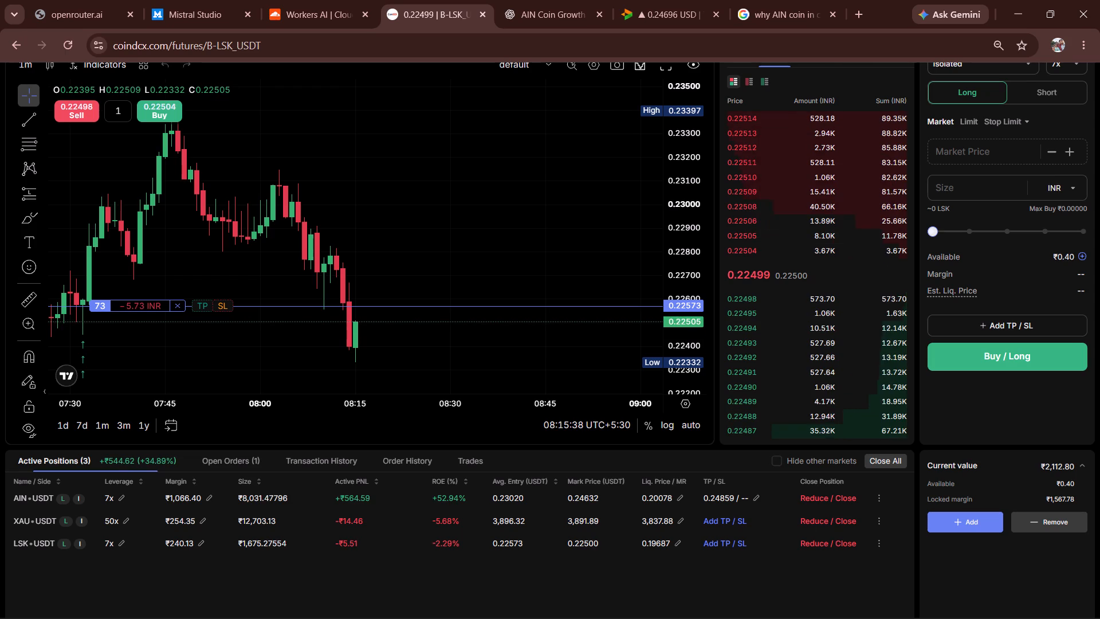
pyautogui.scroll(4, 819, 574)
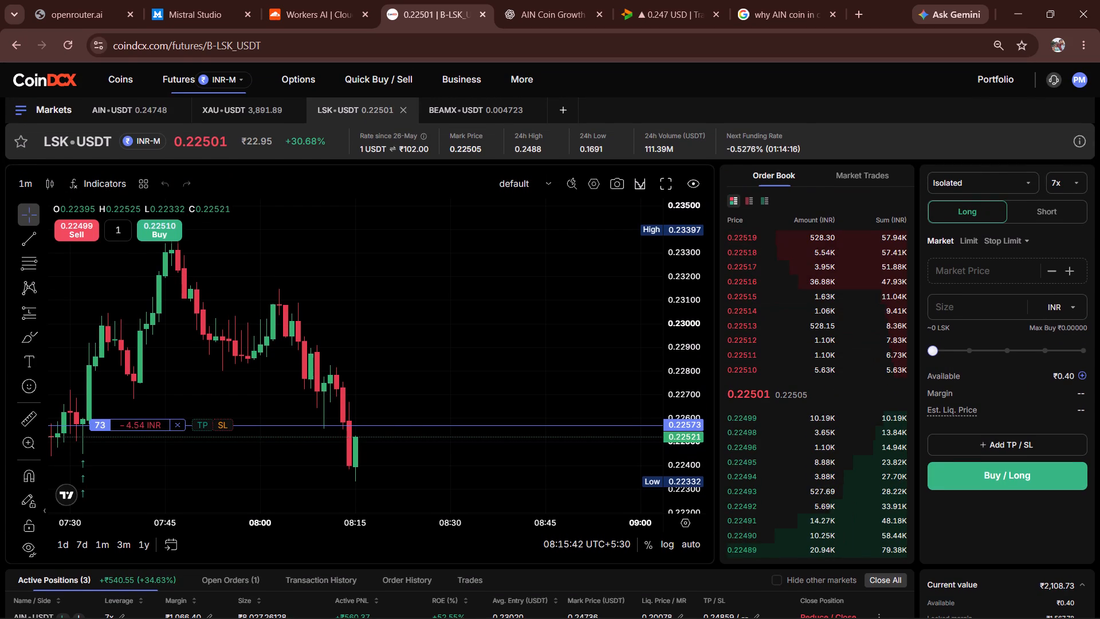
pyautogui.scroll(4, 819, 574)
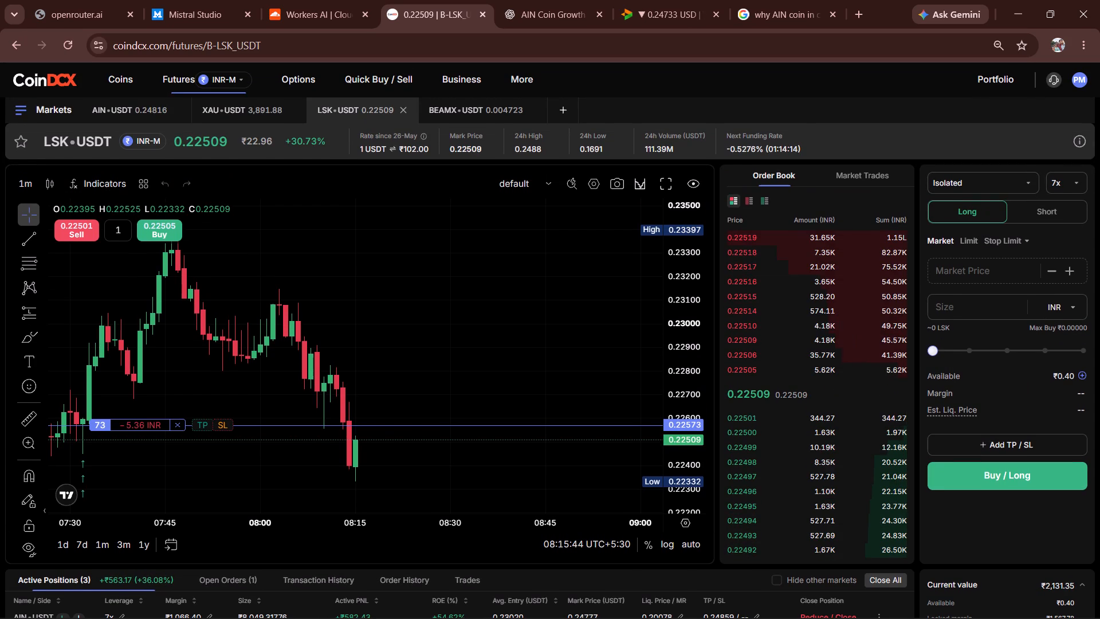
pyautogui.scroll(-4, 894, 480)
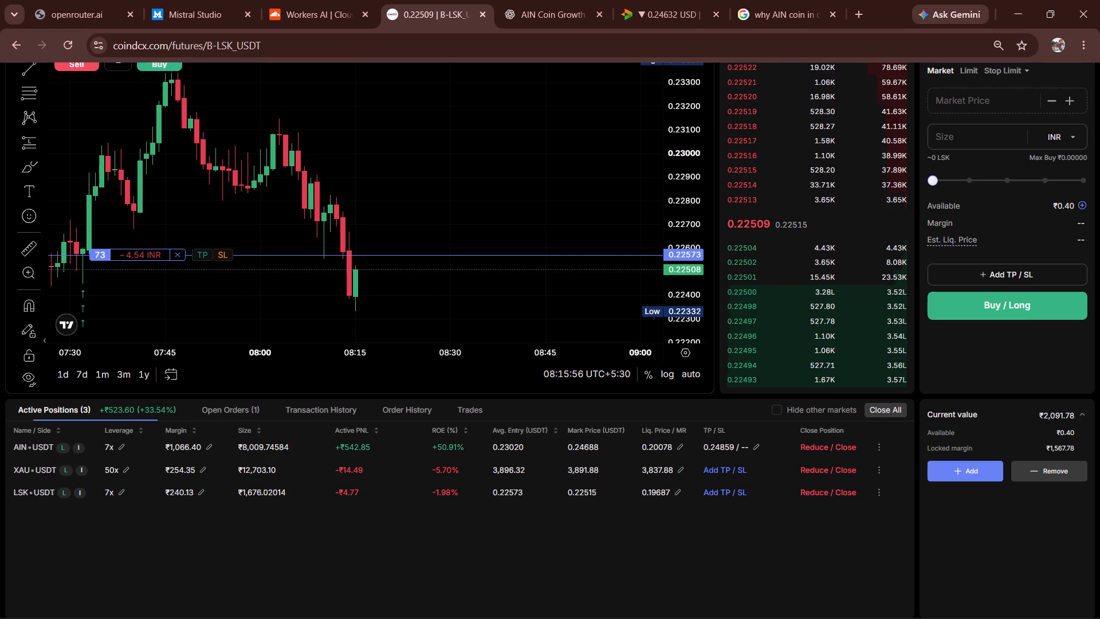
pyautogui.scroll(5, 674, 552)
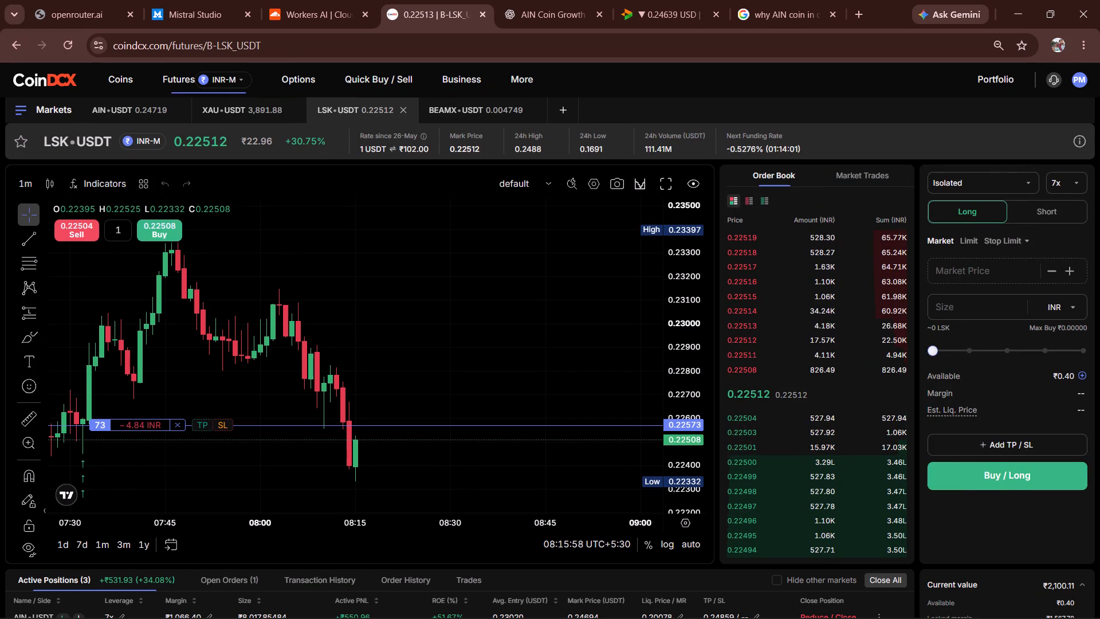
pyautogui.click(118, 112)
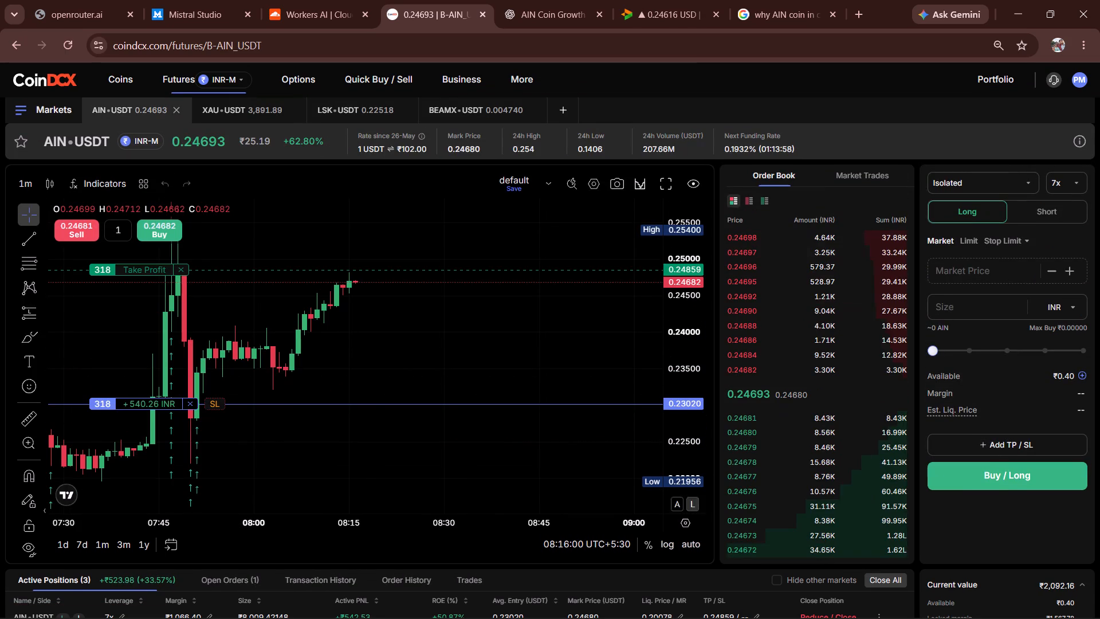
pyautogui.moveTo(535, 465); pyautogui.dragTo(529, 489)
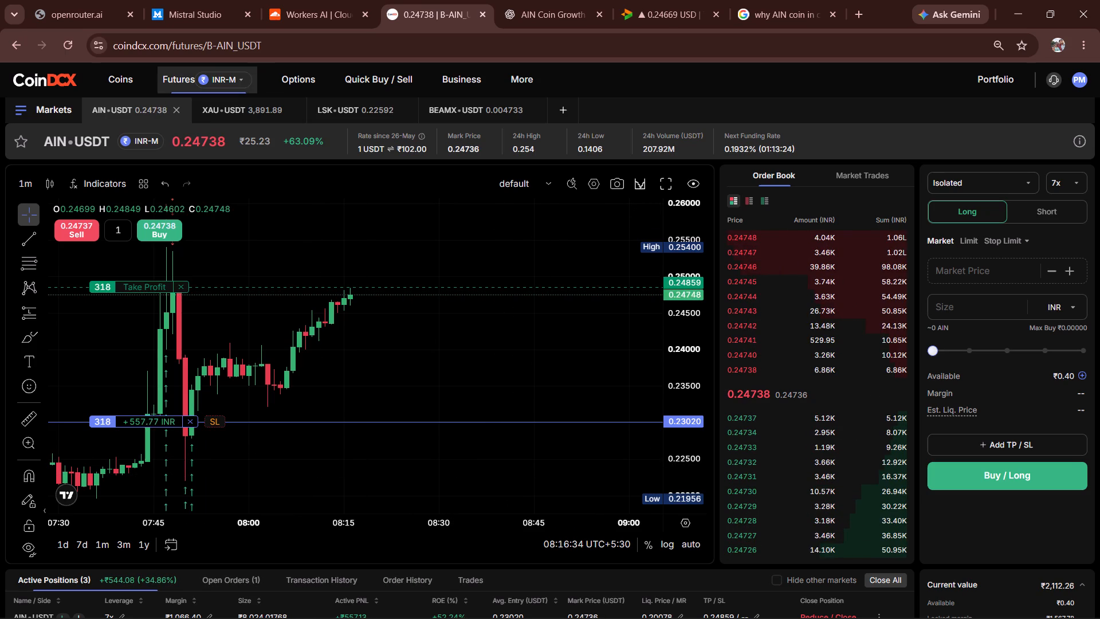
# Examine the LSK-USDT one-minute chart, comparing its earlier price swings and recent drop with the long position's entry level.
pyautogui.click(329, 111)
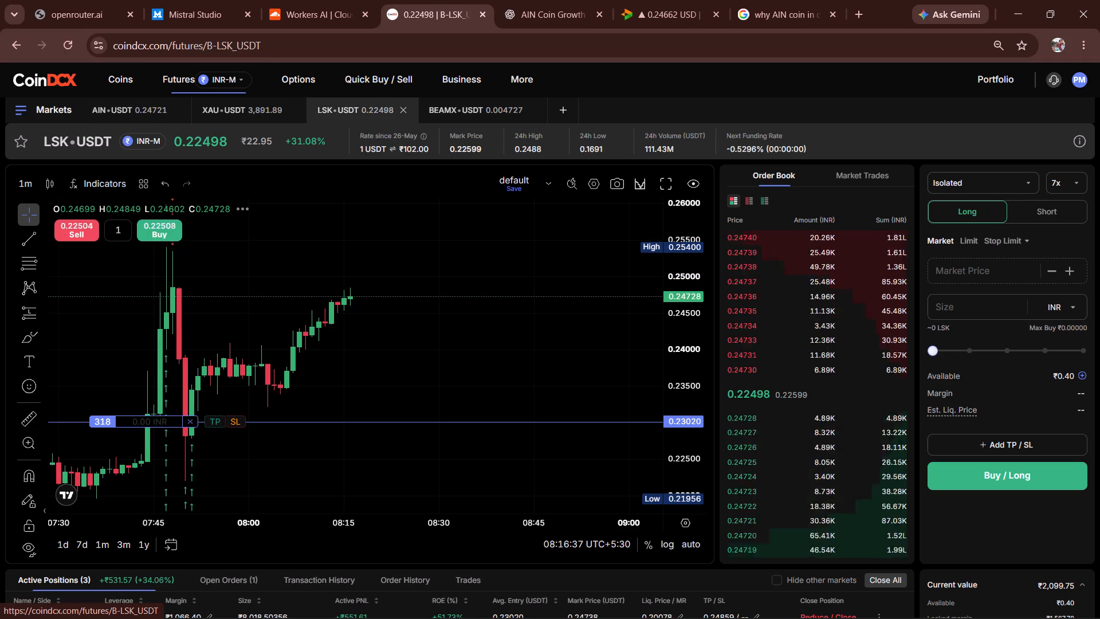
pyautogui.moveTo(475, 409); pyautogui.dragTo(447, 358)
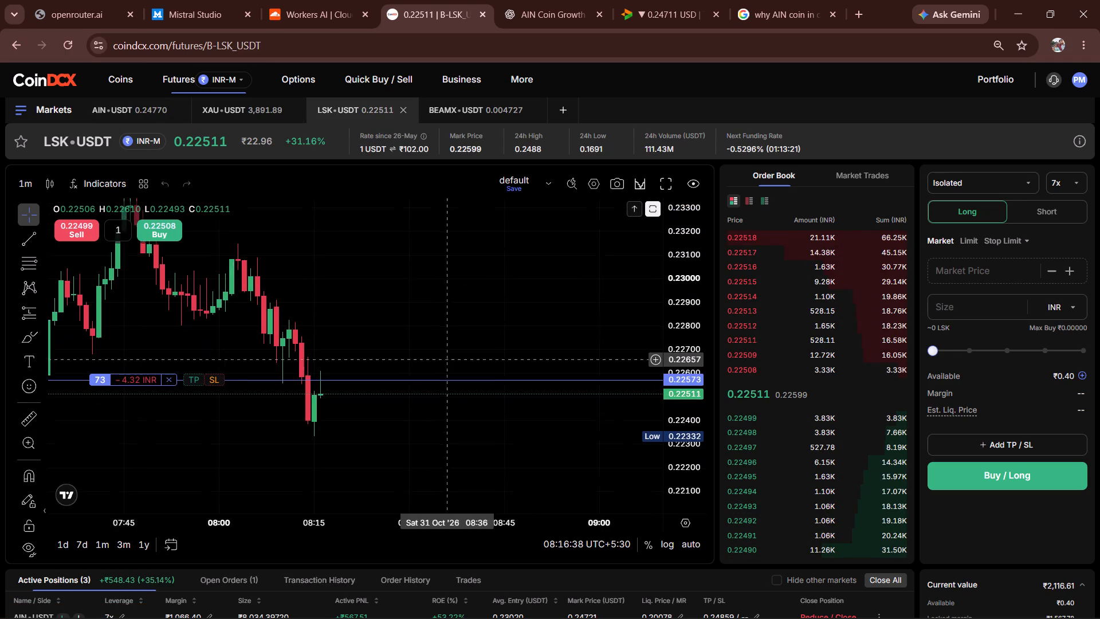
pyautogui.moveTo(447, 358); pyautogui.dragTo(437, 334)
pyautogui.scroll(-4, 939, 529)
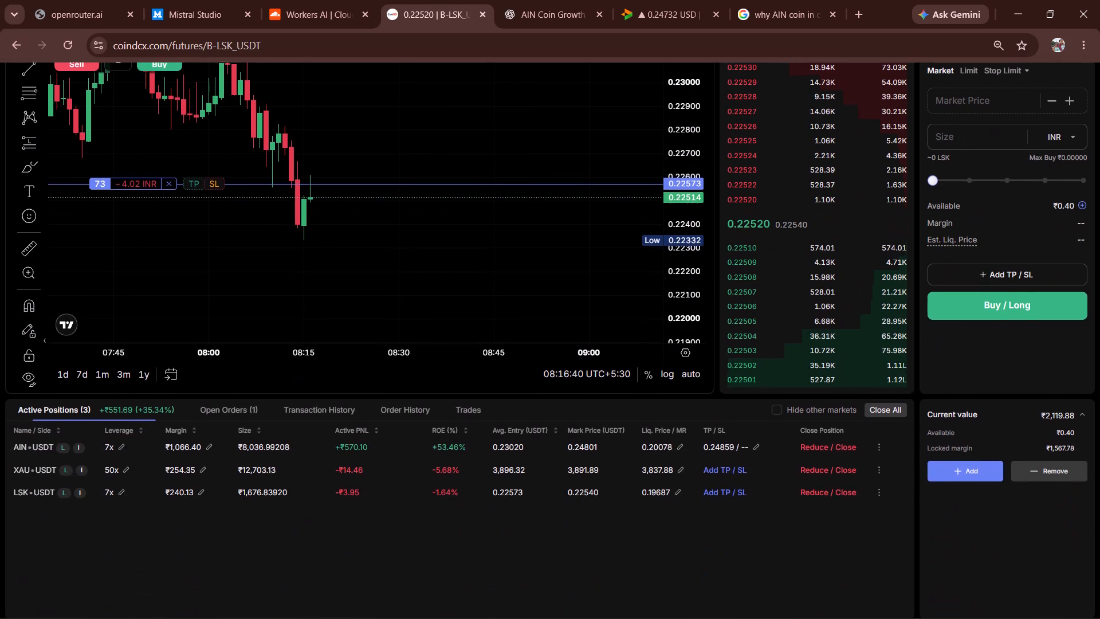
pyautogui.scroll(3, 933, 528)
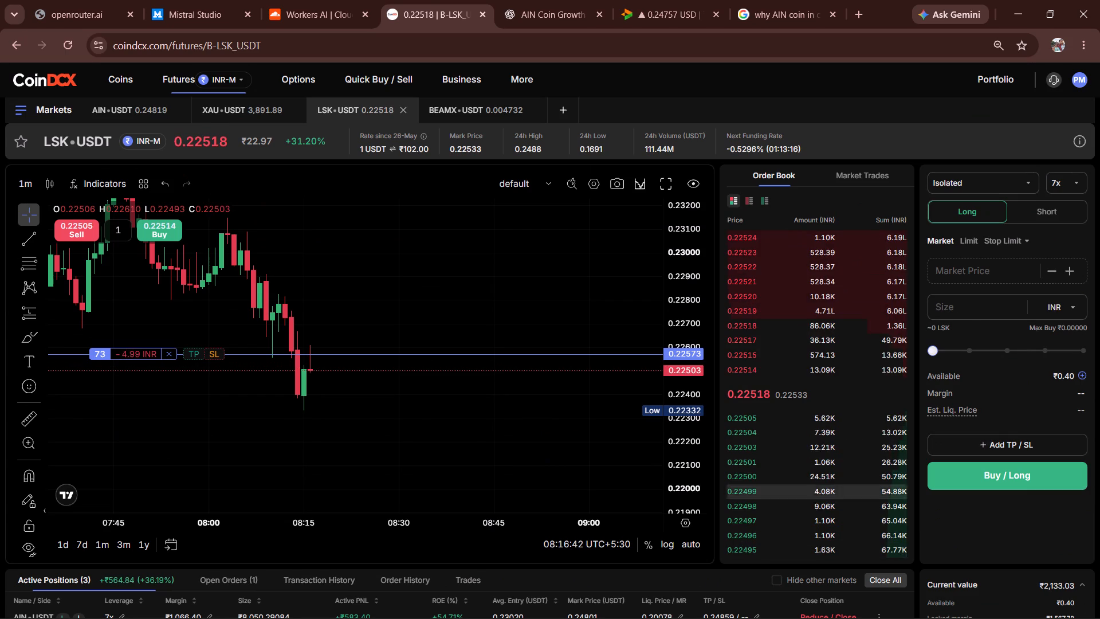
pyautogui.scroll(3, 679, 389)
pyautogui.scroll(-5, 679, 403)
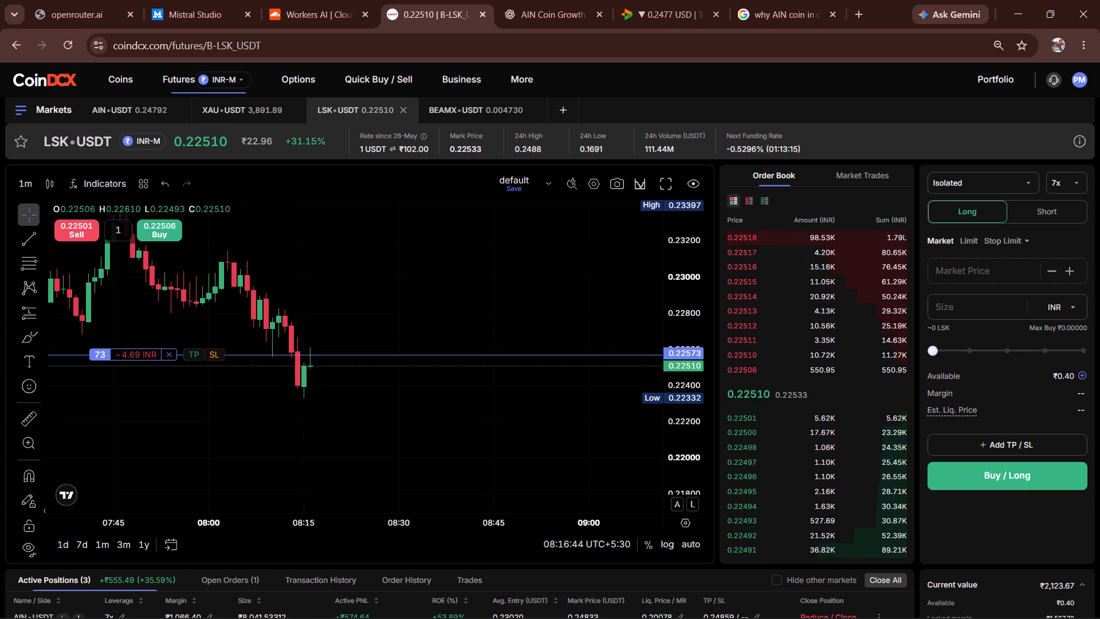
pyautogui.scroll(-5, 679, 403)
pyautogui.scroll(-12, 571, 437)
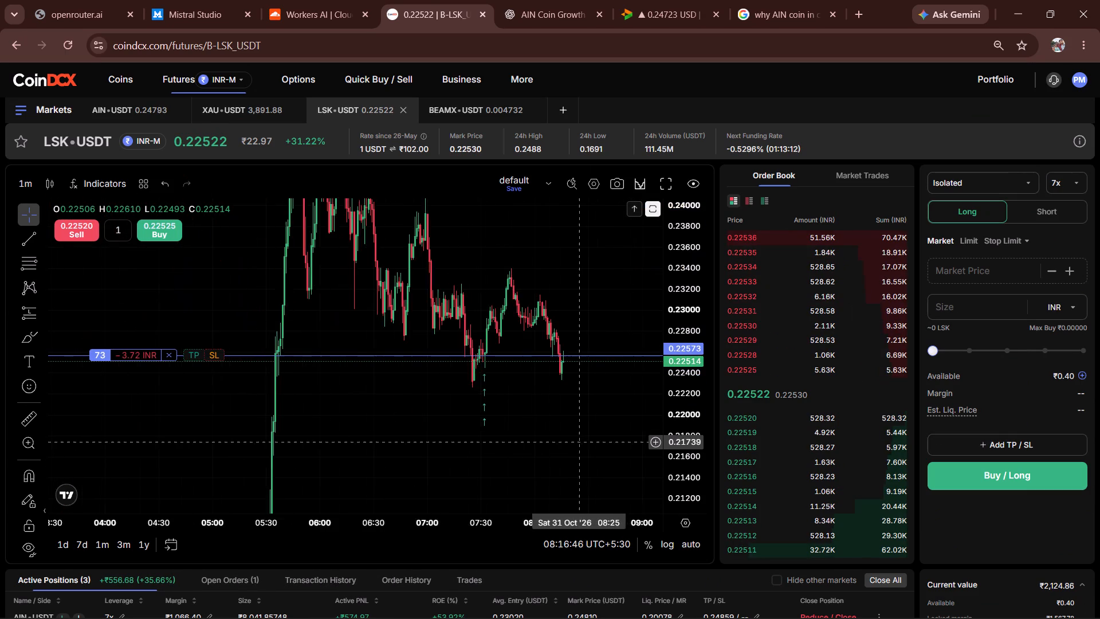
pyautogui.scroll(-2, 579, 442)
pyautogui.moveTo(566, 410); pyautogui.dragTo(516, 493)
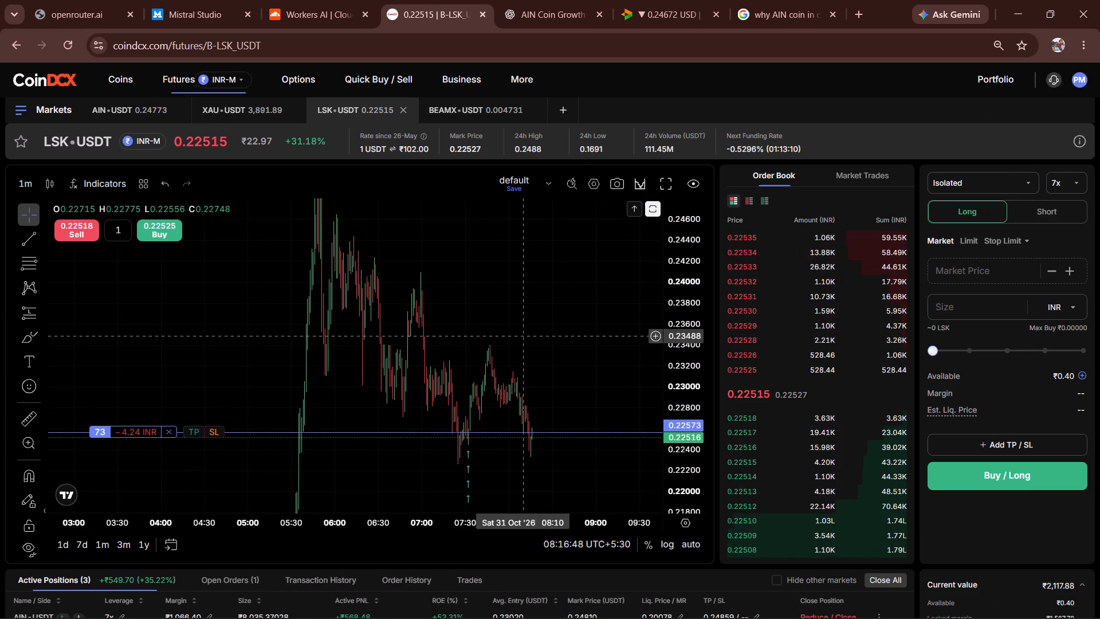
pyautogui.moveTo(525, 280); pyautogui.dragTo(493, 248)
pyautogui.moveTo(483, 244); pyautogui.dragTo(465, 238)
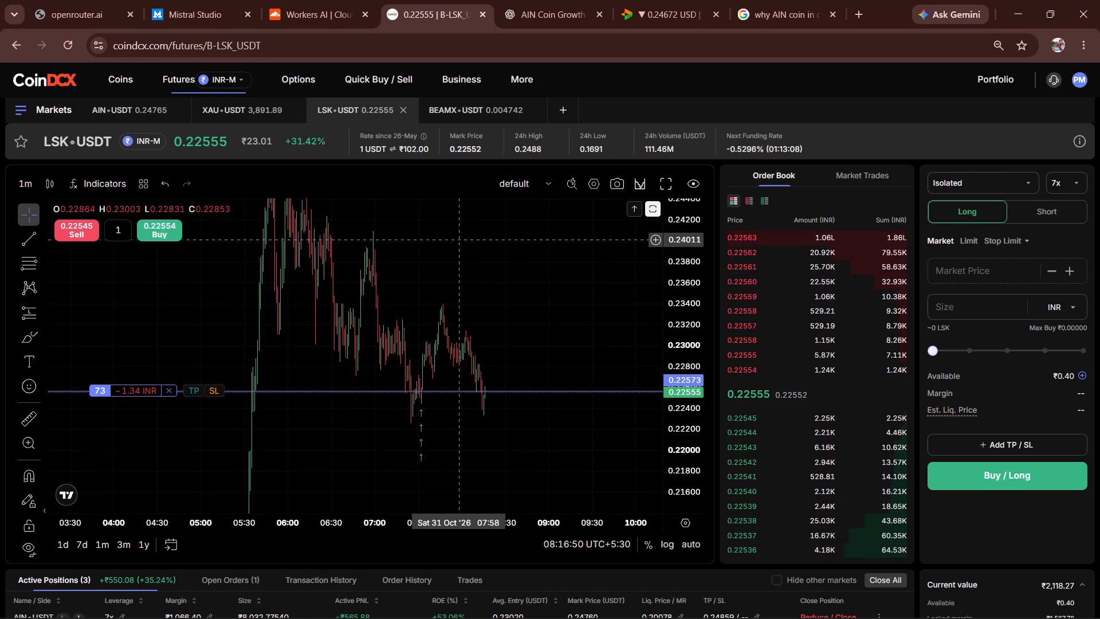
pyautogui.moveTo(499, 428); pyautogui.dragTo(404, 409)
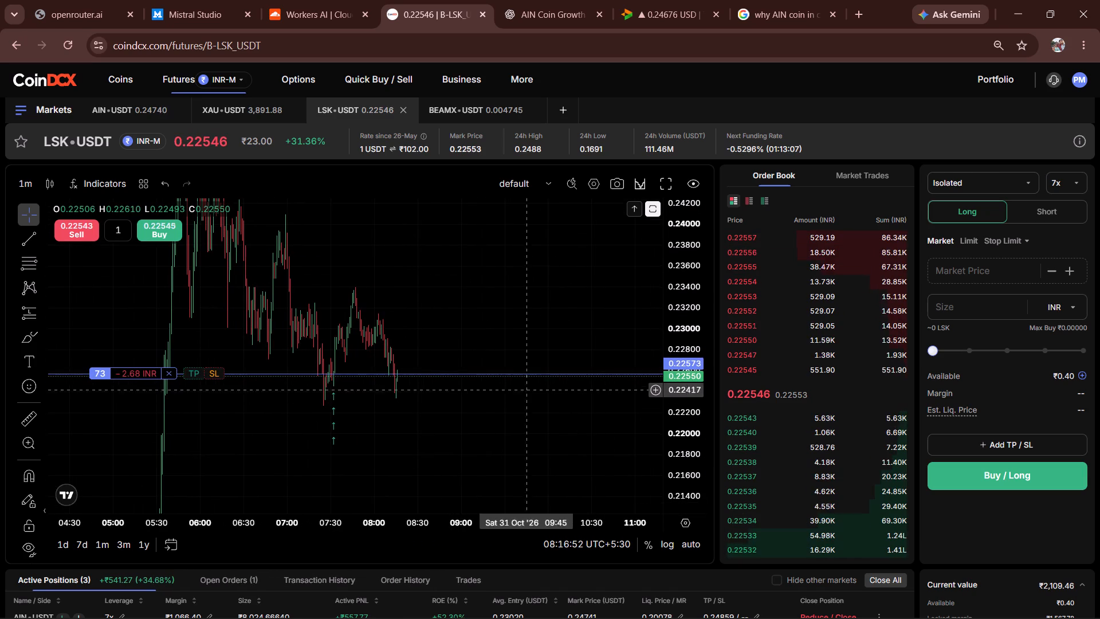
pyautogui.scroll(8, 673, 391)
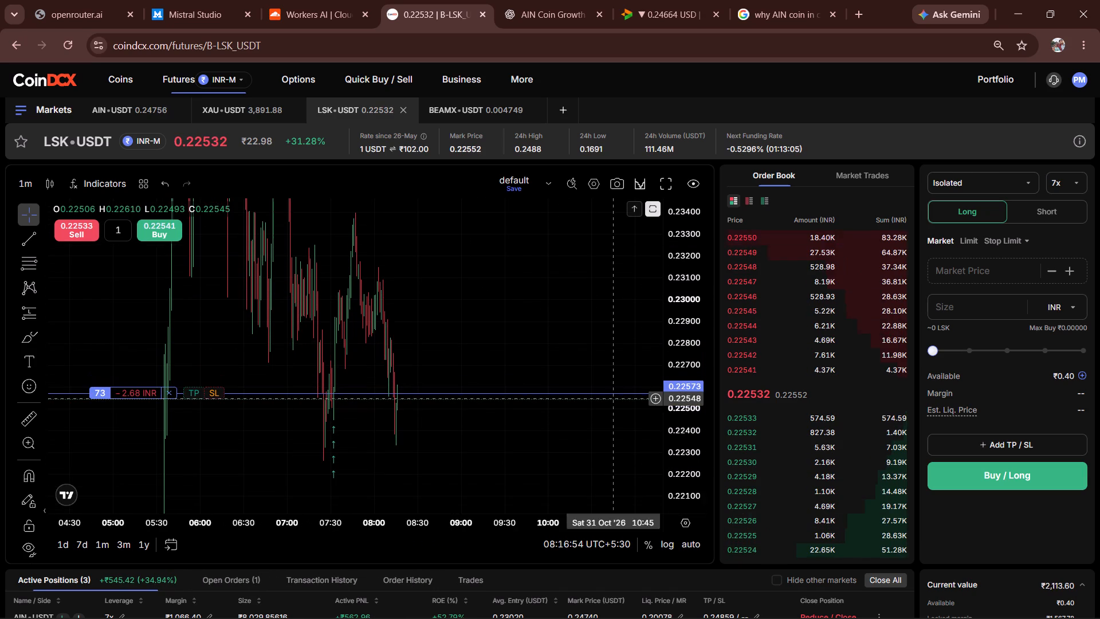
pyautogui.scroll(4, 576, 299)
pyautogui.moveTo(434, 449); pyautogui.dragTo(528, 408)
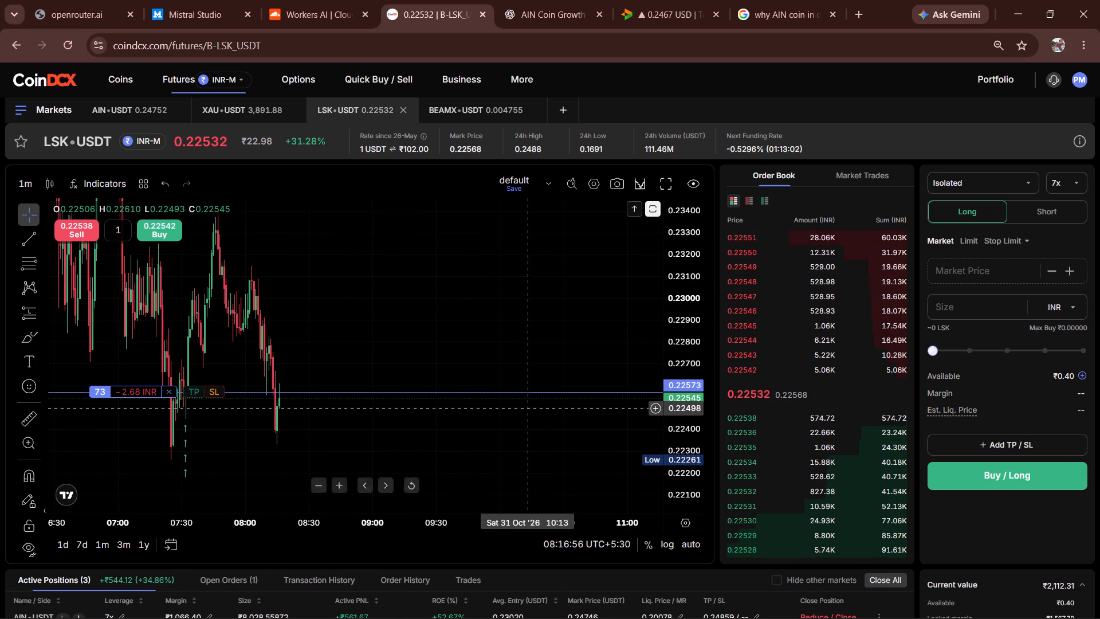
pyautogui.scroll(6, 569, 433)
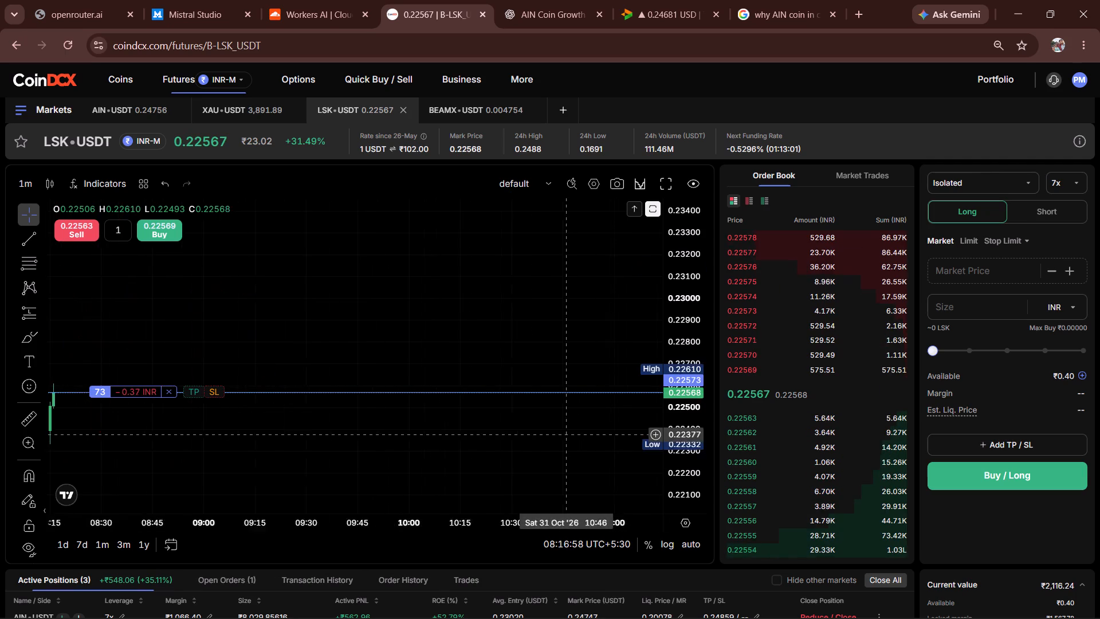
pyautogui.moveTo(361, 456); pyautogui.dragTo(598, 414)
pyautogui.scroll(3, 504, 421)
pyautogui.moveTo(237, 443); pyautogui.dragTo(456, 418)
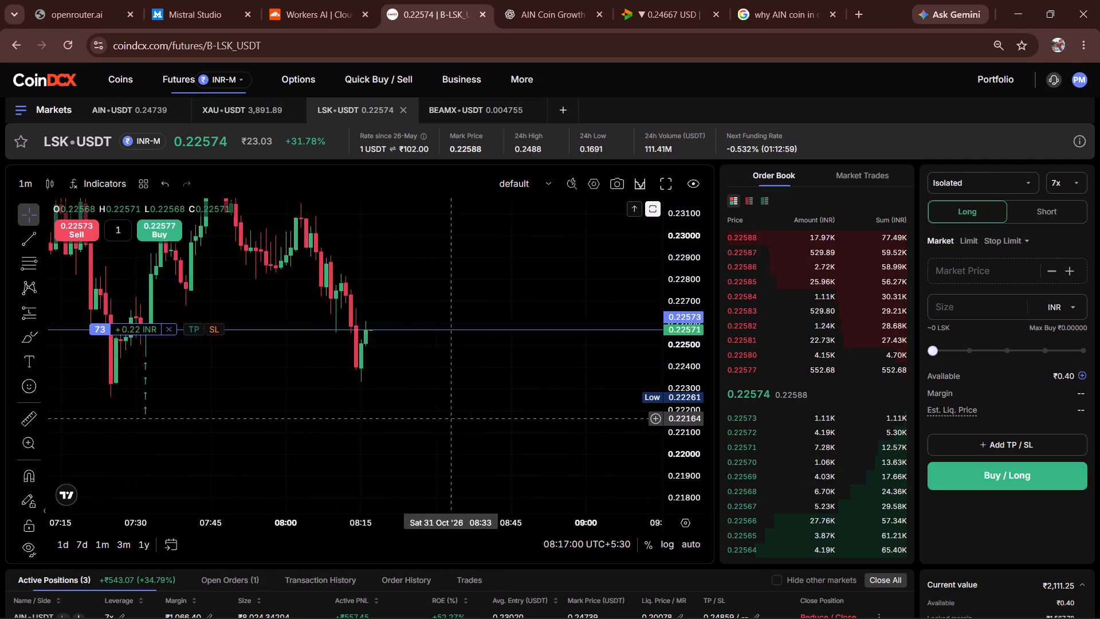
pyautogui.moveTo(456, 418); pyautogui.dragTo(553, 429)
pyautogui.scroll(-2, 556, 429)
pyautogui.scroll(6, 713, 373)
pyautogui.moveTo(531, 392); pyautogui.dragTo(470, 488)
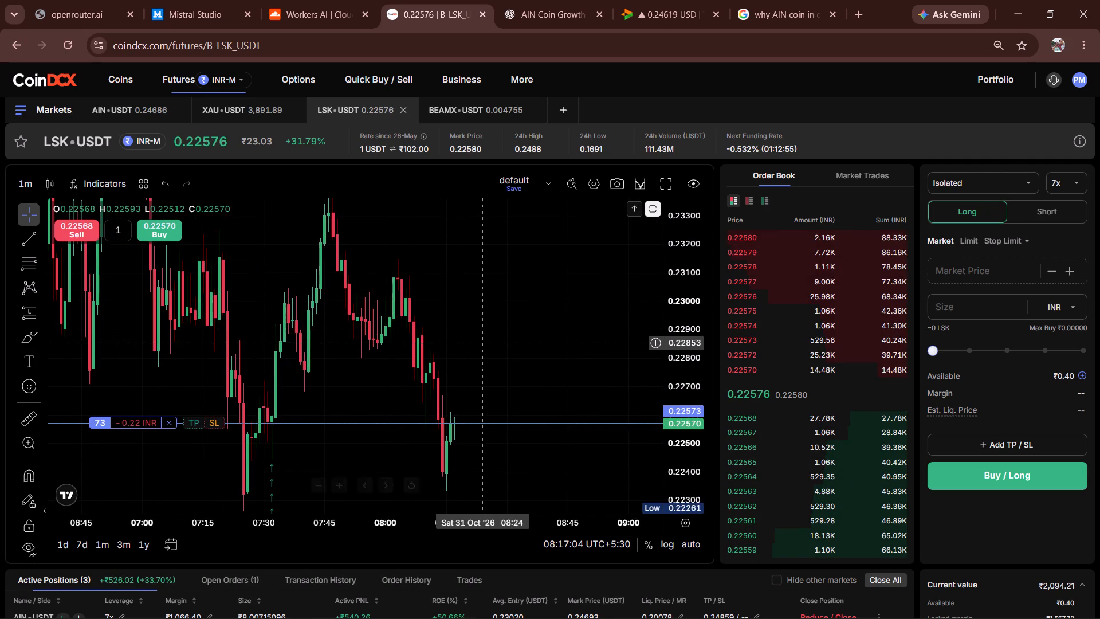
# Add a take-profit at 0.22740 to the LSK-USDT long position, above its entry line on the chart.
pyautogui.scroll(4, 489, 343)
pyautogui.moveTo(414, 346); pyautogui.dragTo(524, 389)
pyautogui.moveTo(504, 382); pyautogui.dragTo(482, 343)
pyautogui.moveTo(188, 433); pyautogui.dragTo(211, 382)
# Check the profit and loss and TP/SL entries of the active AIN, XAU and LSK positions.
pyautogui.scroll(-1, 489, 487)
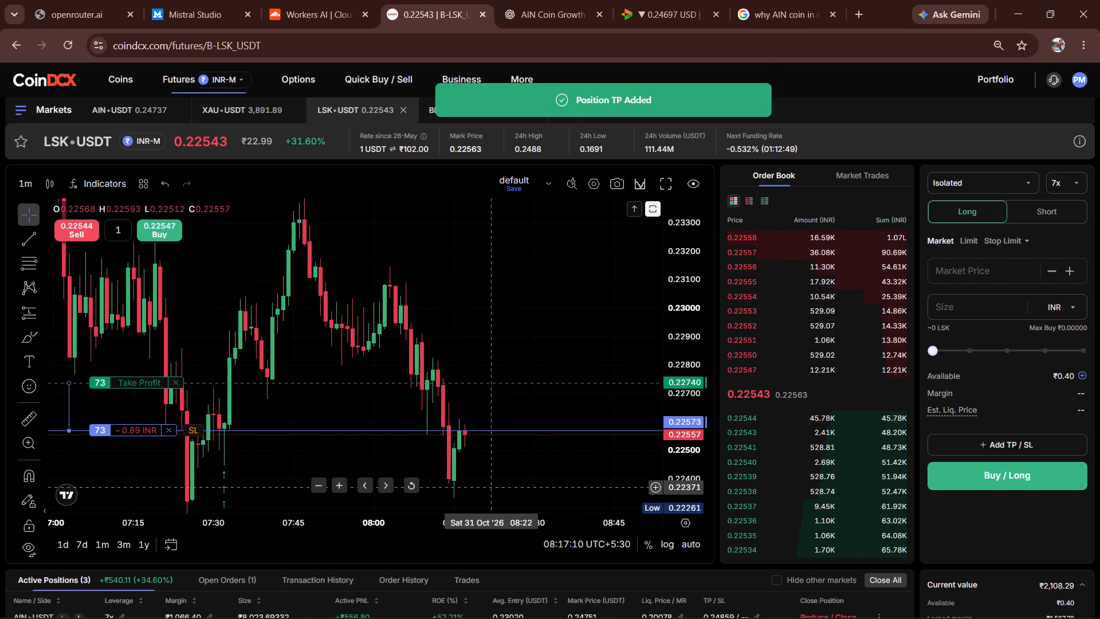
pyautogui.scroll(-4, 870, 551)
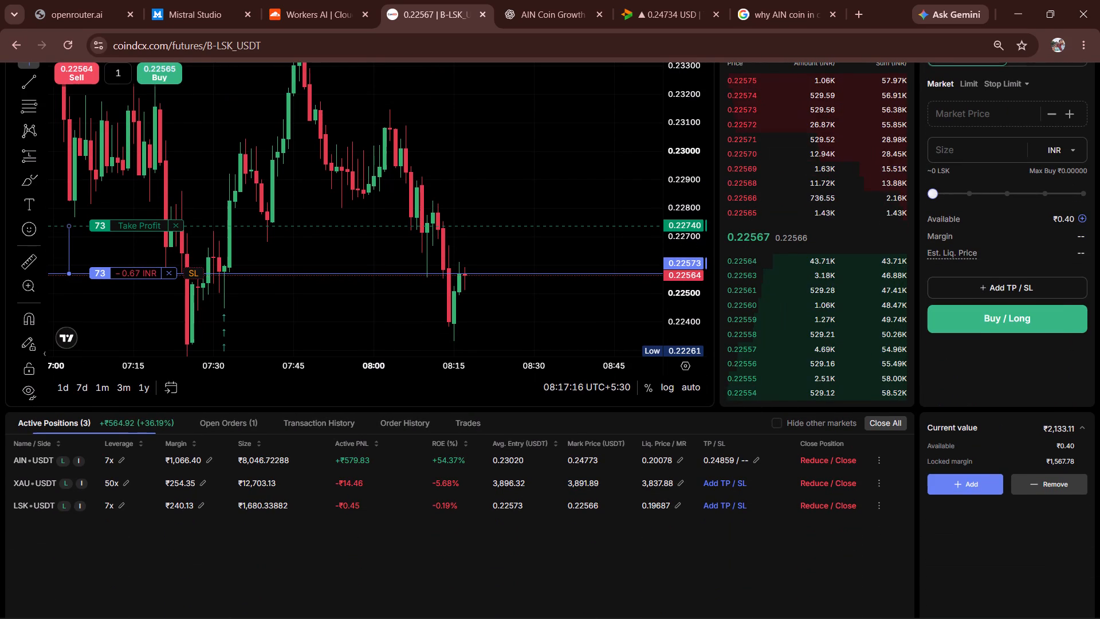
pyautogui.scroll(2, 782, 543)
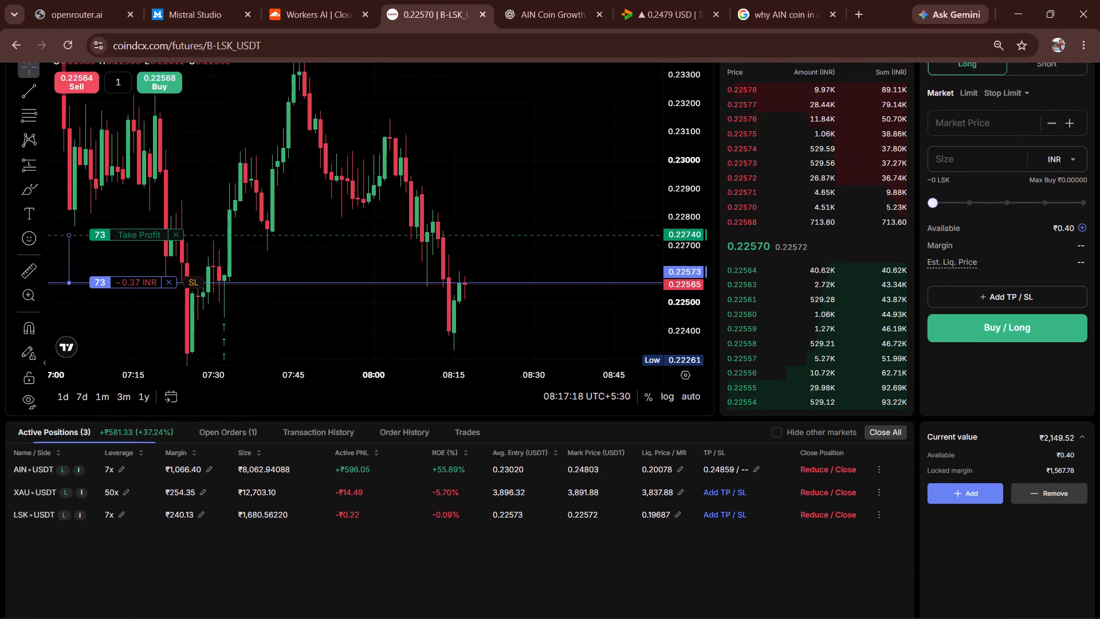
pyautogui.scroll(4, 782, 543)
pyautogui.scroll(-3, 764, 492)
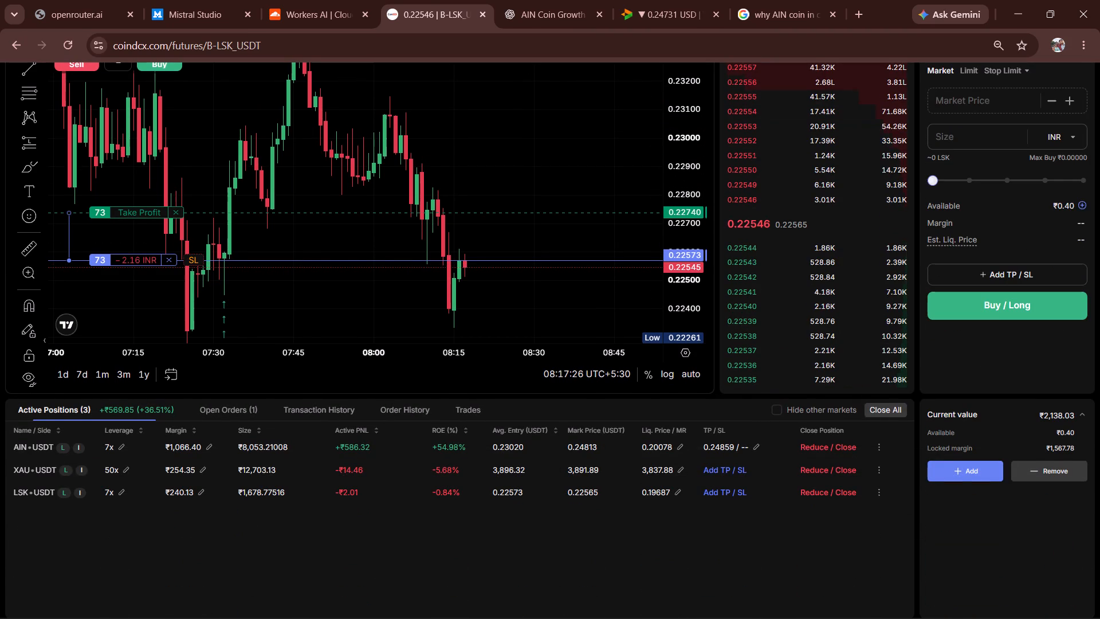
pyautogui.scroll(3, 693, 579)
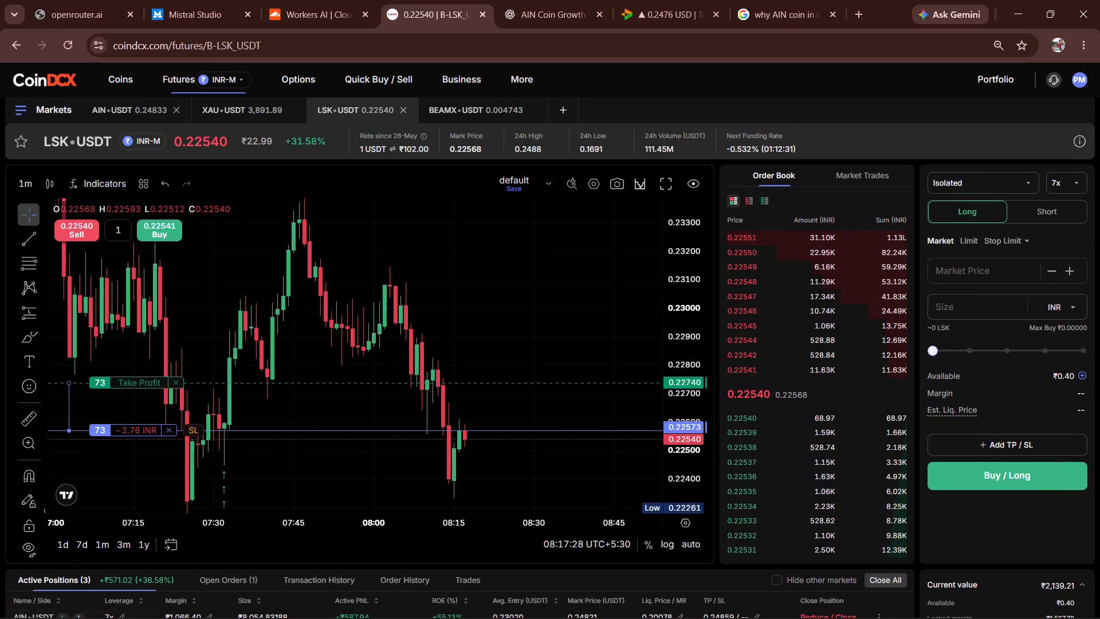
# Reload the AIN-USDT market and examine its one-minute chart around the latest candles and trade markers.
pyautogui.click(104, 120)
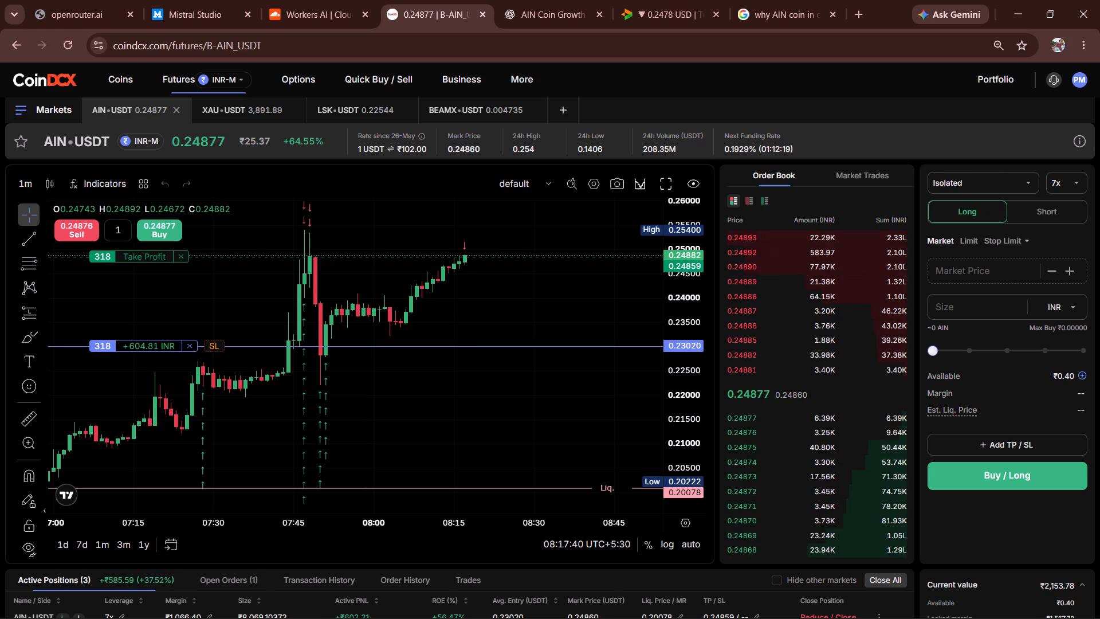
pyautogui.click(61, 46)
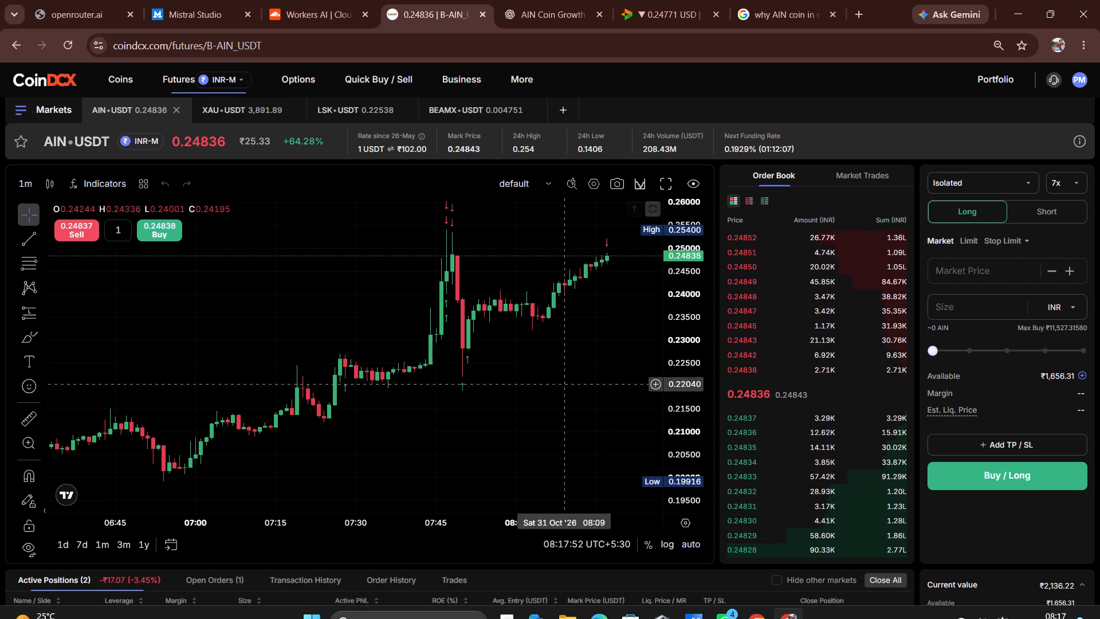
pyautogui.moveTo(531, 367); pyautogui.dragTo(375, 363)
pyautogui.click(418, 424)
pyautogui.moveTo(472, 318); pyautogui.dragTo(456, 342)
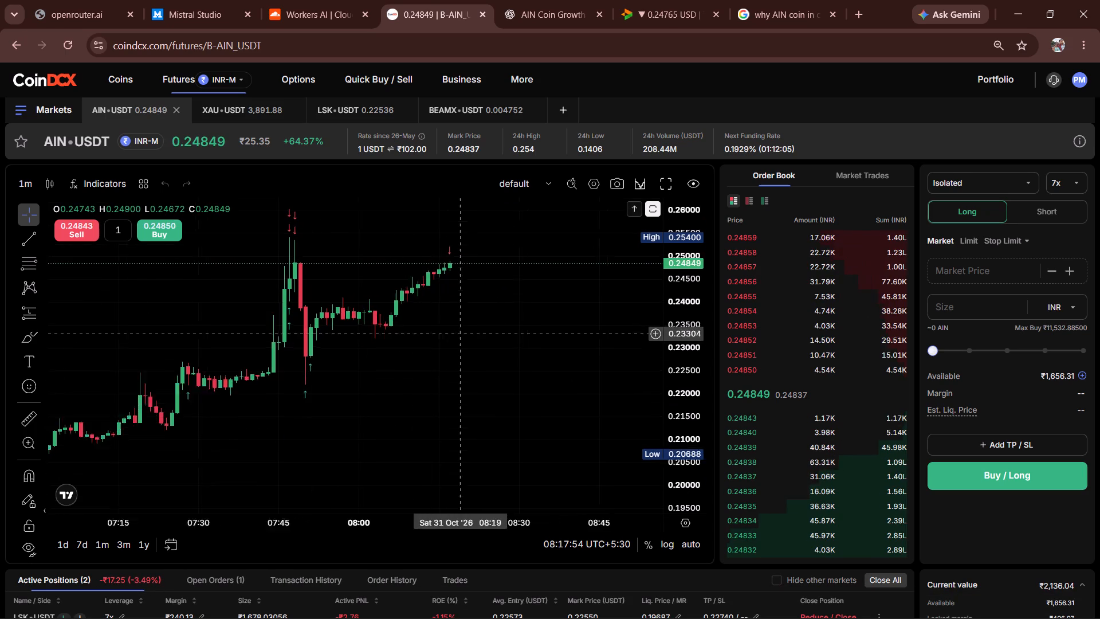
pyautogui.moveTo(456, 342); pyautogui.dragTo(443, 370)
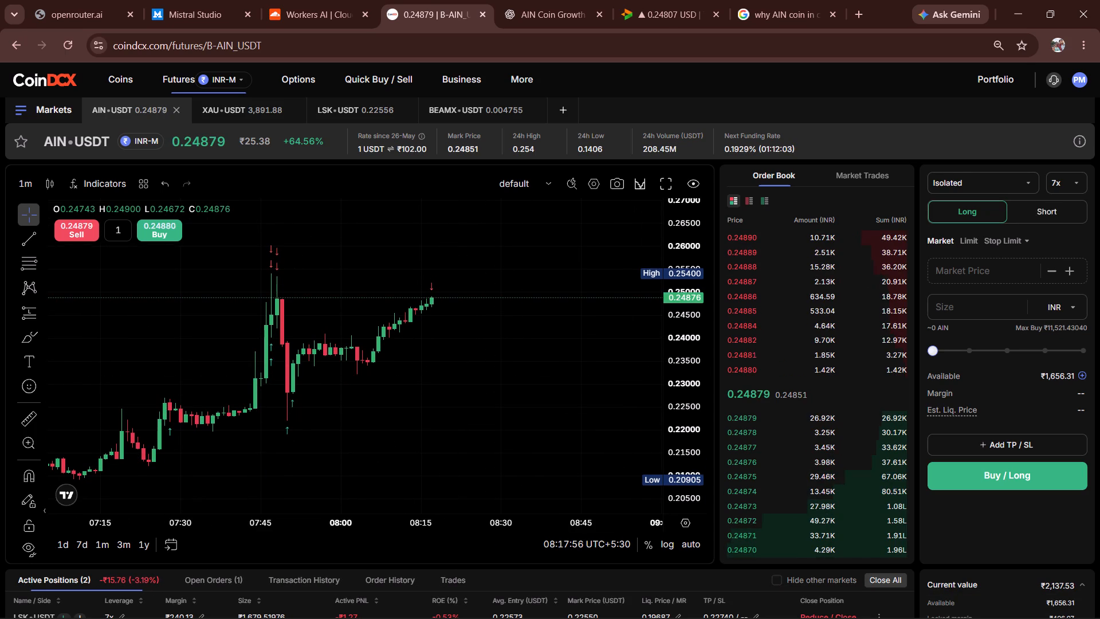
# Open a 7x isolated market short on AIN-USDT sized at half the available balance, about 236 AIN.
pyautogui.click(1028, 204)
pyautogui.click(1011, 351)
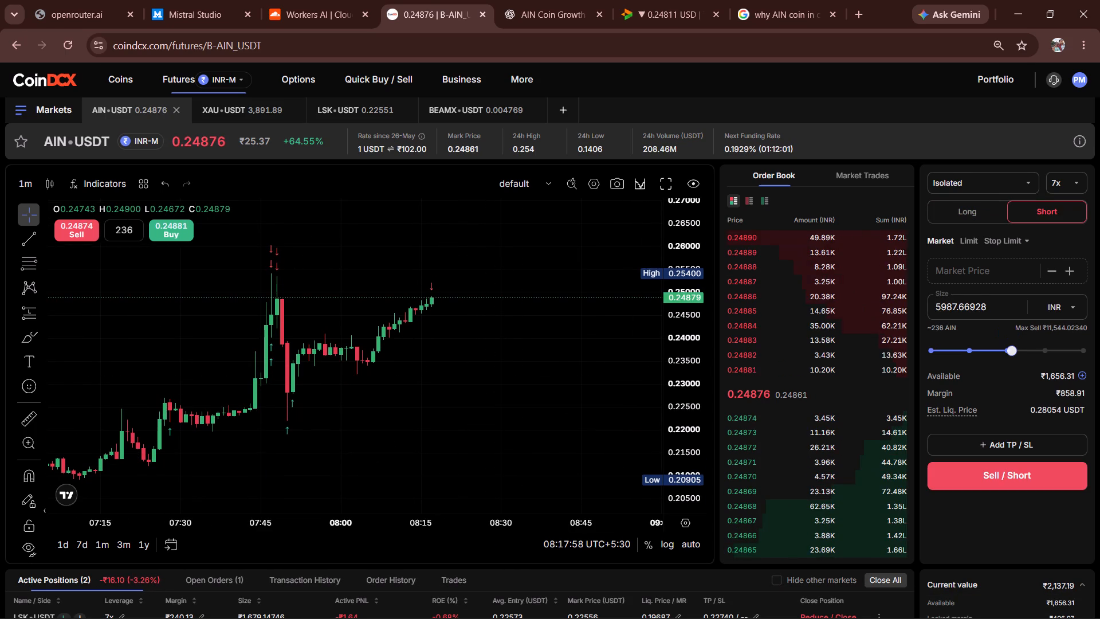
pyautogui.click(997, 473)
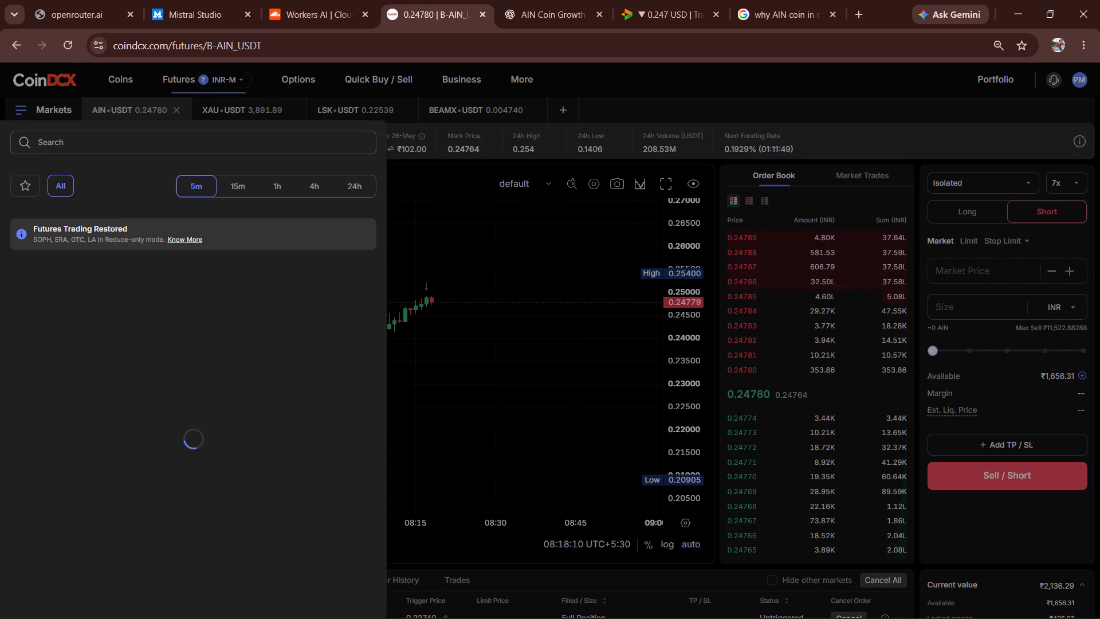
# Reload the AIN-USDT market and check the new short on the chart and in the active positions.
pyautogui.click(73, 37)
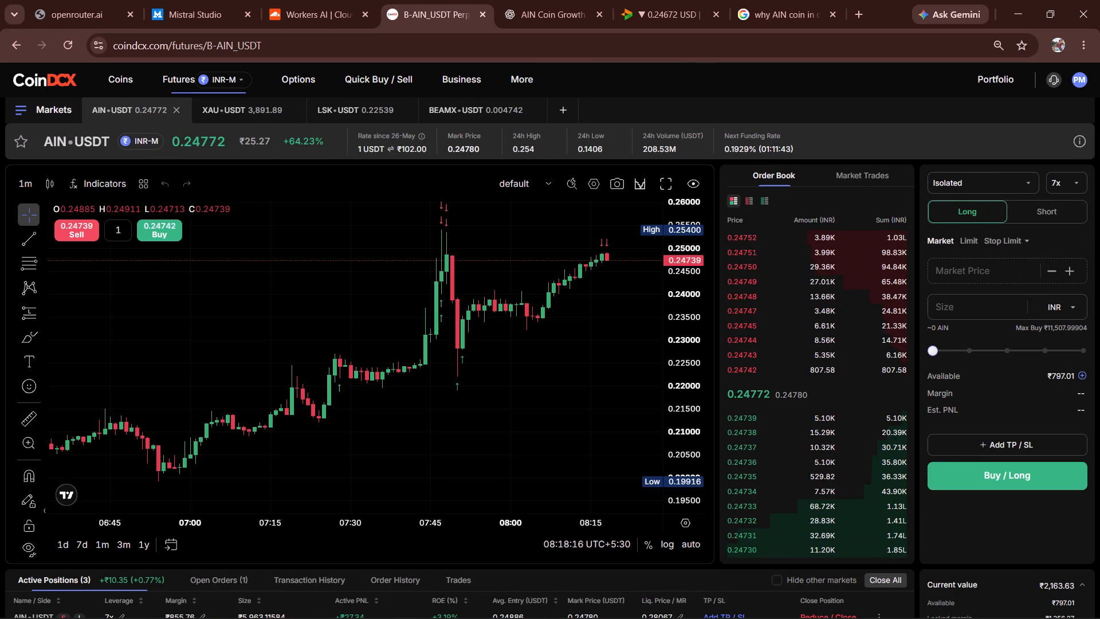
pyautogui.moveTo(616, 314); pyautogui.dragTo(519, 311)
pyautogui.scroll(-1, 954, 458)
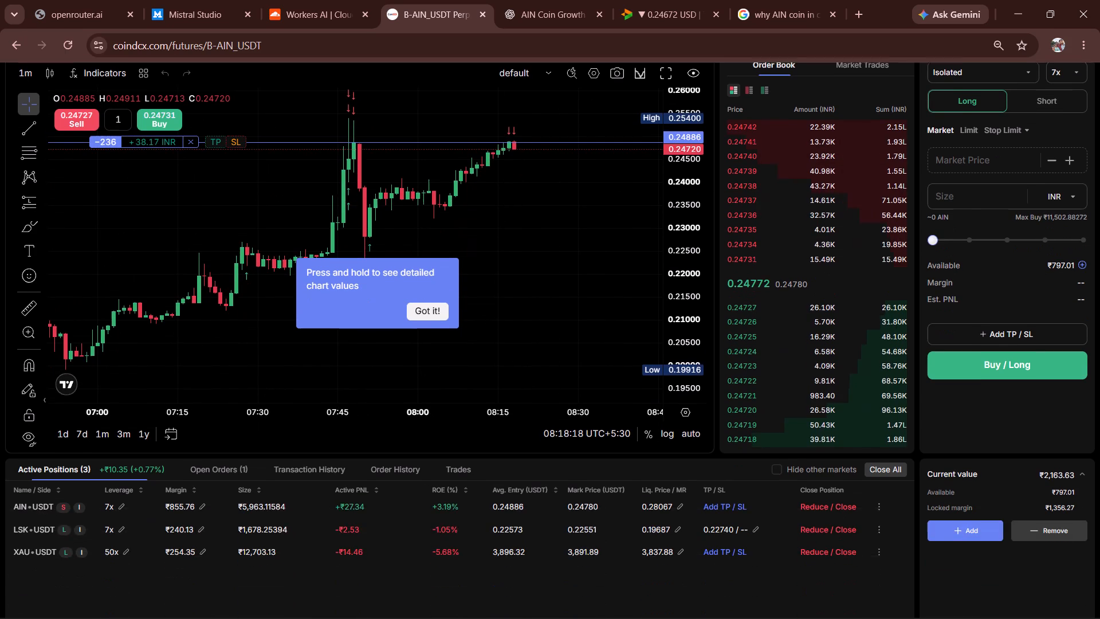
pyautogui.scroll(1, 956, 489)
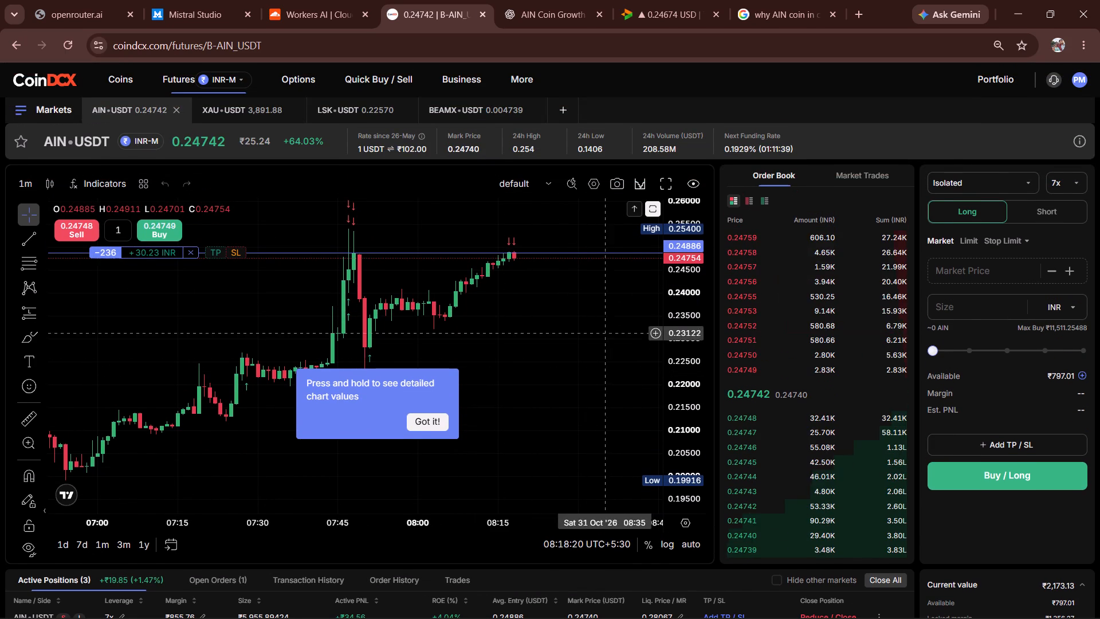
# Switch the AIN-USDT chart to the five-minute interval.
pyautogui.click(13, 184)
pyautogui.click(32, 288)
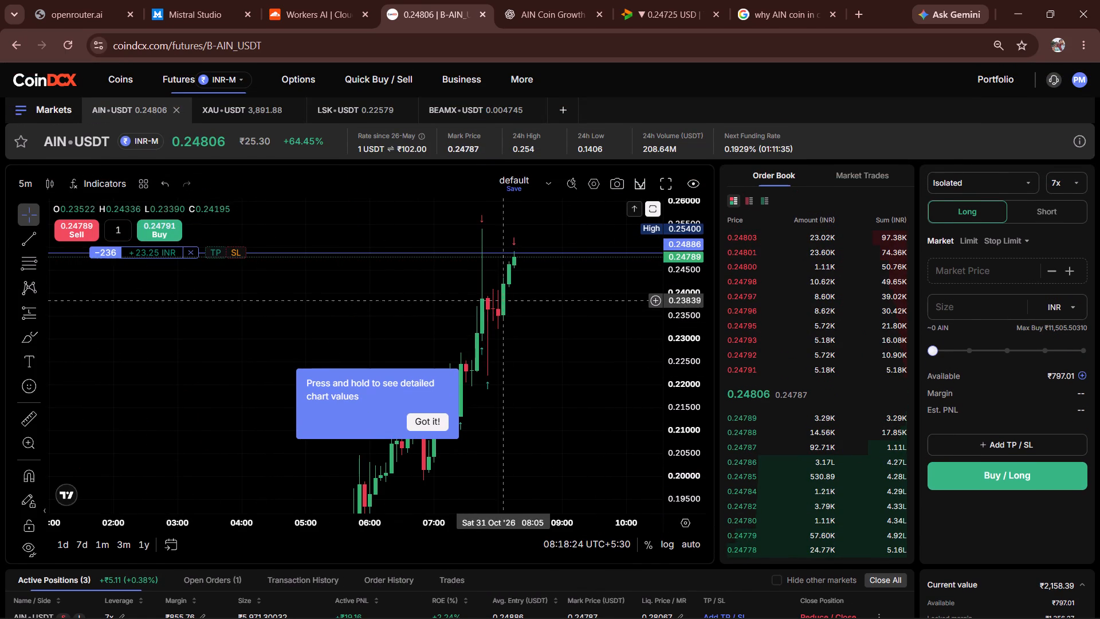
# Add a take-profit at 0.24246 to the AIN-USDT short position, below its entry line on the chart.
pyautogui.moveTo(219, 256); pyautogui.dragTo(221, 280)
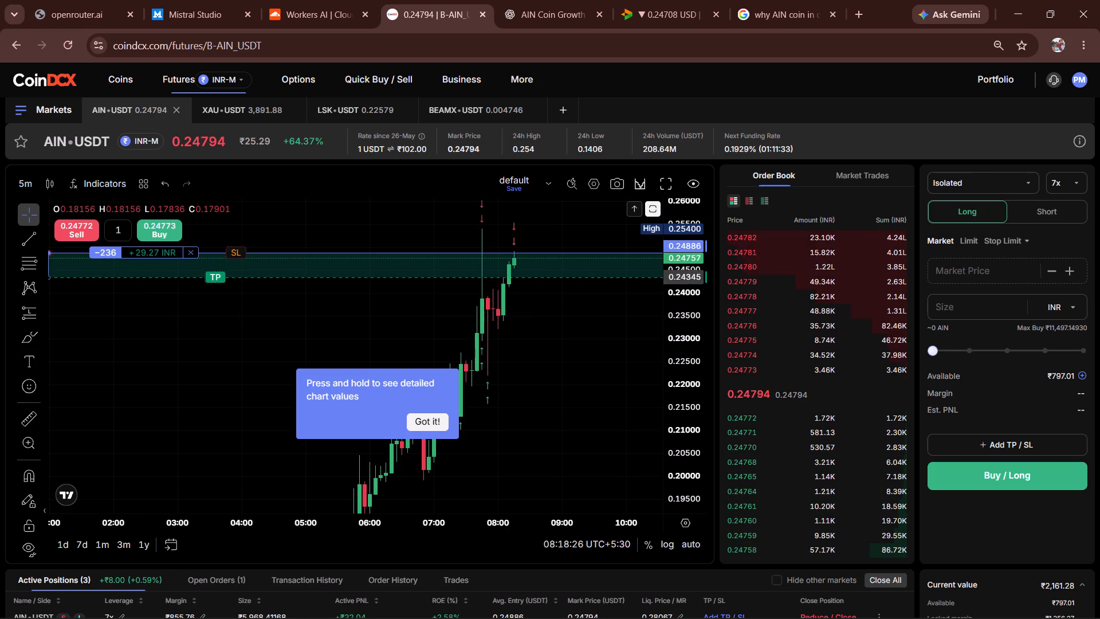
pyautogui.moveTo(221, 280); pyautogui.dragTo(222, 282)
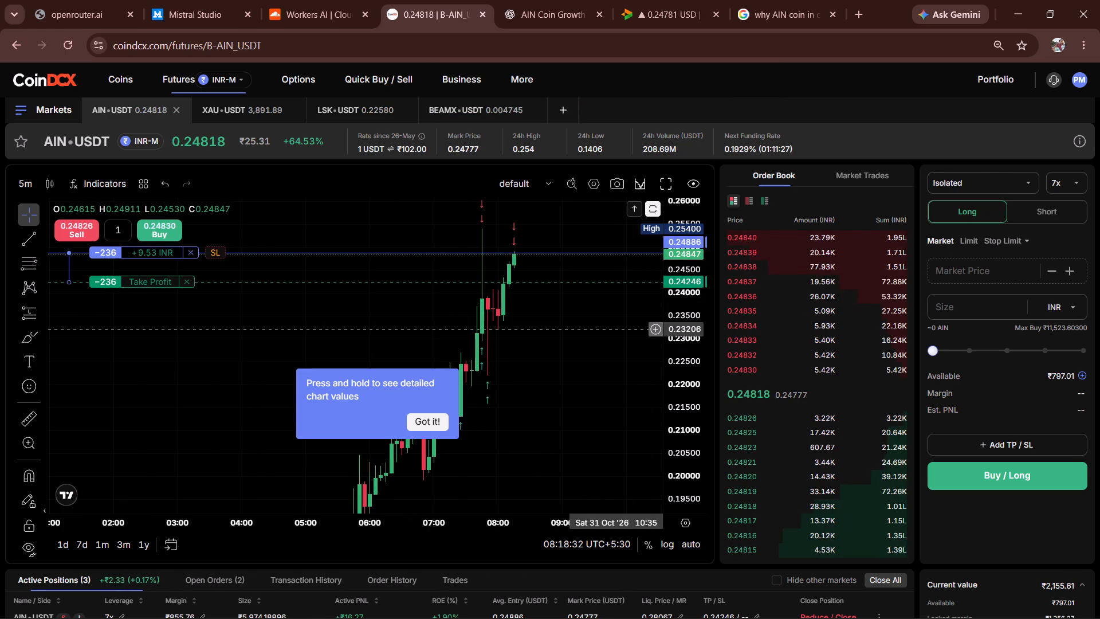
# Dismiss the chart hint and examine the AIN-USDT five-minute trend against the short's entry, take-profit and liquidation levels, along with the active positions.
pyautogui.scroll(-3, 671, 327)
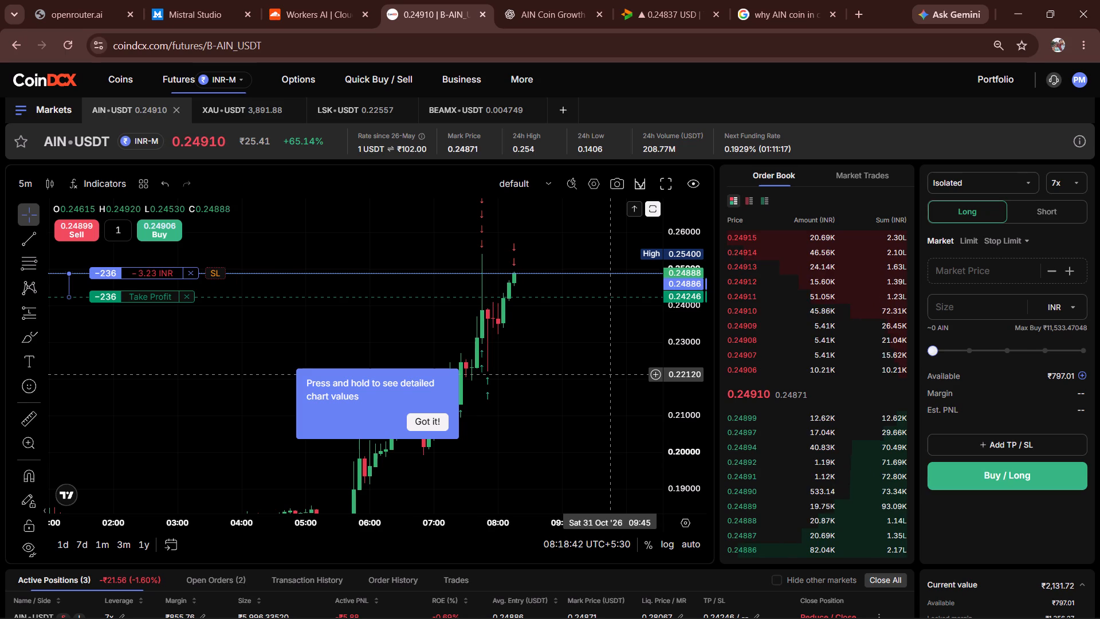
pyautogui.scroll(-2, 797, 495)
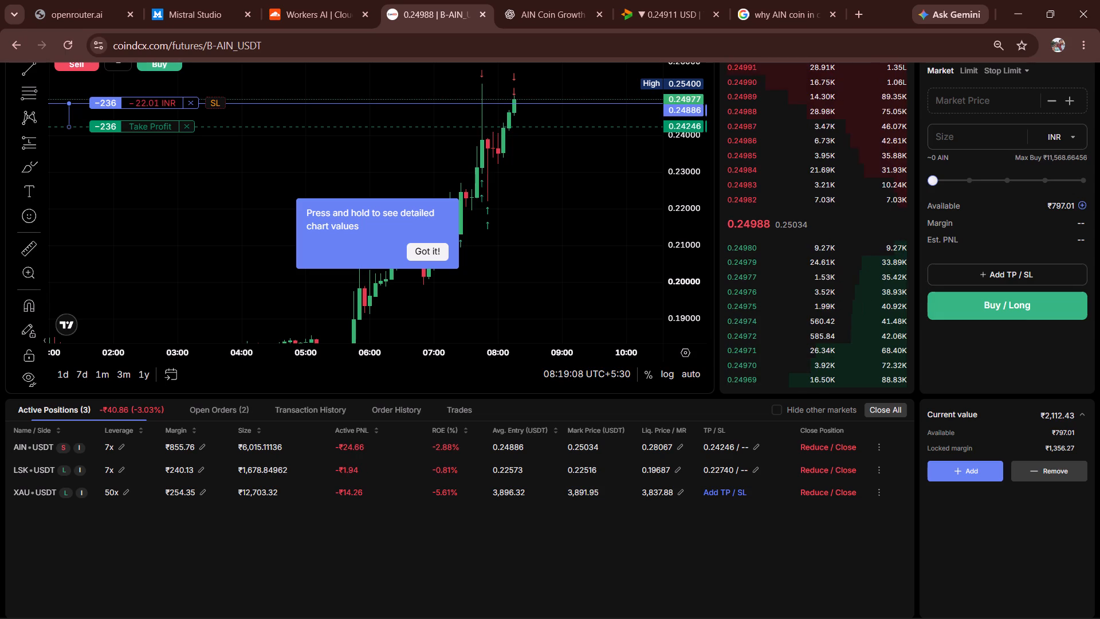
pyautogui.moveTo(616, 217); pyautogui.dragTo(615, 289)
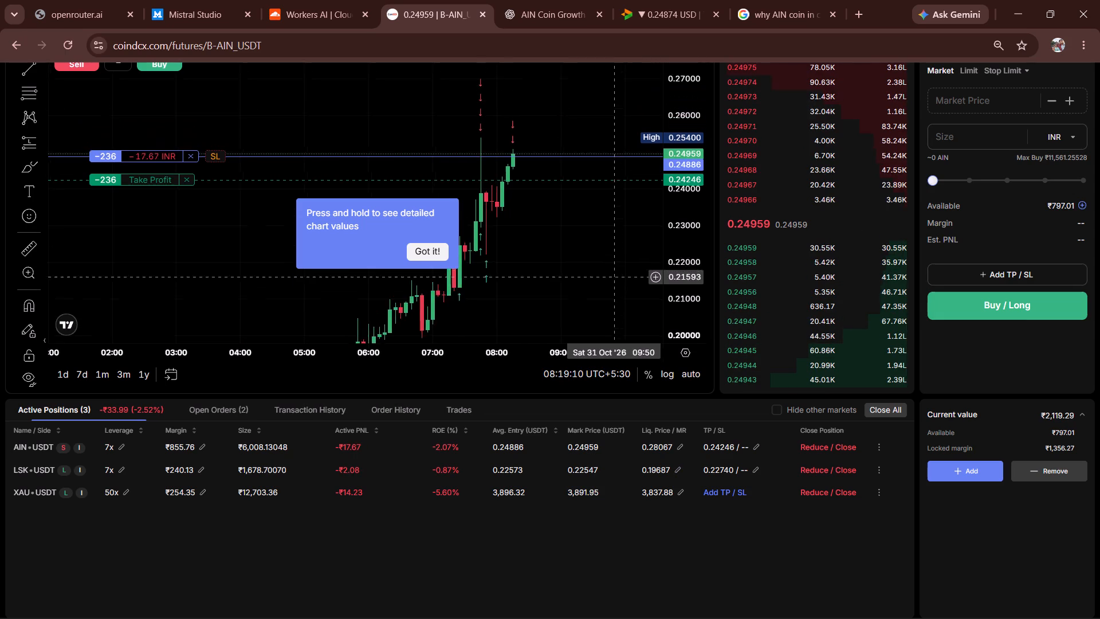
pyautogui.moveTo(615, 289); pyautogui.dragTo(588, 313)
pyautogui.click(425, 259)
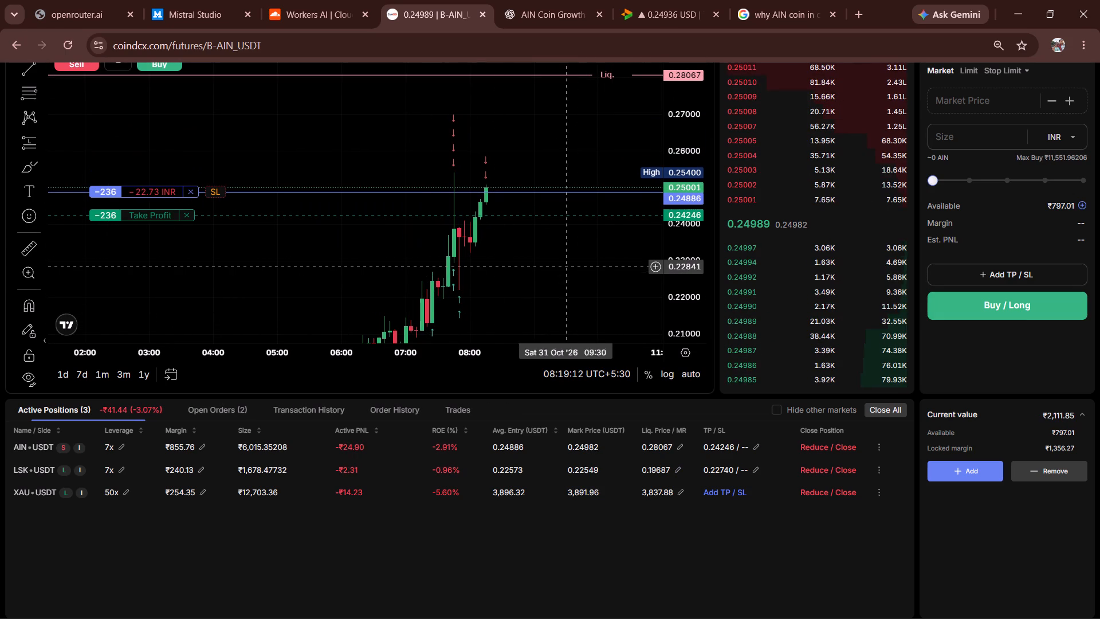
pyautogui.scroll(2, 687, 270)
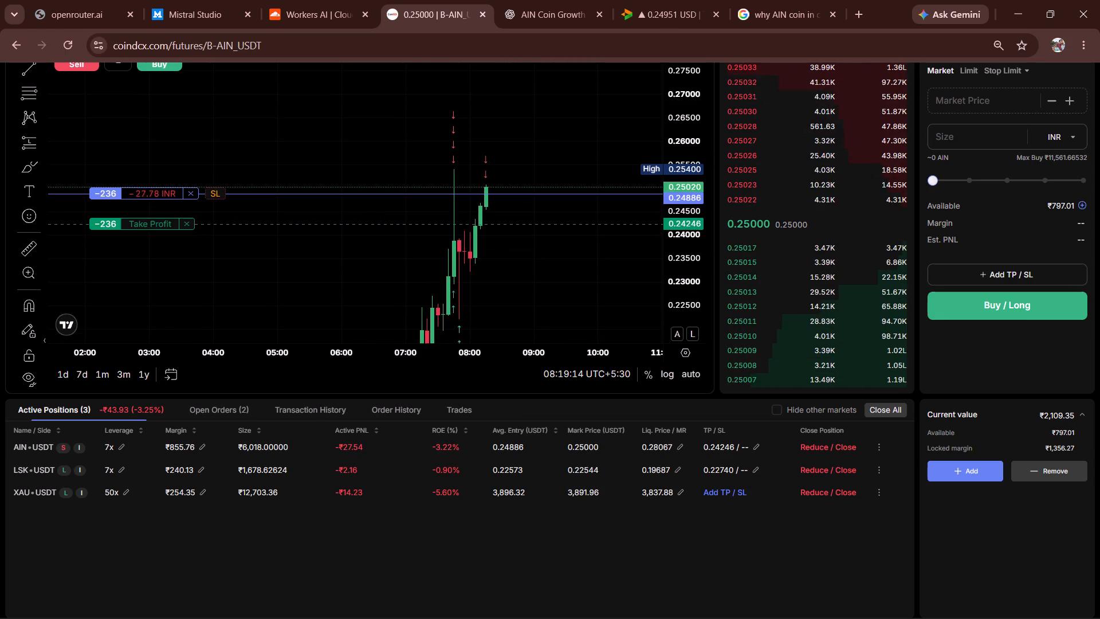
pyautogui.scroll(-8, 687, 270)
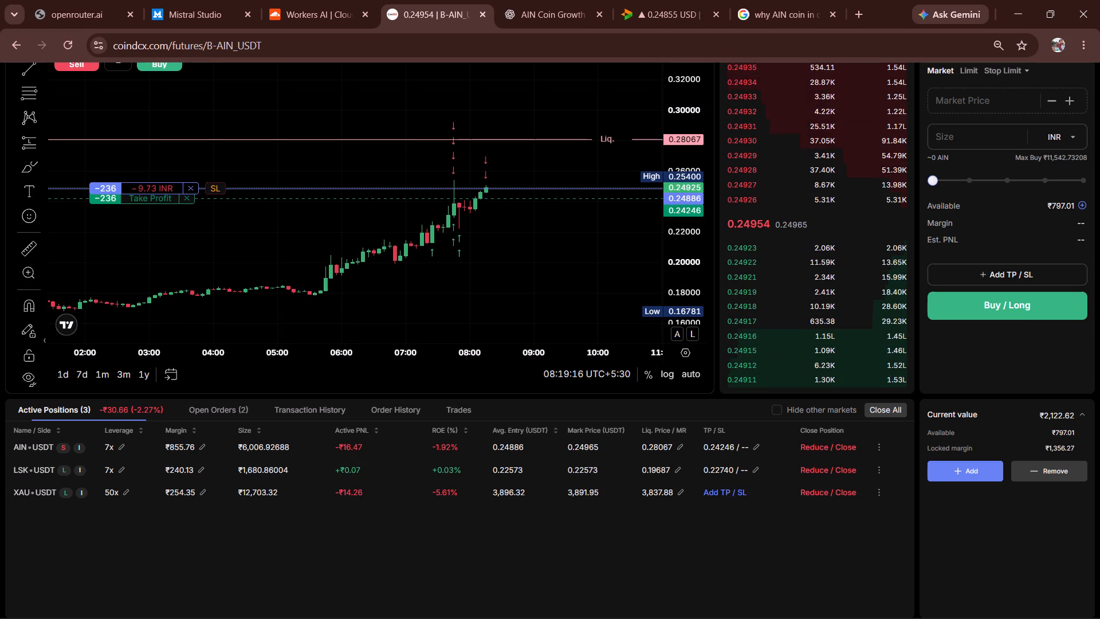
pyautogui.scroll(2, 687, 270)
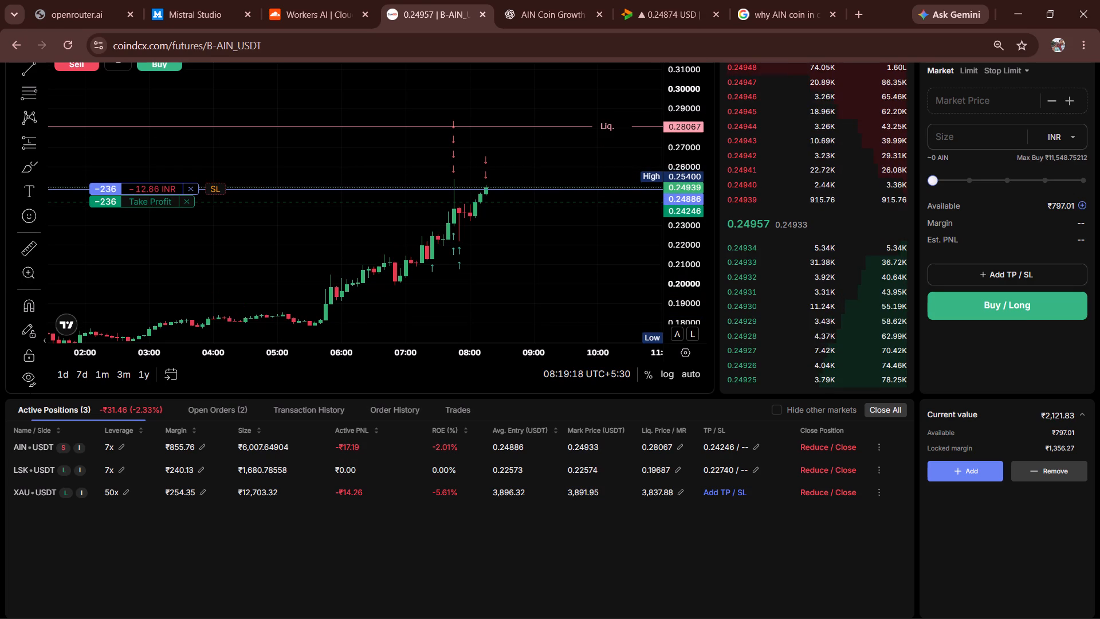
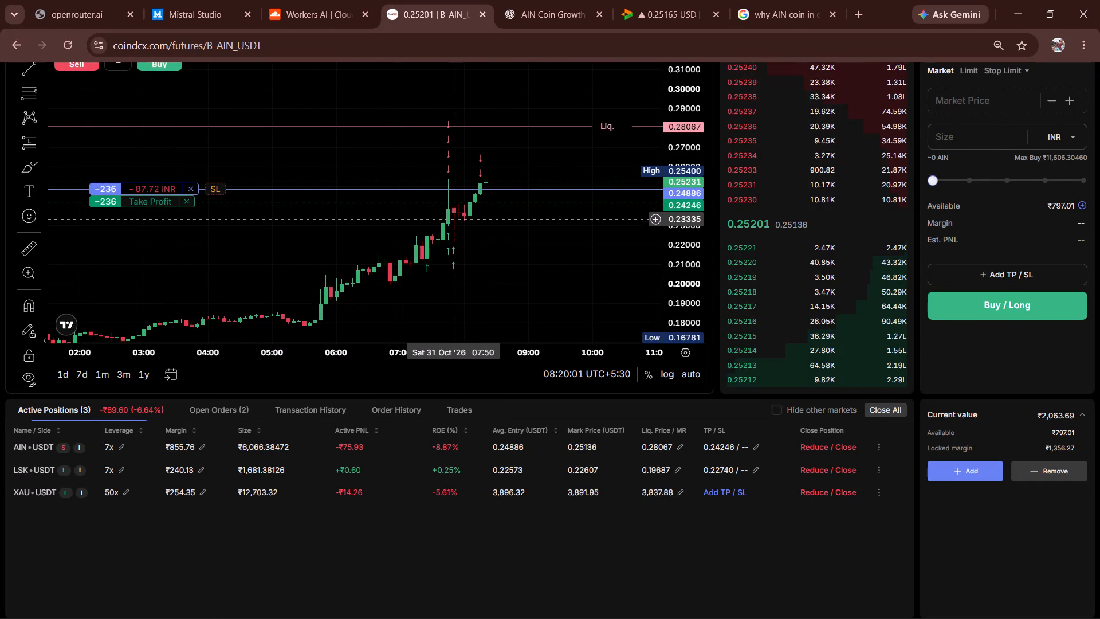
# Close the AIN-USDT short position from its entry line on the chart.
pyautogui.click(188, 189)
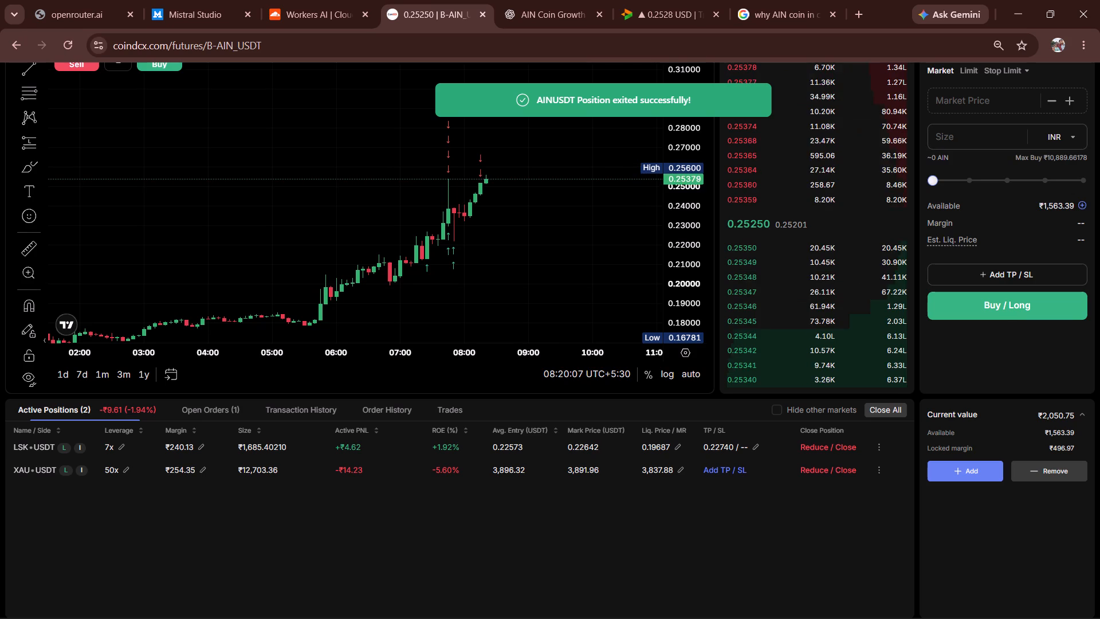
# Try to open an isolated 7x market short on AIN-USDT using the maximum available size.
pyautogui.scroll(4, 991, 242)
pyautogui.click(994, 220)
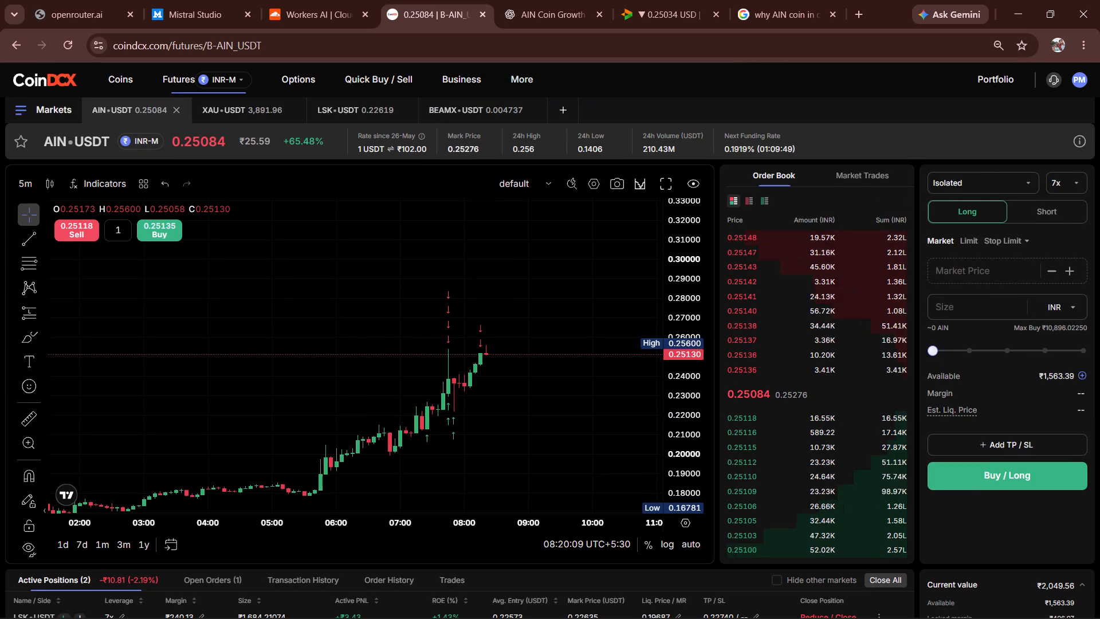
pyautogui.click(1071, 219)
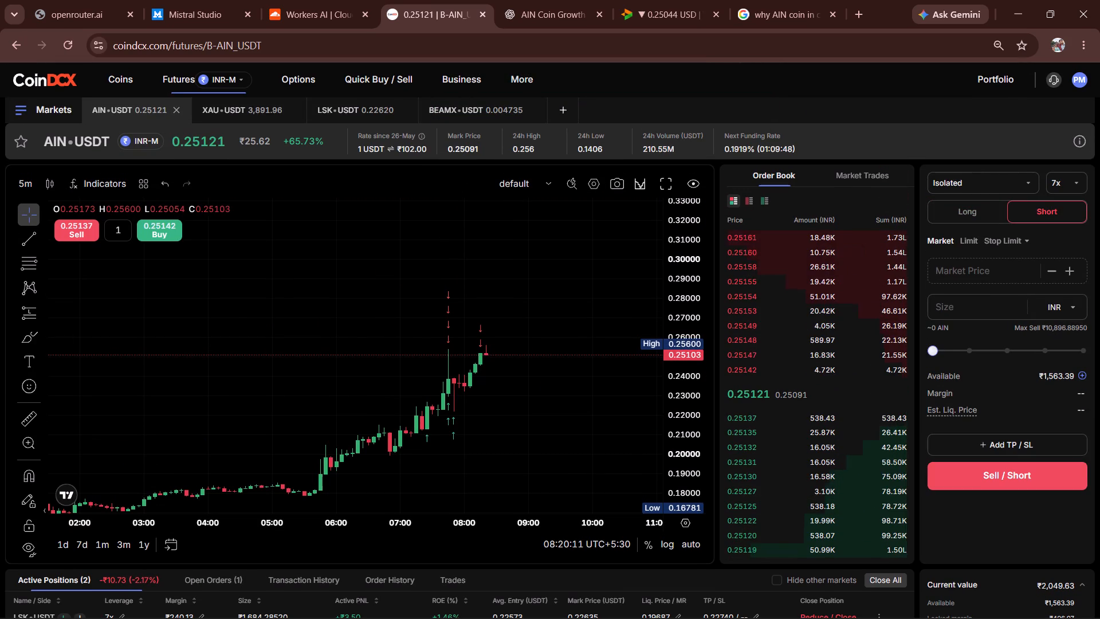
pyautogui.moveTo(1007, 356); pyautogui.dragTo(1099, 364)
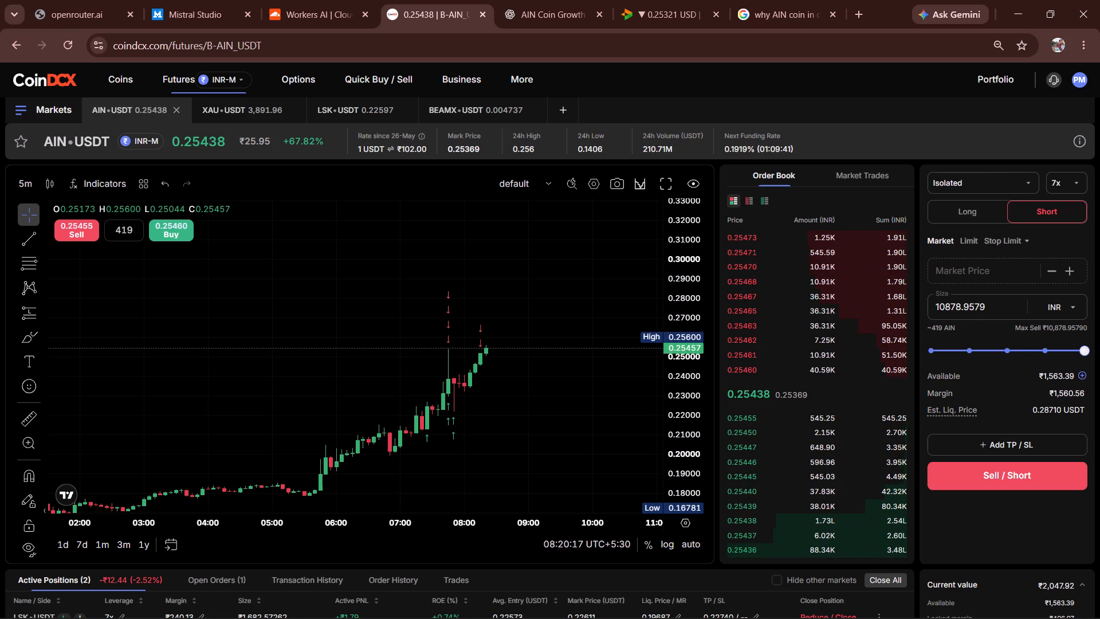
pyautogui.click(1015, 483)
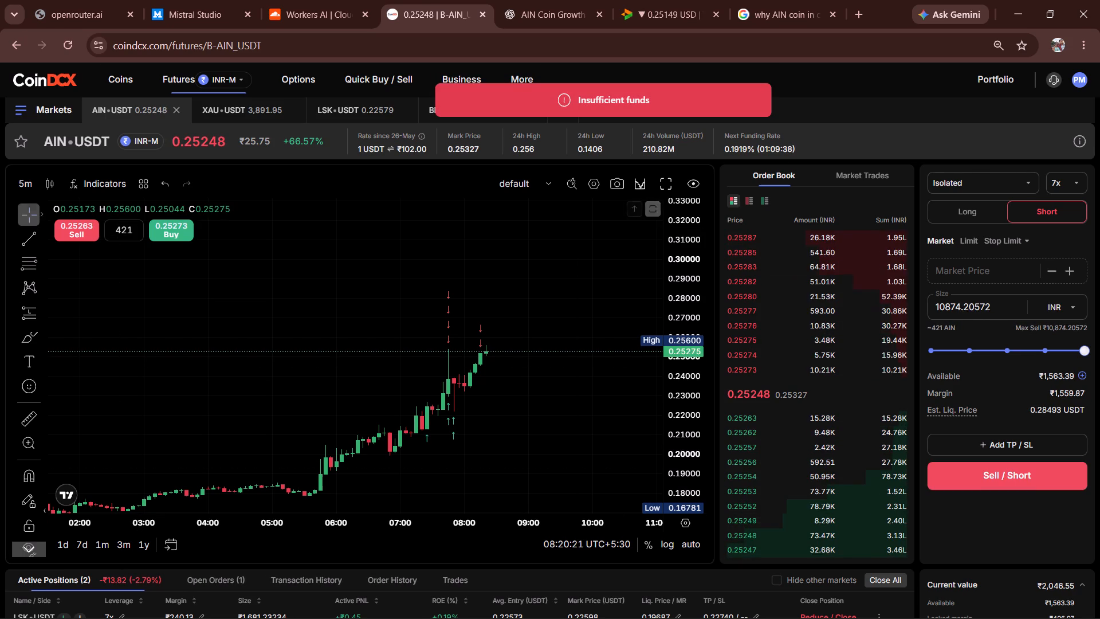
# Switch the AIN-USDT chart to the one-minute interval and check the remaining active positions.
pyautogui.click(19, 185)
pyautogui.click(34, 245)
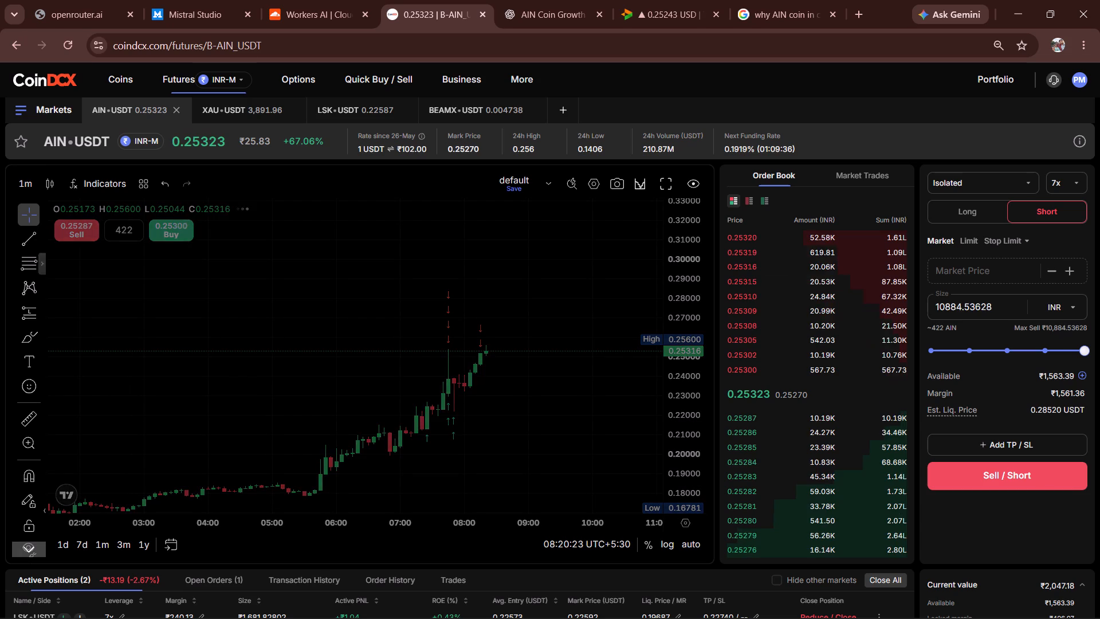
pyautogui.scroll(-2, 788, 518)
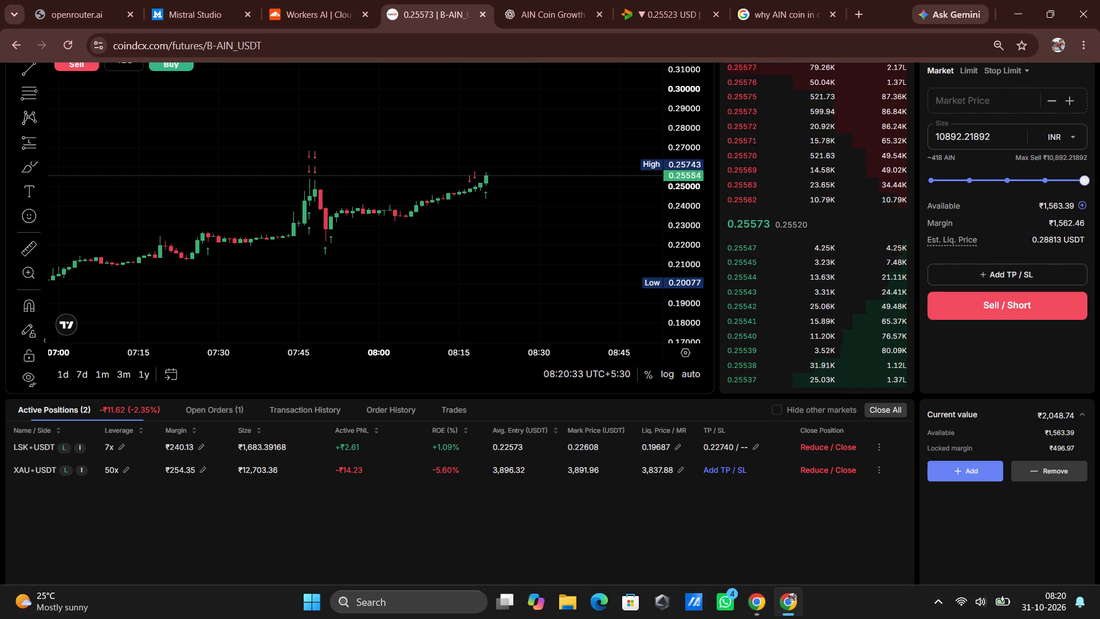
# Open an isolated 7x market long on AIN-USDT with the maximum available size, about 418 AIN.
pyautogui.scroll(3, 941, 438)
pyautogui.click(991, 224)
pyautogui.click(981, 213)
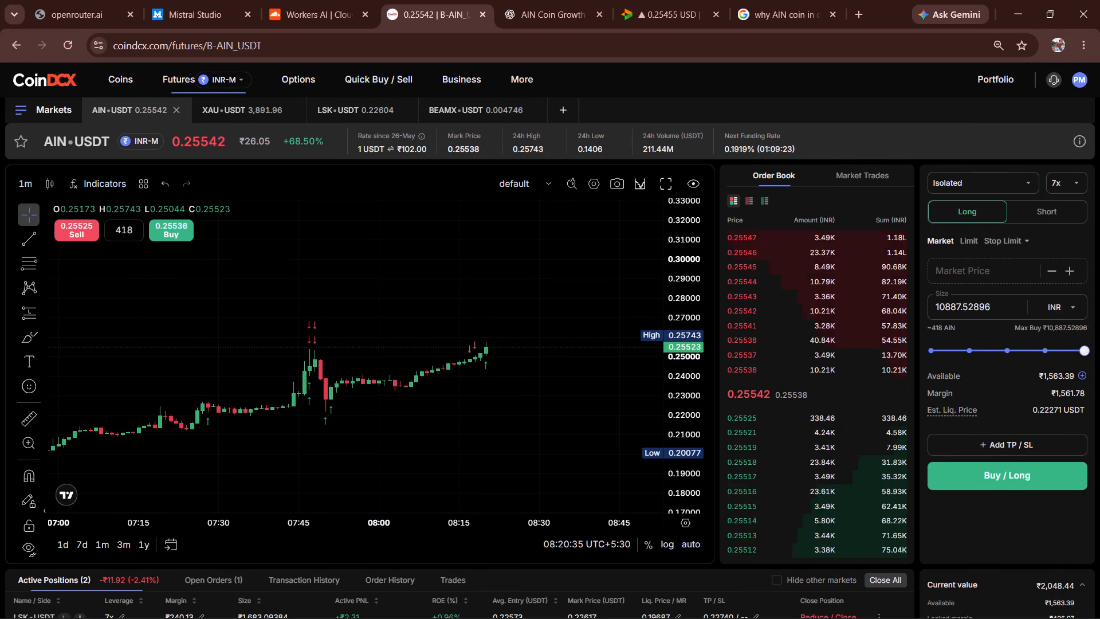
pyautogui.moveTo(1055, 355); pyautogui.dragTo(1099, 356)
pyautogui.click(1006, 481)
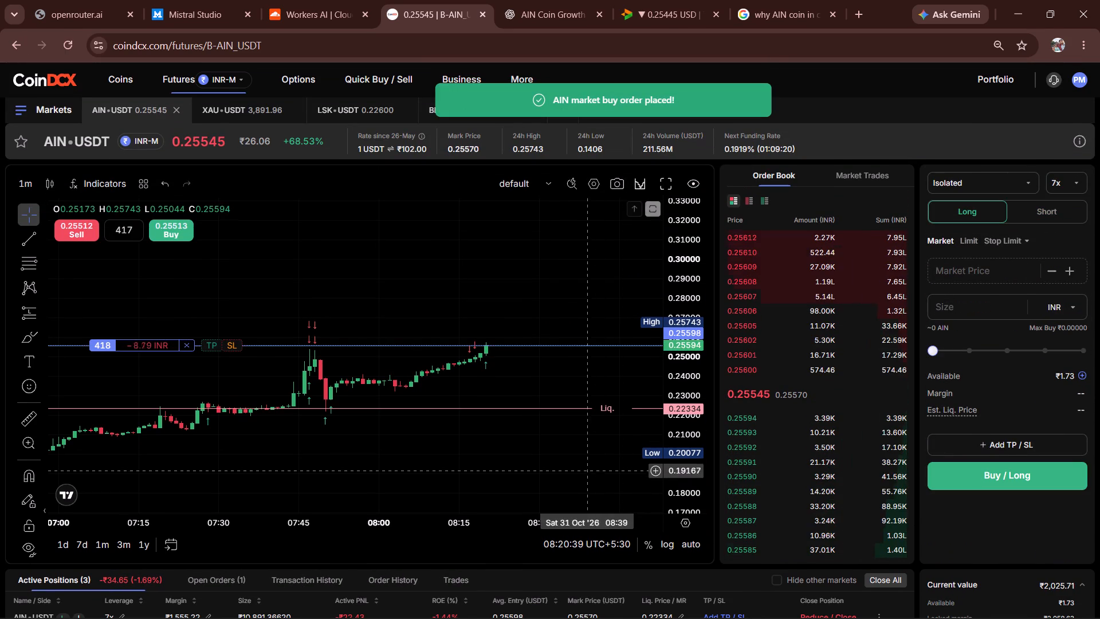
# Examine the new AIN-USDT long in the active positions and its entry and liquidation levels against the recent one-minute candles.
pyautogui.scroll(-2, 711, 469)
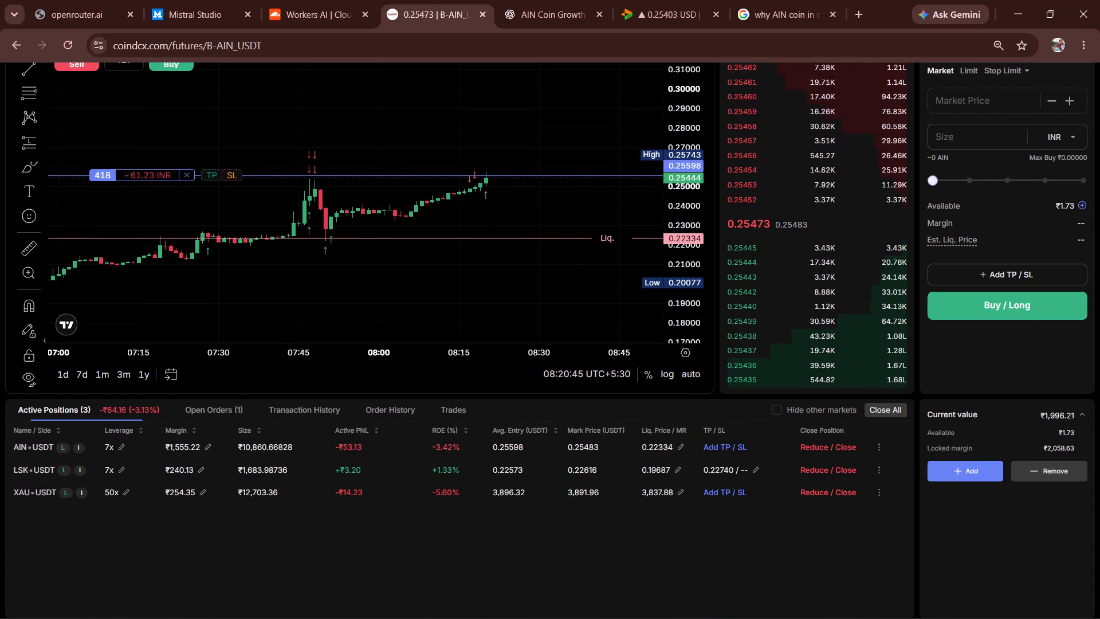
pyautogui.scroll(3, 485, 318)
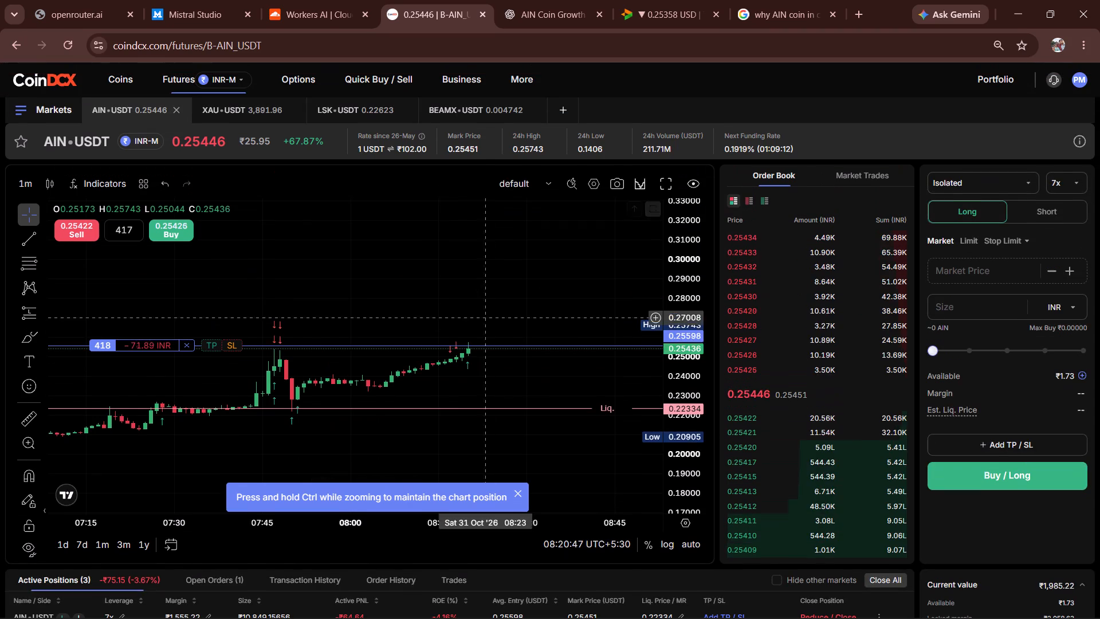
pyautogui.scroll(5, 517, 358)
pyautogui.moveTo(380, 390); pyautogui.dragTo(556, 444)
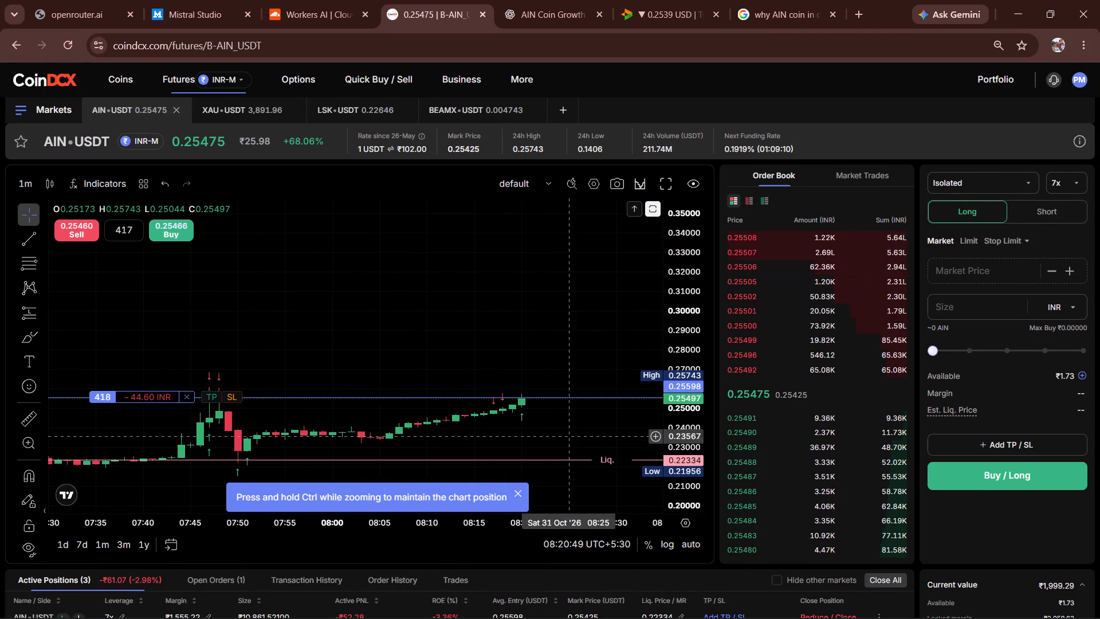
pyautogui.scroll(4, 665, 420)
pyautogui.moveTo(506, 329); pyautogui.dragTo(510, 249)
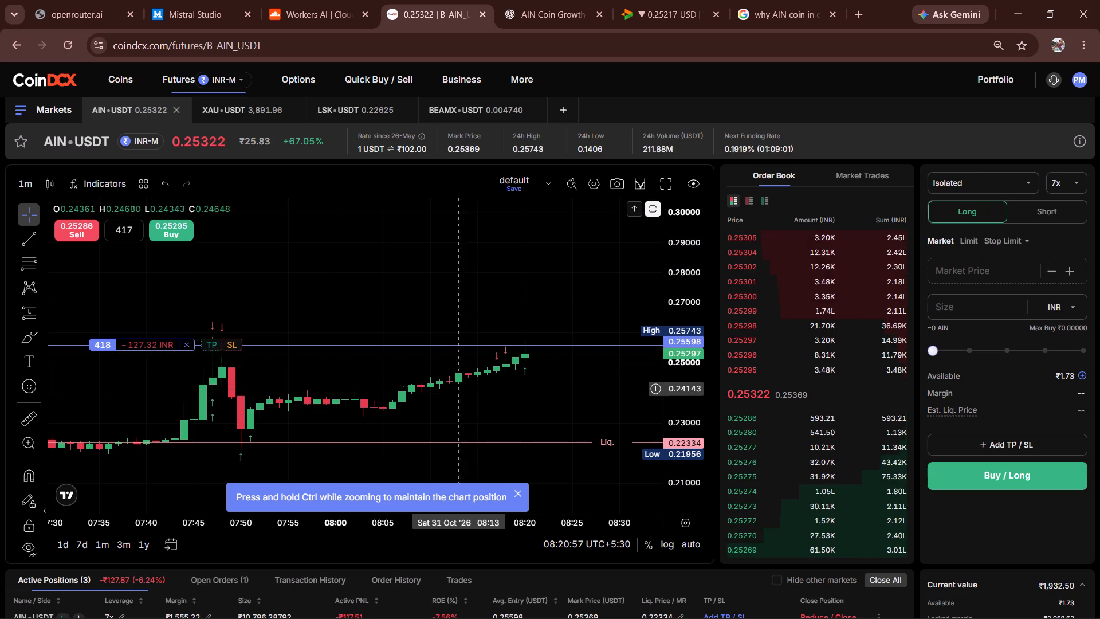
pyautogui.scroll(-8, 472, 386)
pyautogui.moveTo(498, 378); pyautogui.dragTo(486, 374)
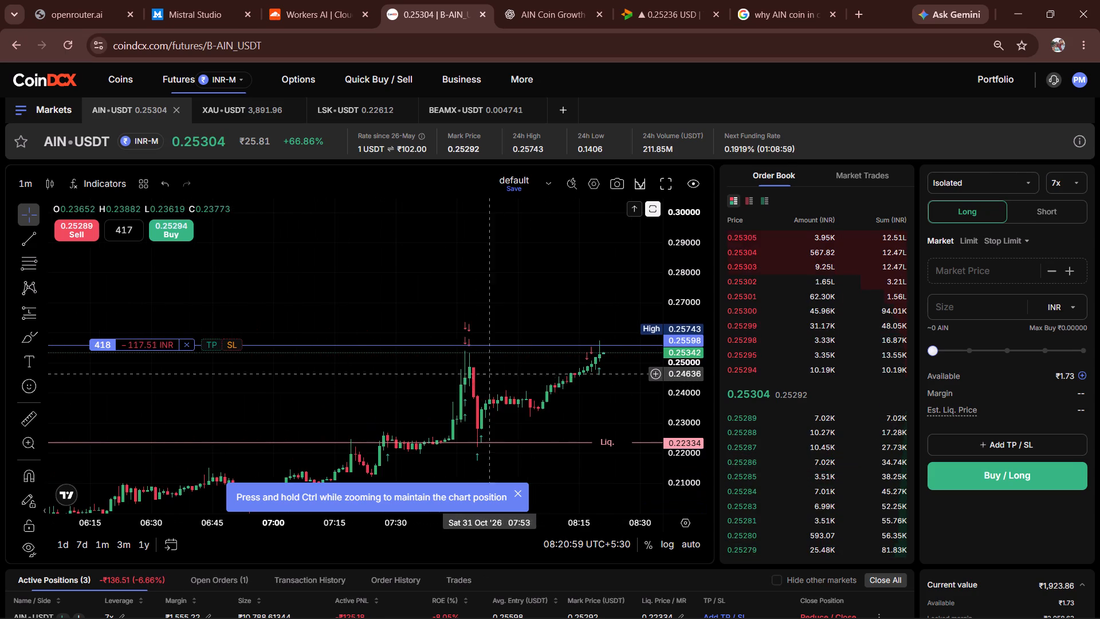
pyautogui.moveTo(486, 374); pyautogui.dragTo(331, 331)
pyautogui.moveTo(427, 324); pyautogui.dragTo(431, 381)
pyautogui.moveTo(473, 391); pyautogui.dragTo(482, 417)
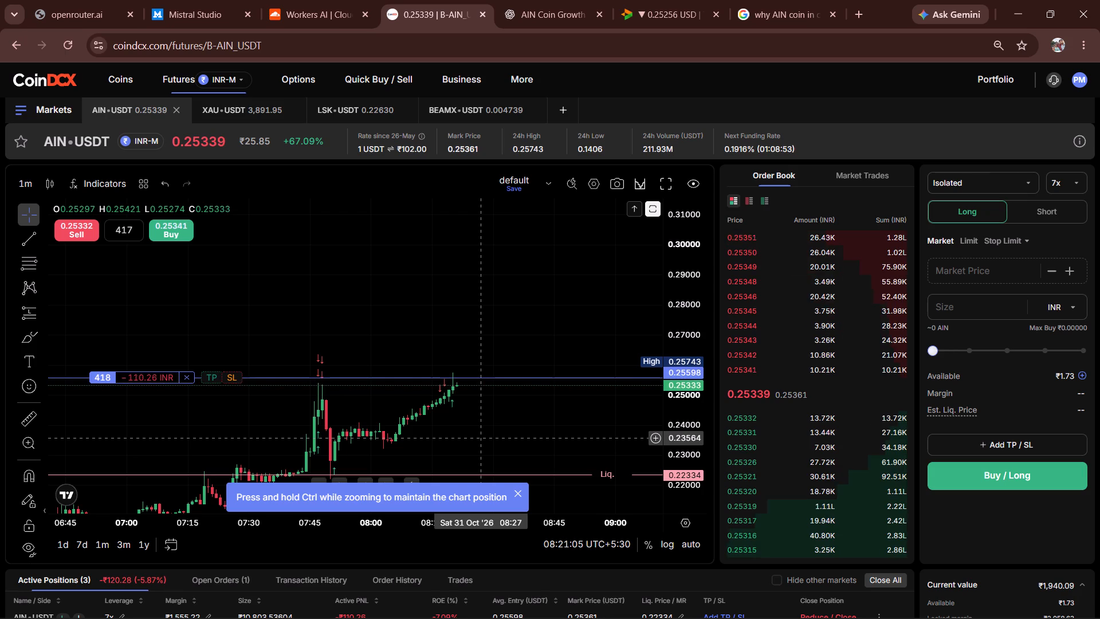
# Monitor the AIN-USDT long's profit and loss on the chart and alongside the LSK and XAU longs in the active positions.
pyautogui.scroll(-3, 1051, 309)
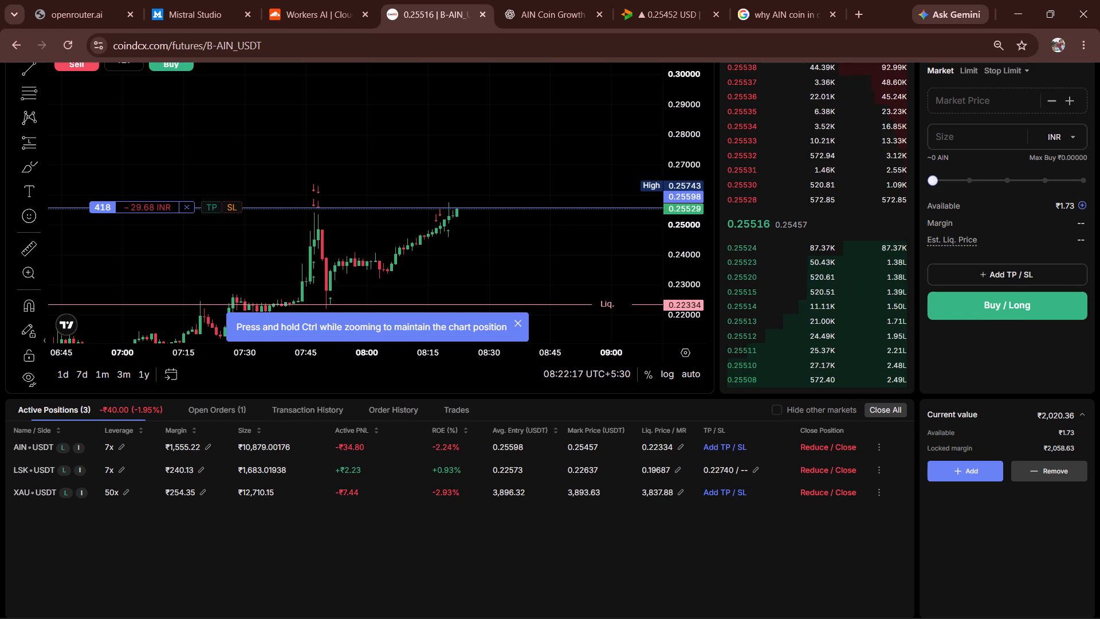
pyautogui.scroll(6, 694, 562)
pyautogui.scroll(-2, 694, 562)
pyautogui.scroll(6, 863, 588)
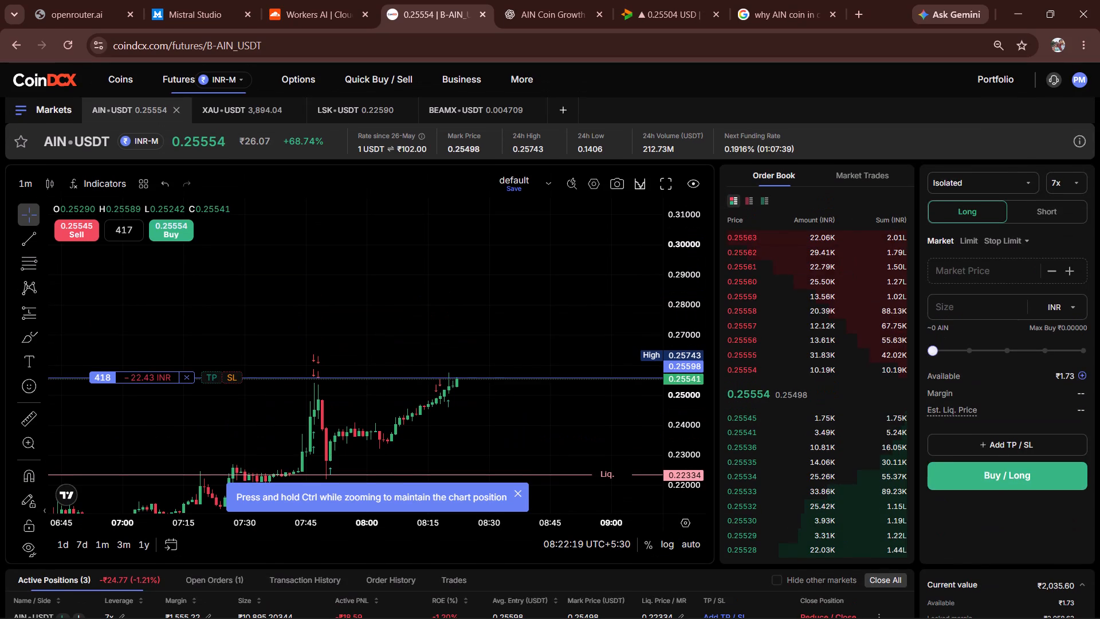
pyautogui.scroll(-5, 933, 563)
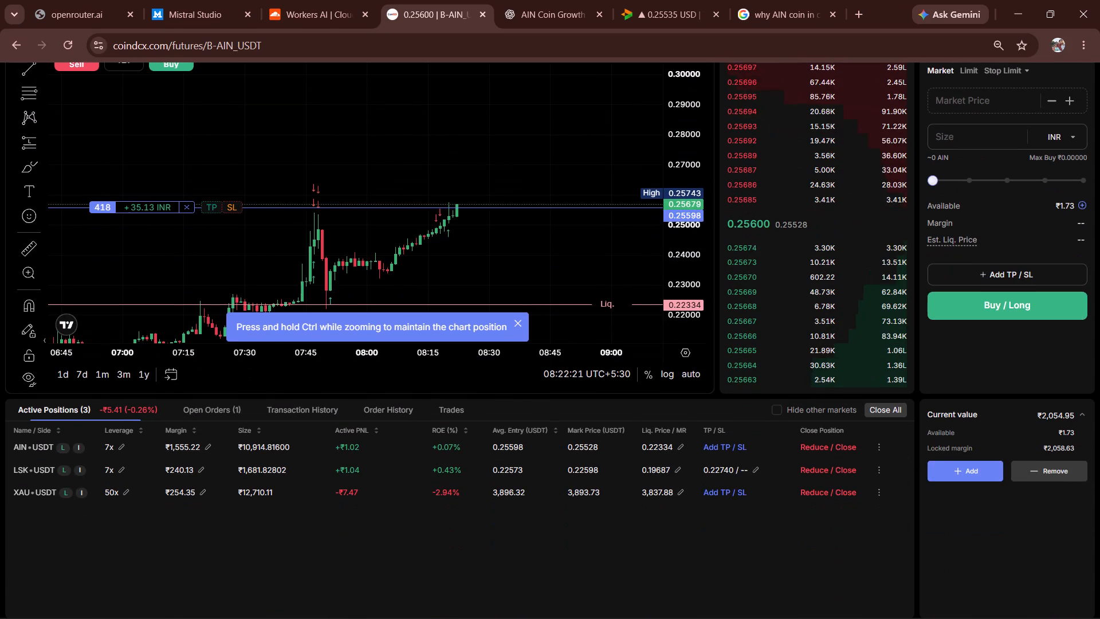
pyautogui.scroll(6, 890, 604)
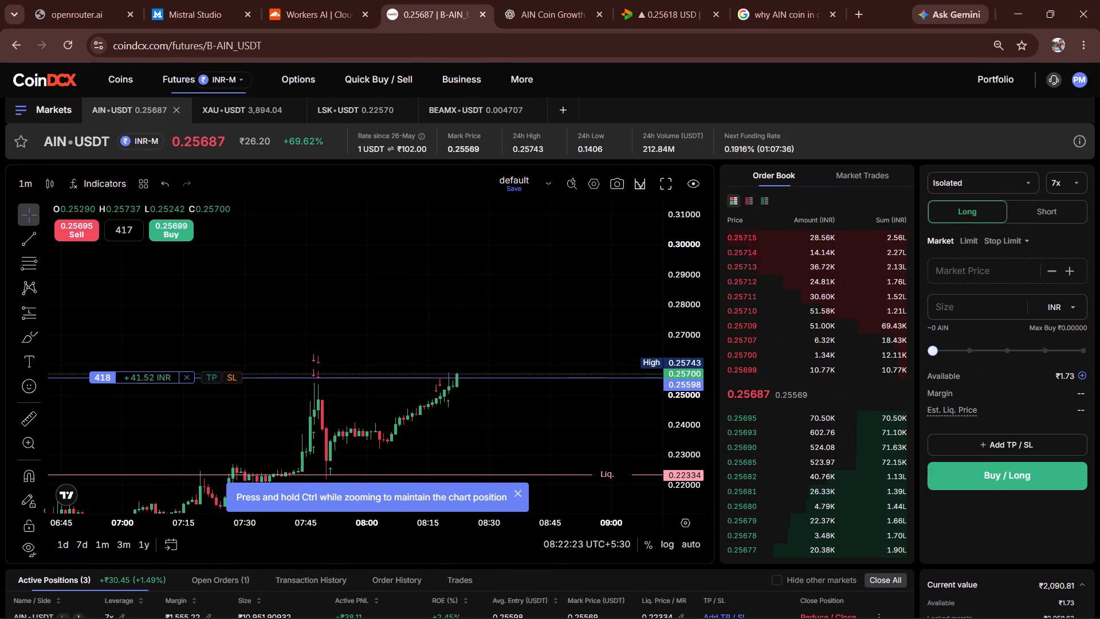
pyautogui.scroll(-3, 927, 591)
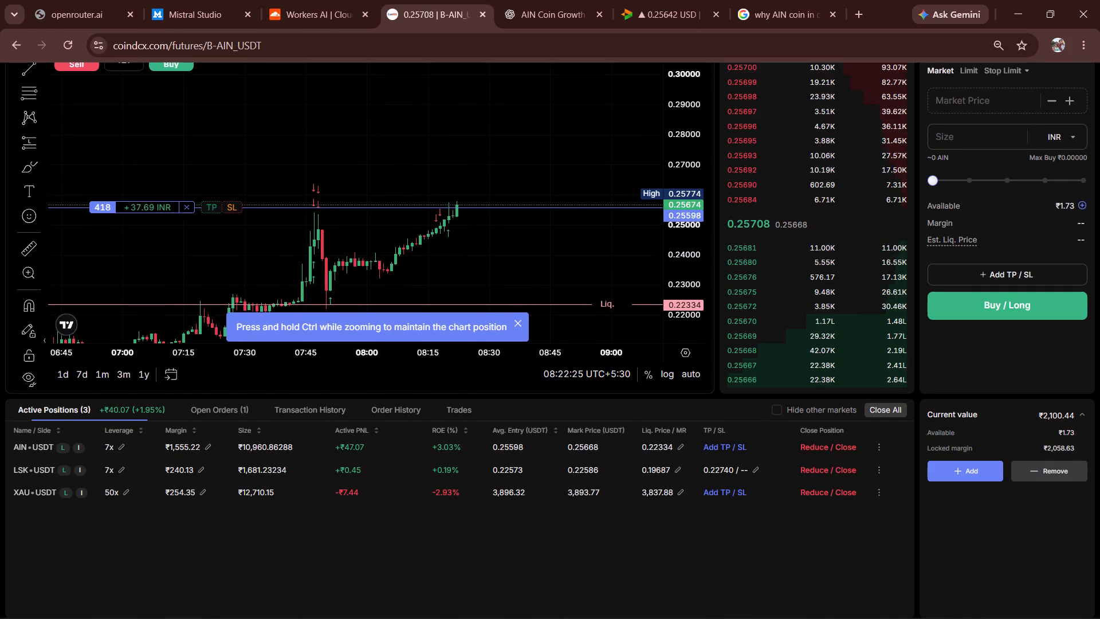
pyautogui.scroll(4, 854, 595)
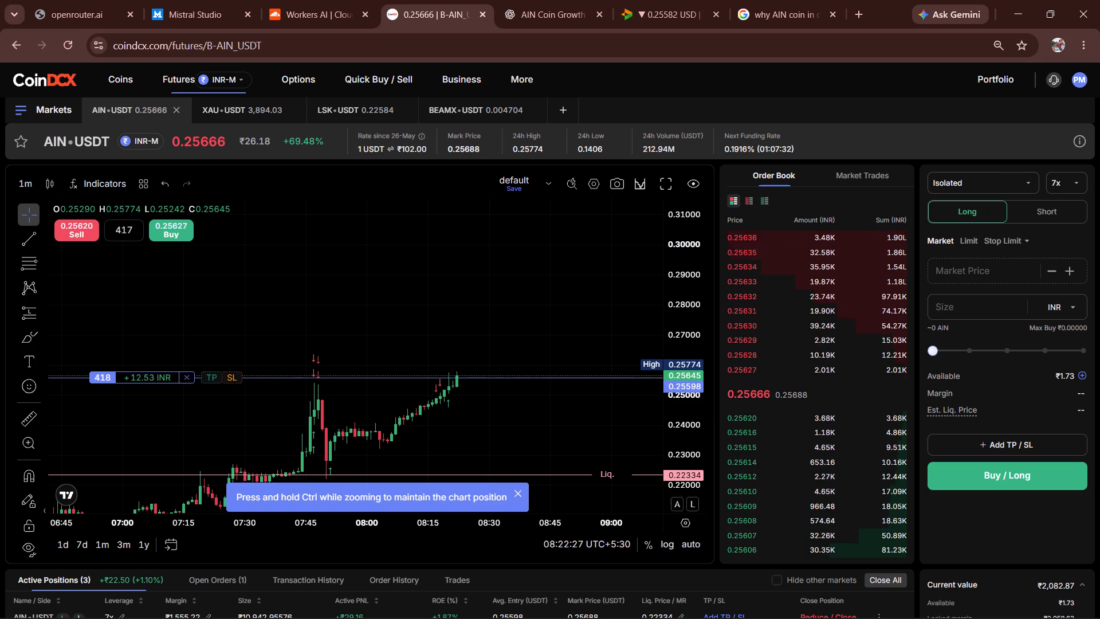
pyautogui.scroll(-1, 686, 446)
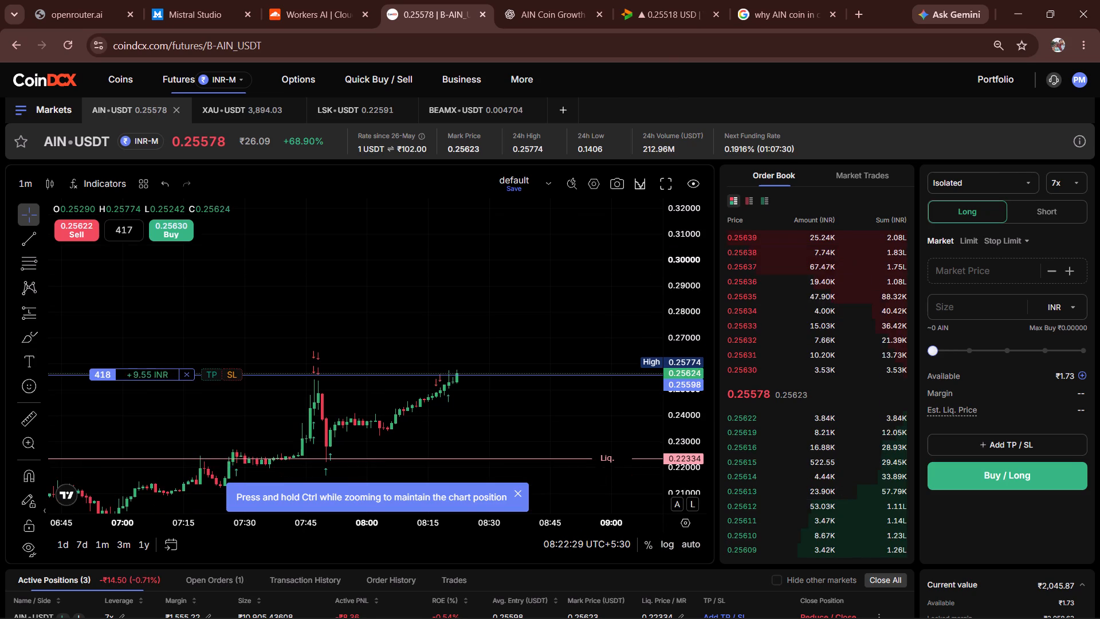
# Add a stop-loss at 0.24941 to the AIN-USDT long, below its entry line on the chart.
pyautogui.scroll(4, 589, 434)
pyautogui.moveTo(384, 420); pyautogui.dragTo(598, 452)
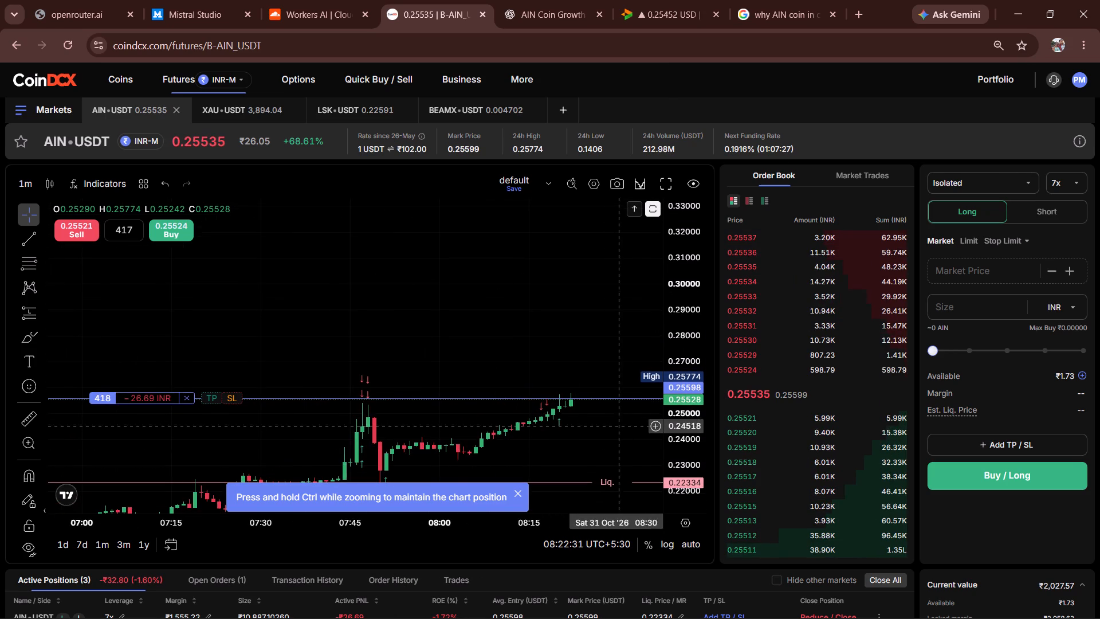
pyautogui.scroll(4, 663, 423)
pyautogui.moveTo(579, 449); pyautogui.dragTo(494, 417)
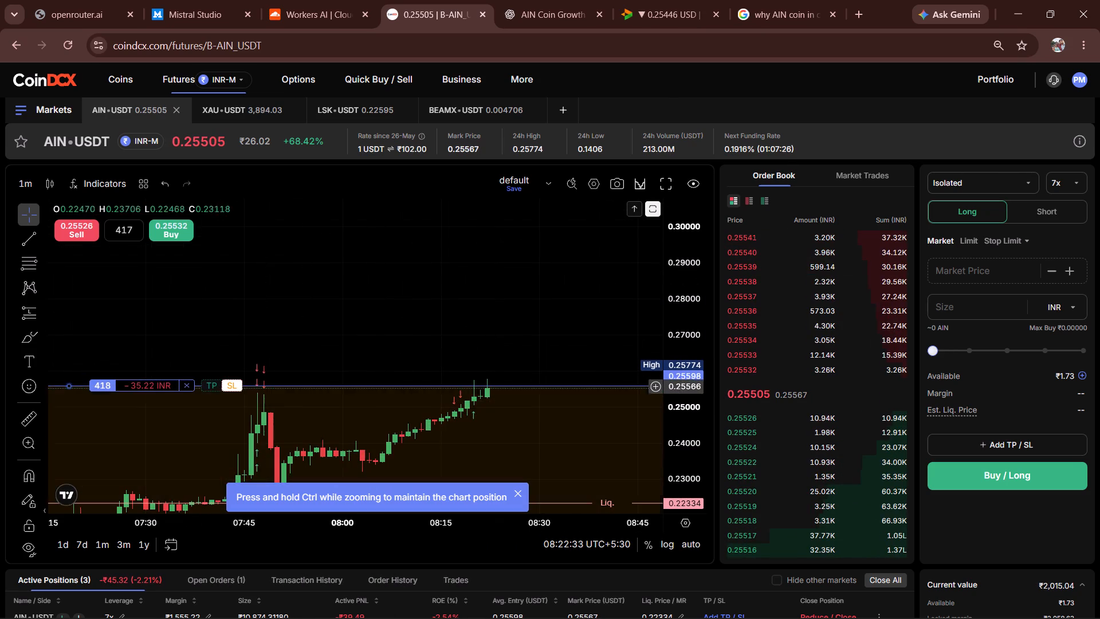
pyautogui.moveTo(226, 384); pyautogui.dragTo(226, 380)
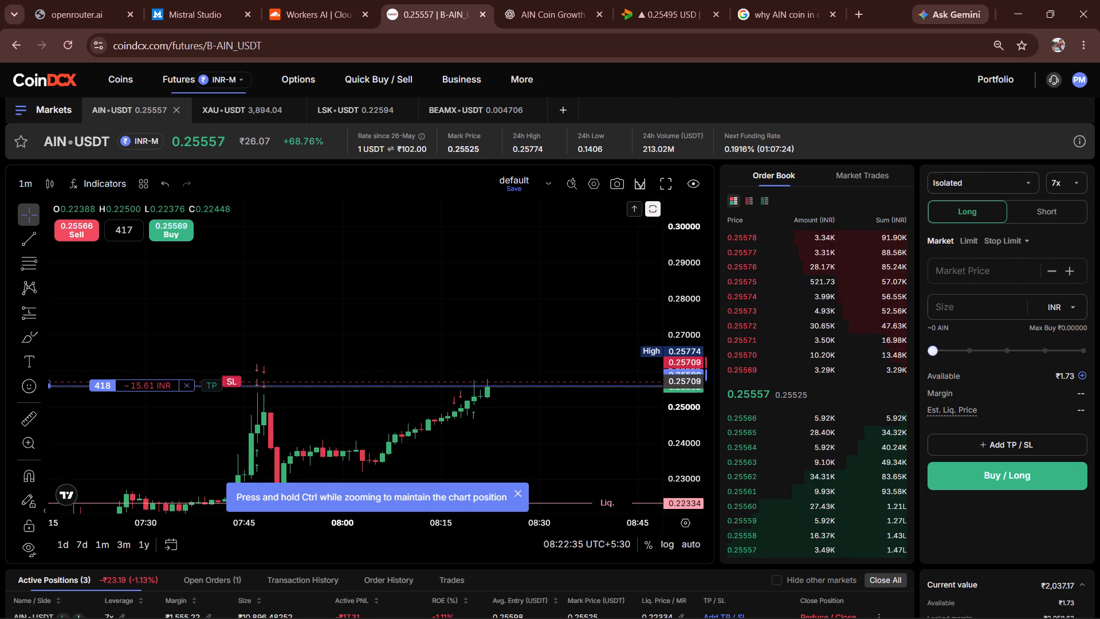
pyautogui.moveTo(226, 380); pyautogui.dragTo(231, 391)
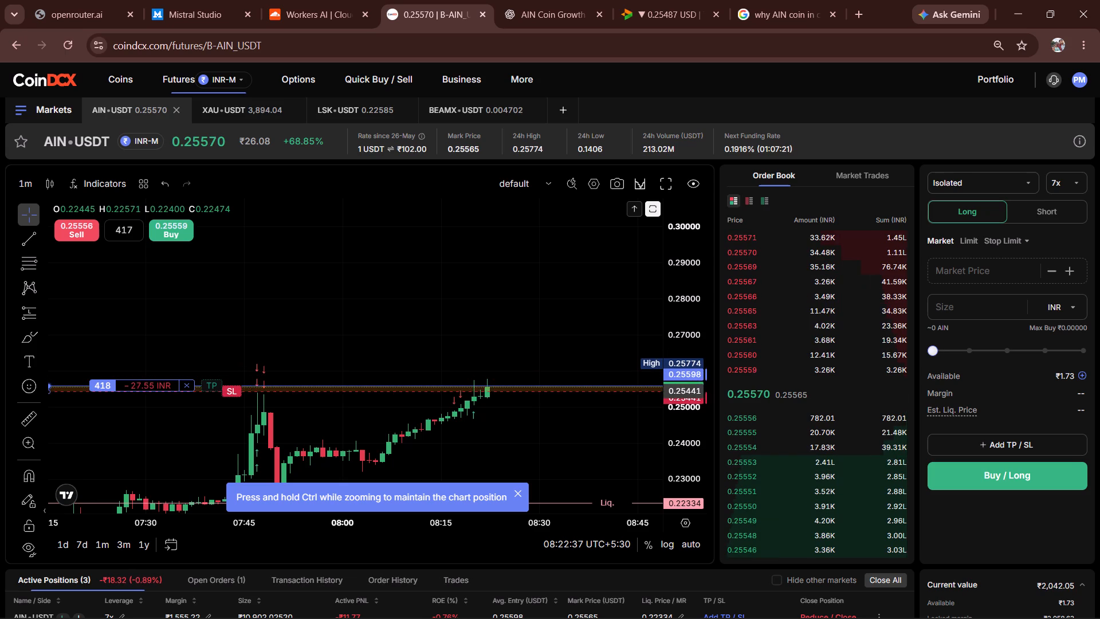
pyautogui.moveTo(231, 391); pyautogui.dragTo(240, 415)
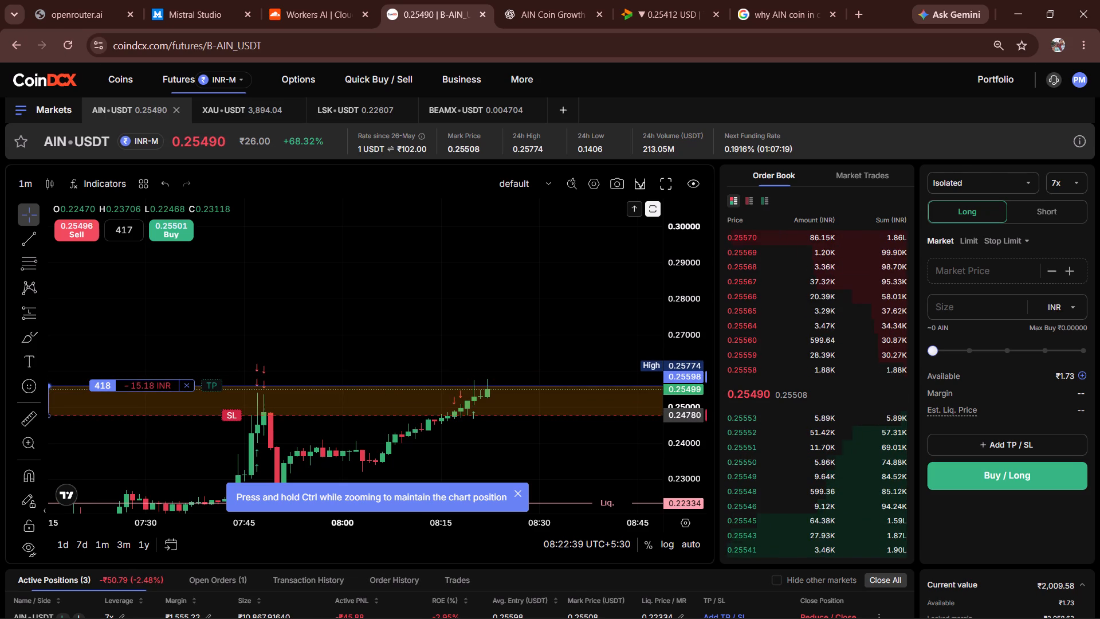
pyautogui.moveTo(240, 415); pyautogui.dragTo(241, 409)
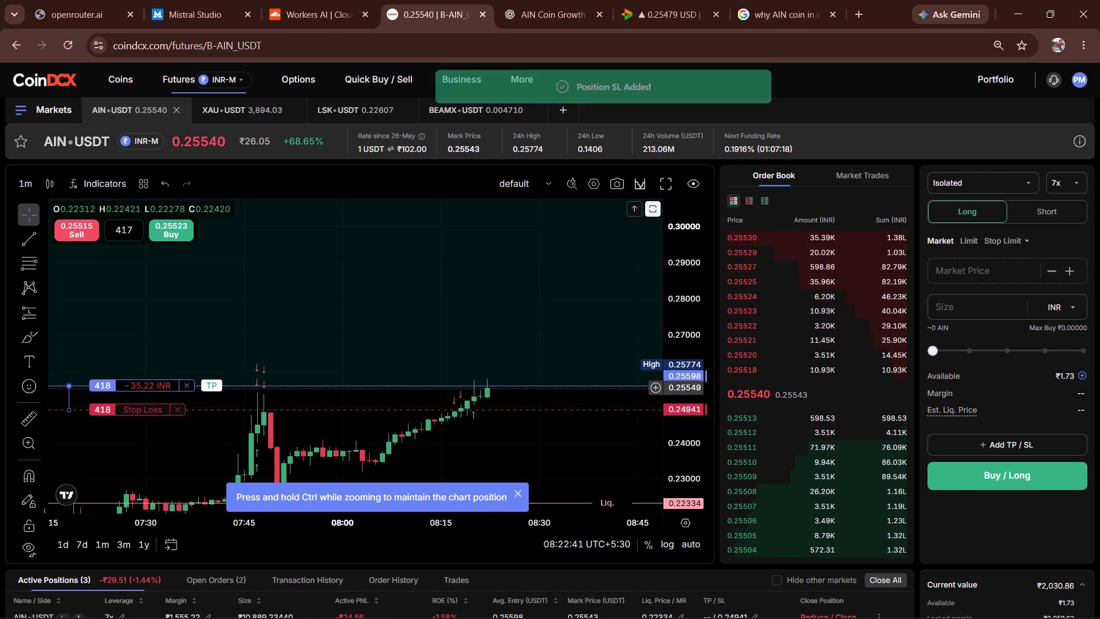
# Add a take-profit at 0.25852 to the AIN-USDT long, just above its entry line on the chart.
pyautogui.moveTo(214, 389); pyautogui.dragTo(215, 389)
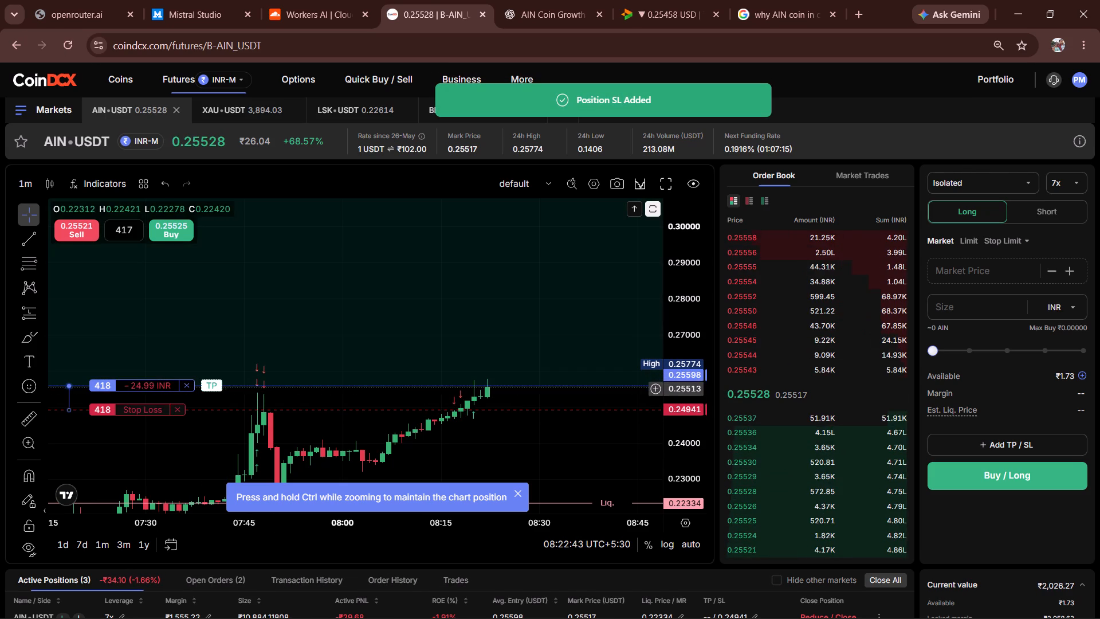
pyautogui.moveTo(215, 389); pyautogui.dragTo(226, 377)
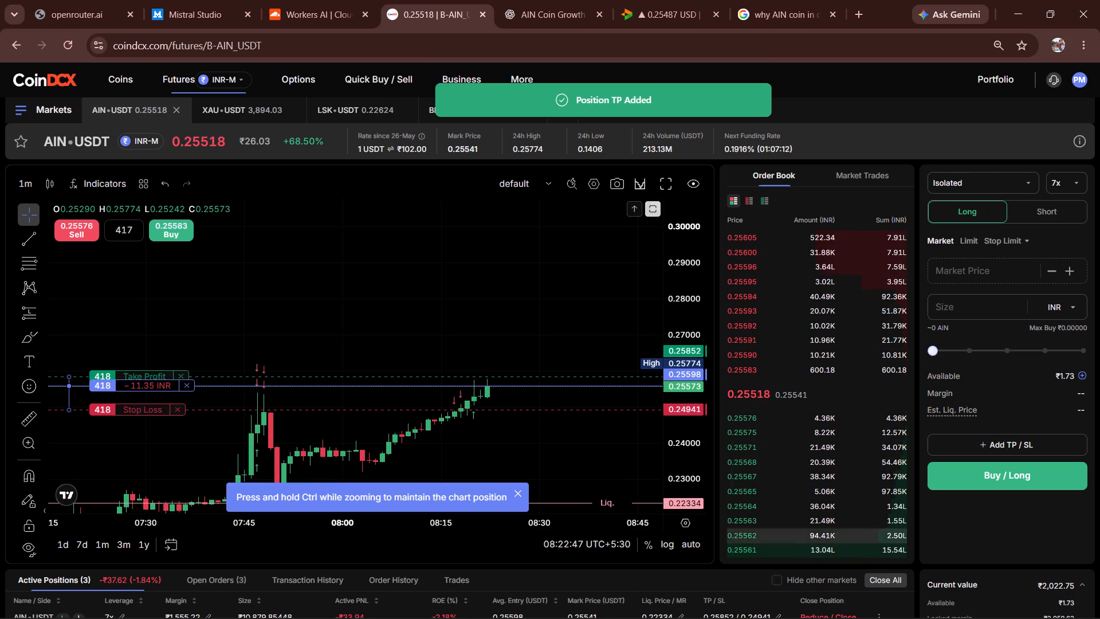
# Check the active positions and raise the AIN-USDT long's take-profit to 0.26031 on the chart.
pyautogui.scroll(-2, 1016, 534)
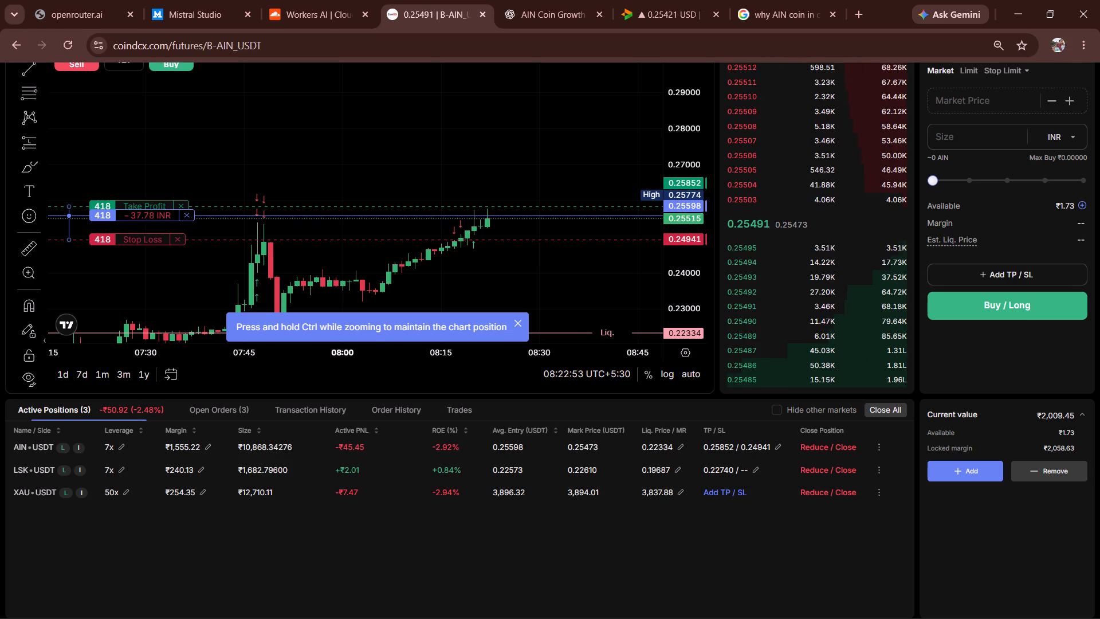
pyautogui.click(156, 202)
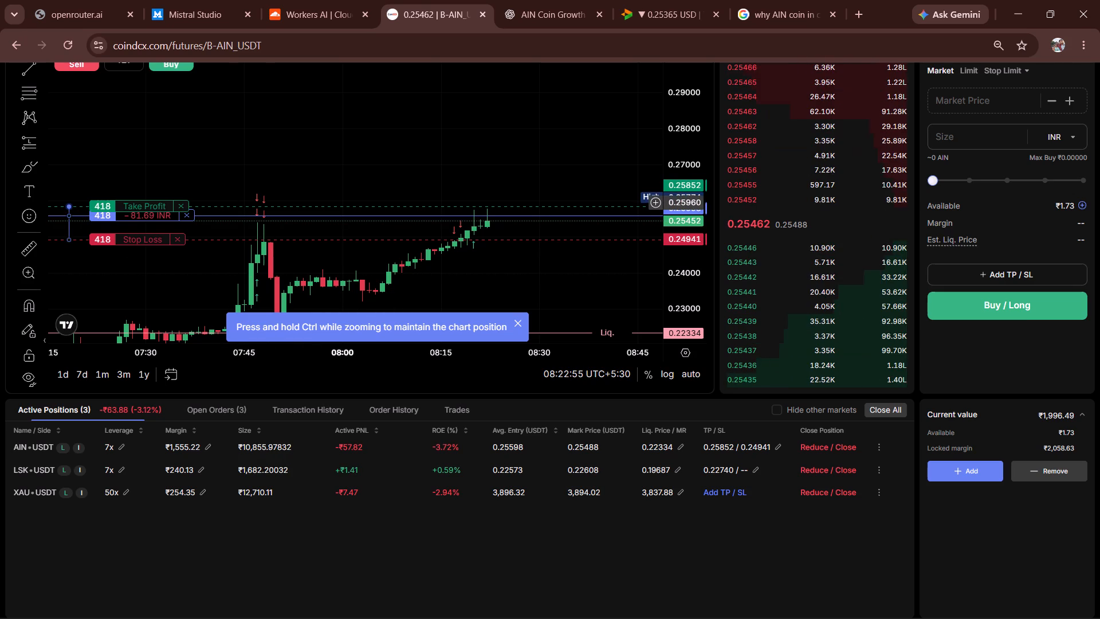
pyautogui.click(156, 199)
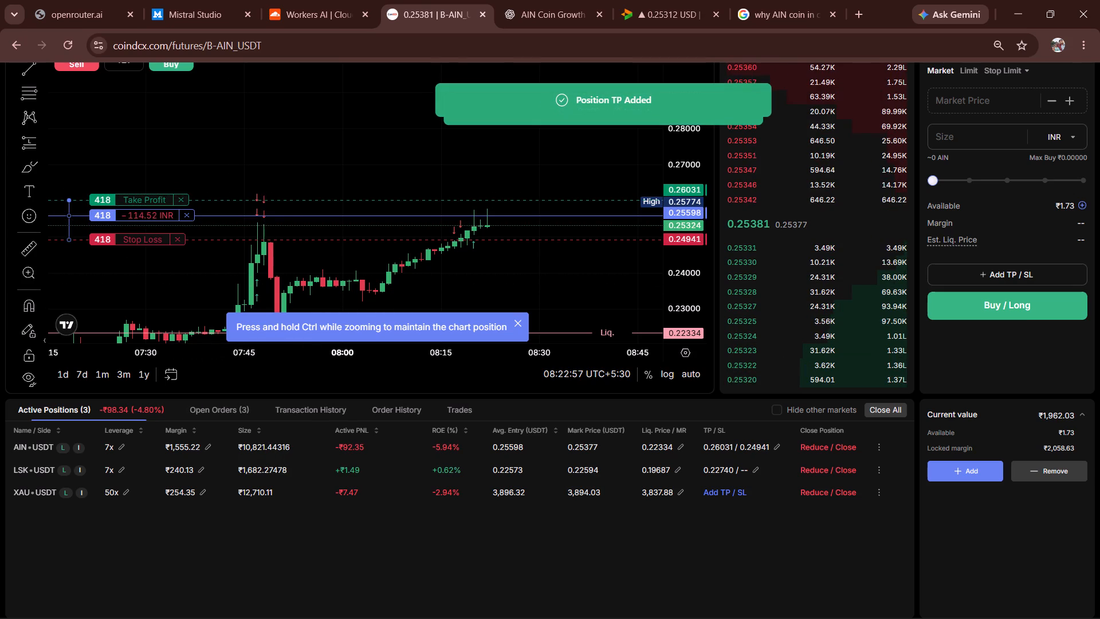
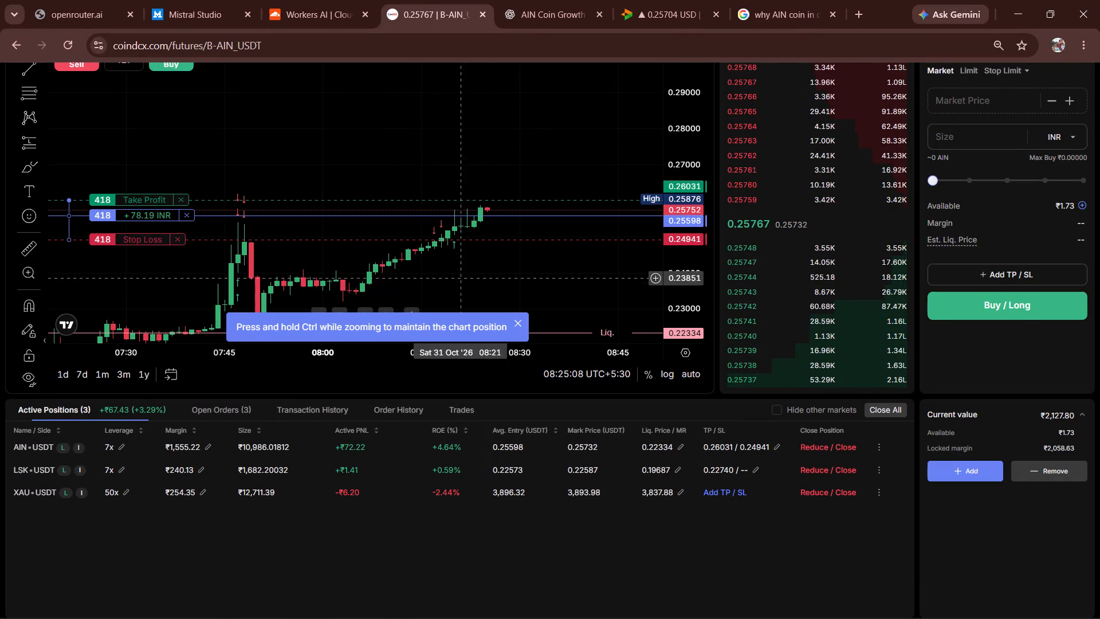
# Dismiss the zooming hint over the AIN-USDT chart and select the long's take-profit line.
pyautogui.moveTo(557, 267); pyautogui.dragTo(561, 314)
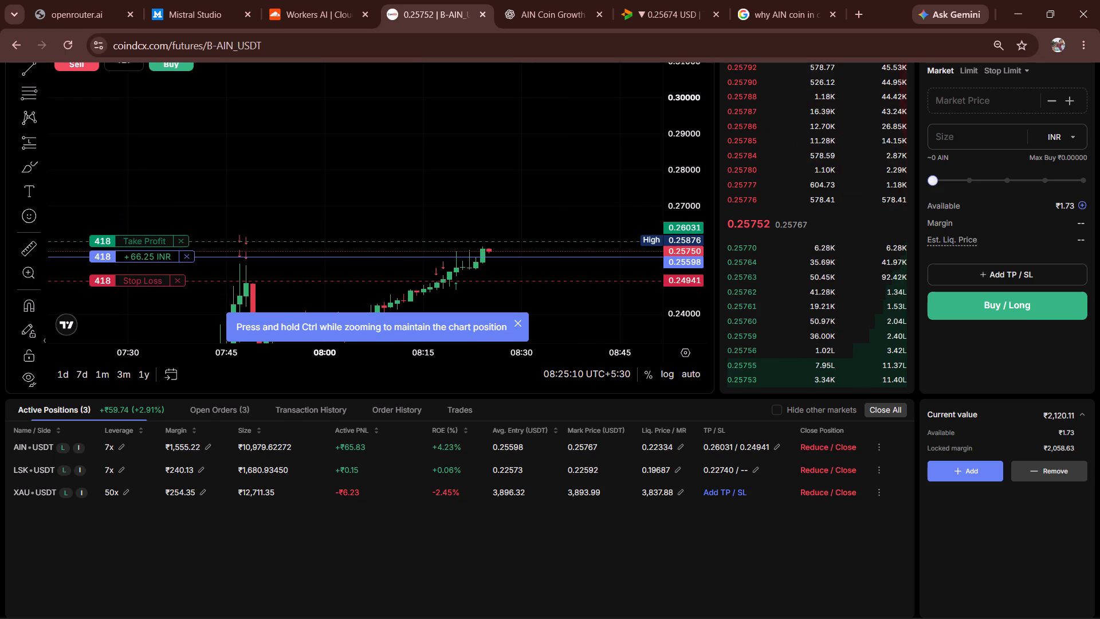
pyautogui.click(518, 318)
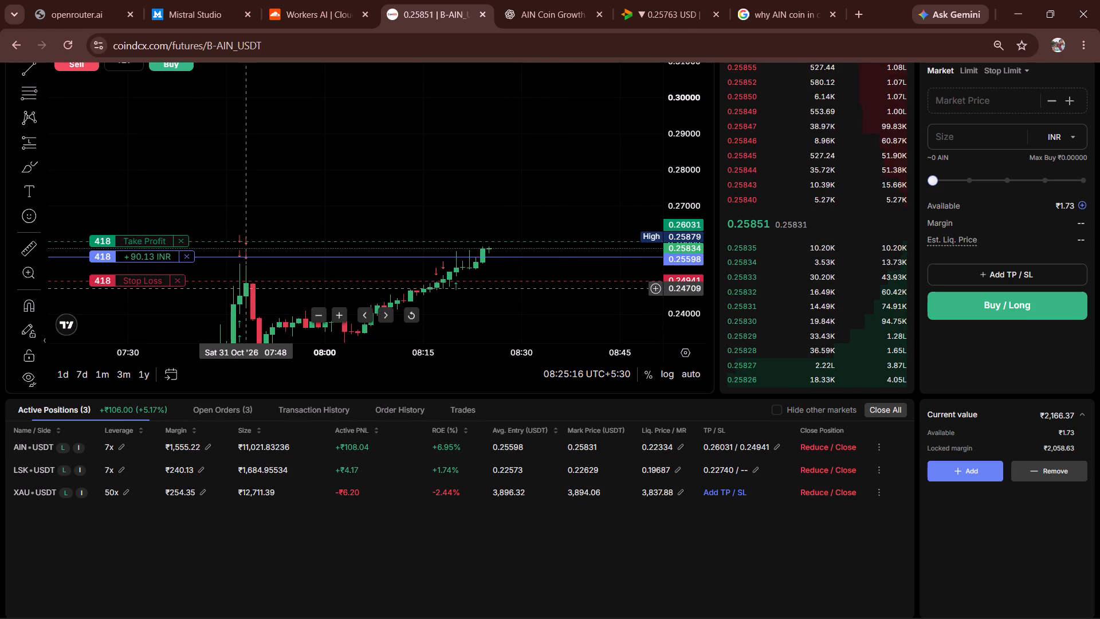
pyautogui.click(152, 240)
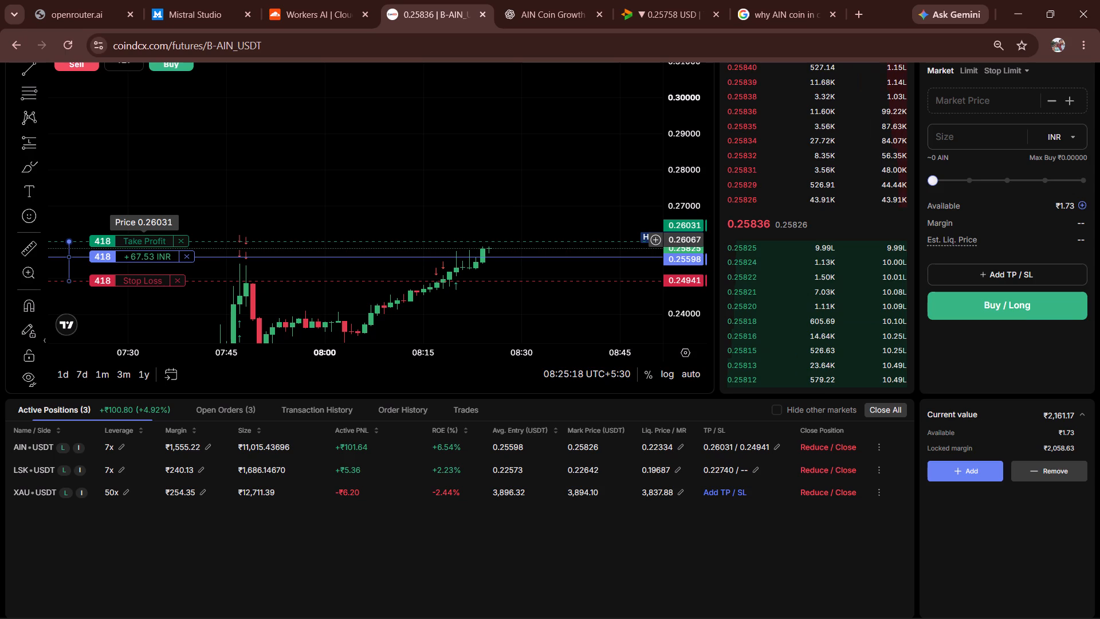
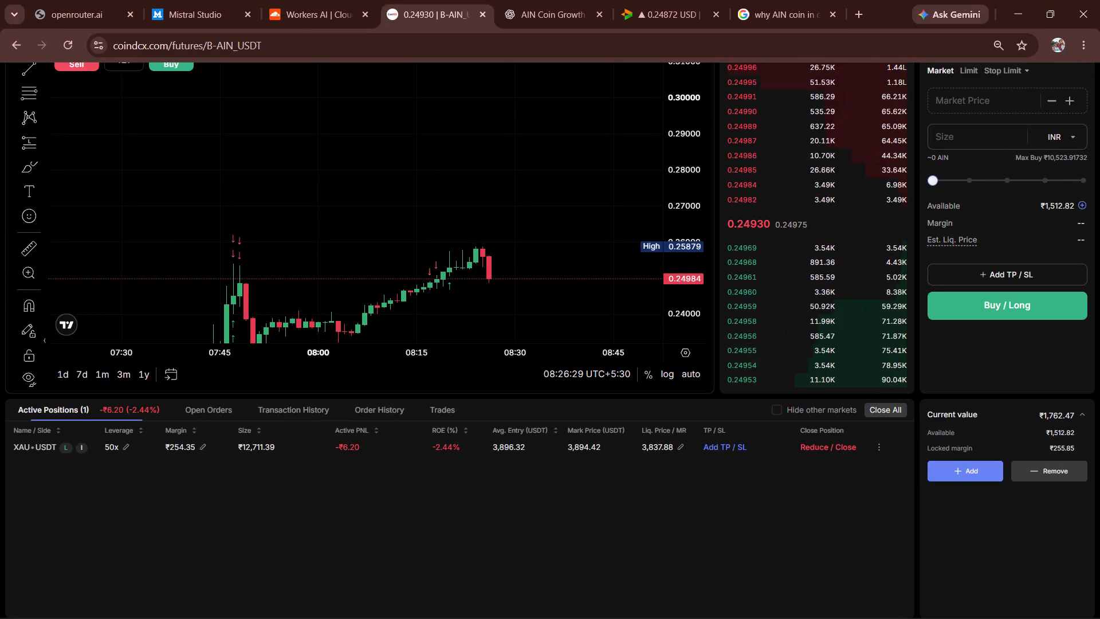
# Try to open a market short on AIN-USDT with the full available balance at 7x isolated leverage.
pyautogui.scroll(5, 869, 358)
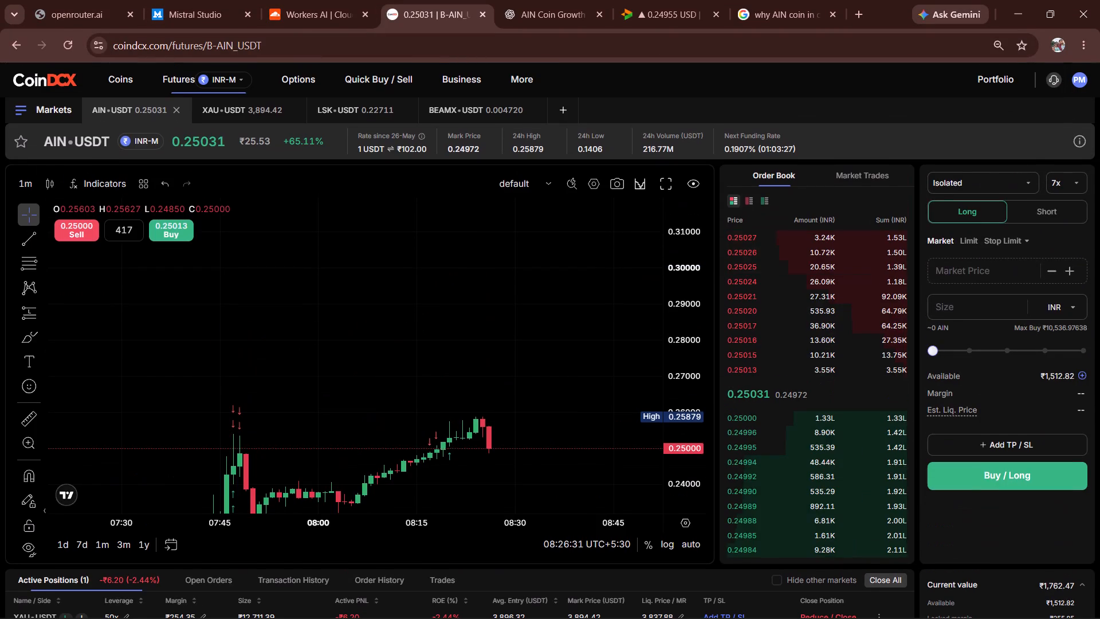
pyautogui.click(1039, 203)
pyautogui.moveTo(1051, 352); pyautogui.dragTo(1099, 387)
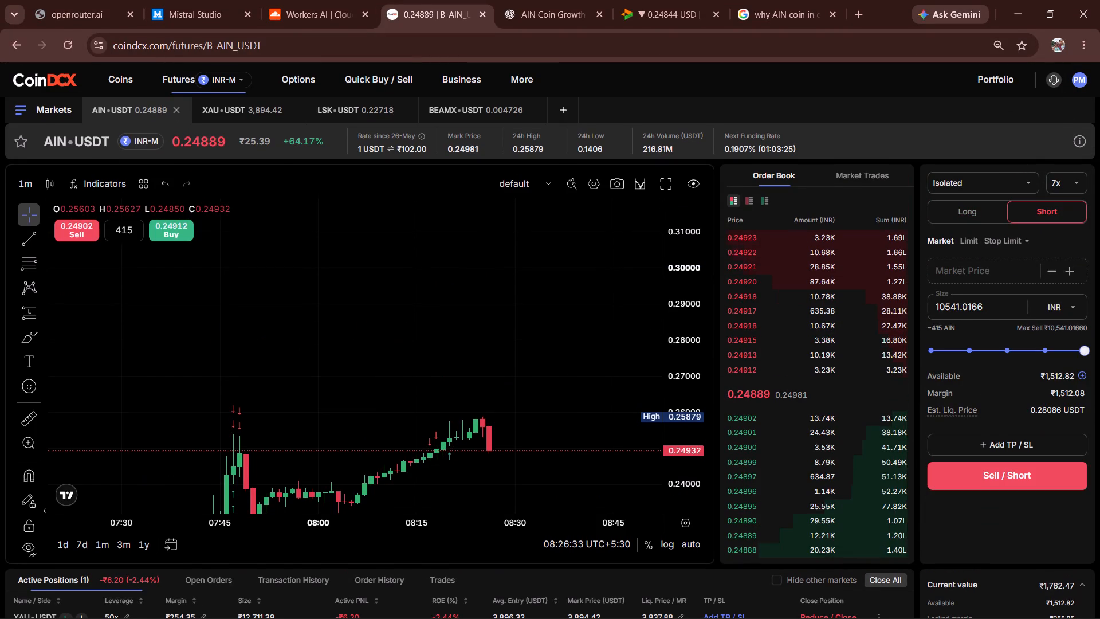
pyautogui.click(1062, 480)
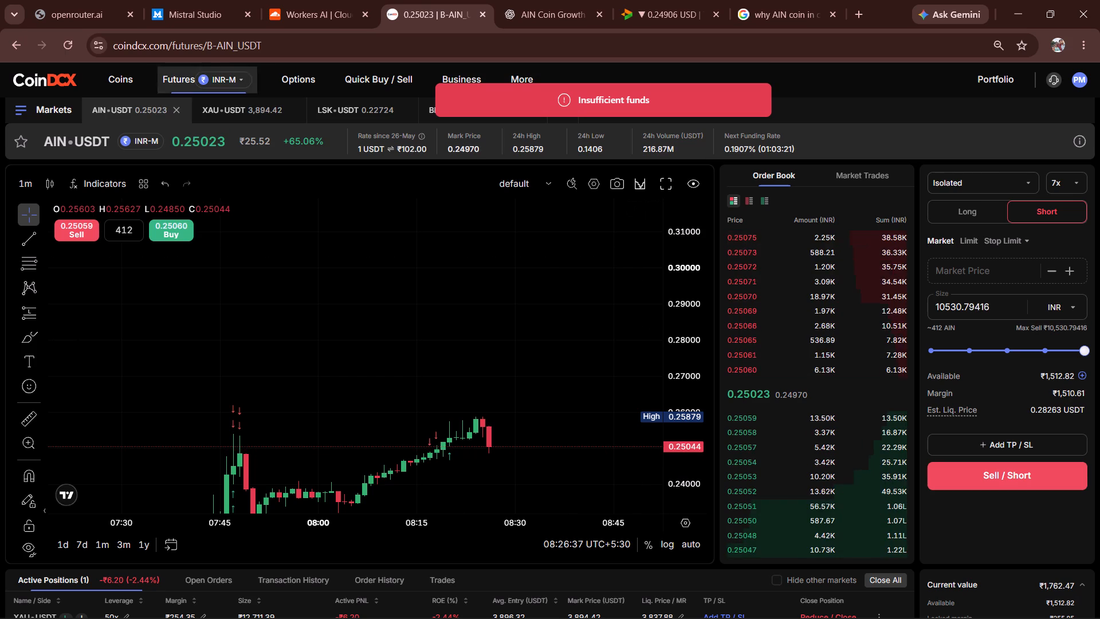
# Reload the AIN-USDT futures page and place a market short with the full available balance at 7x isolated leverage.
pyautogui.click(71, 40)
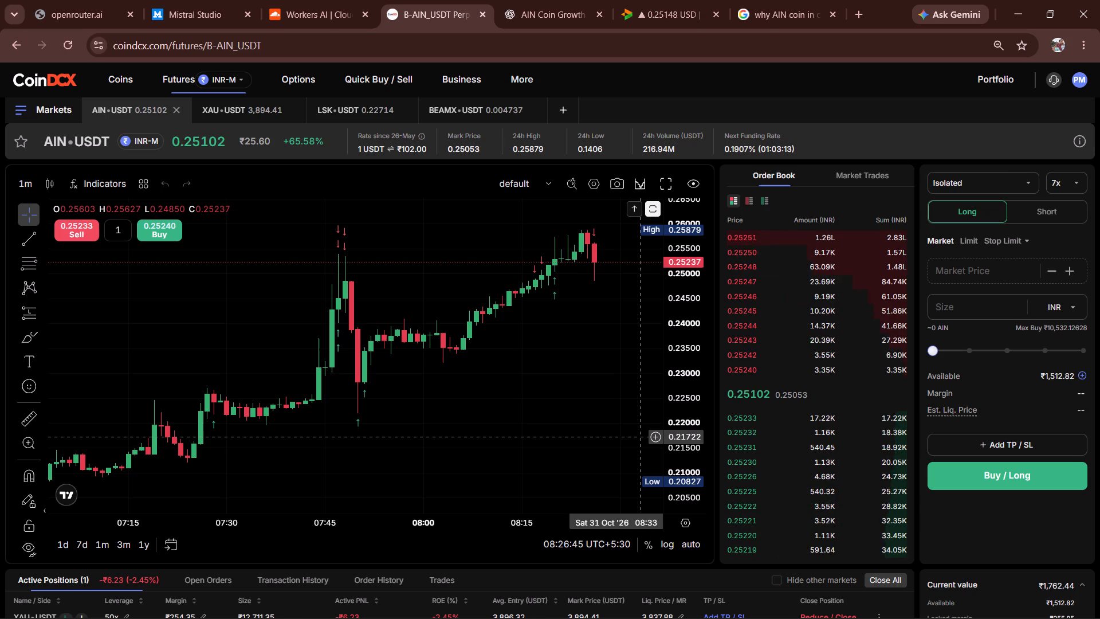
pyautogui.moveTo(598, 366); pyautogui.dragTo(516, 359)
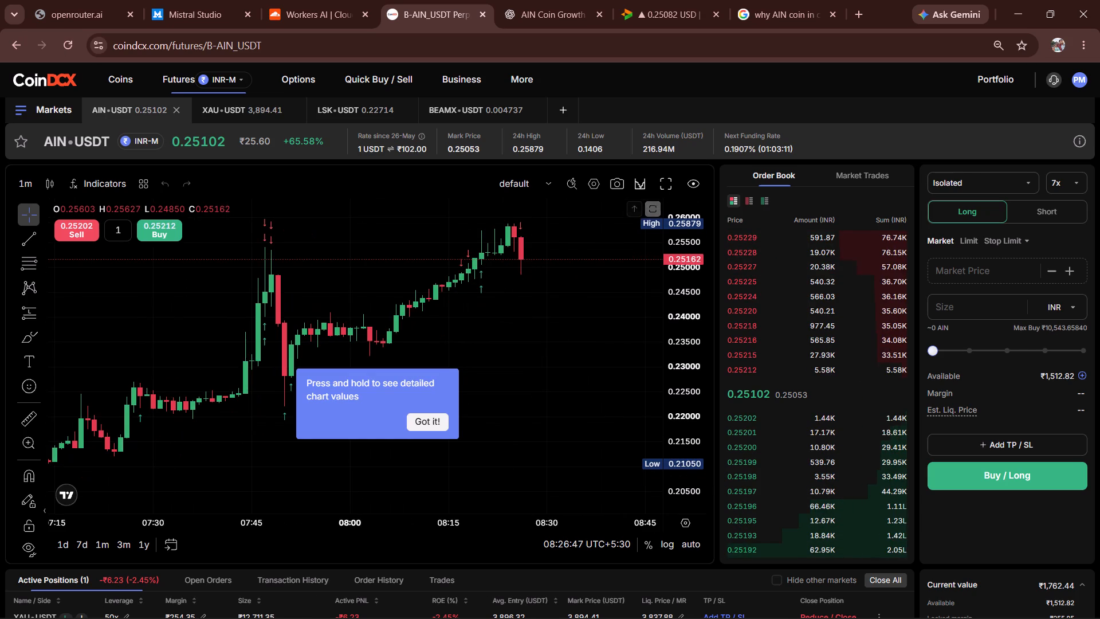
pyautogui.click(1068, 210)
pyautogui.moveTo(986, 344); pyautogui.dragTo(1099, 378)
pyautogui.click(992, 473)
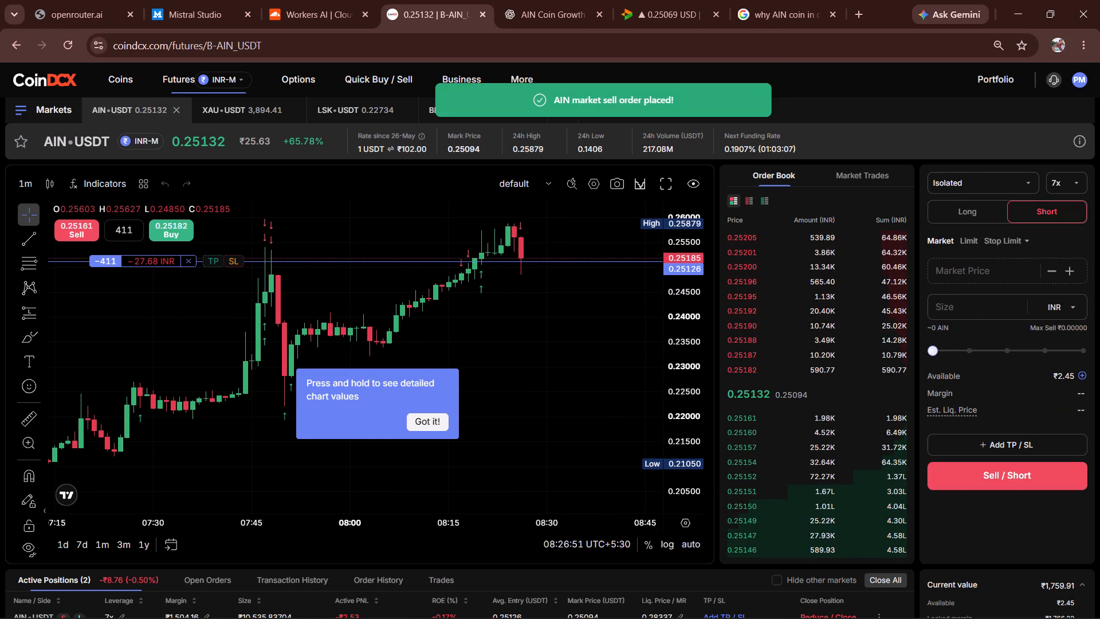
# Check the new AIN-USDT short among the active positions and on the chart, dismissing the chart-values hint.
pyautogui.scroll(-3, 862, 555)
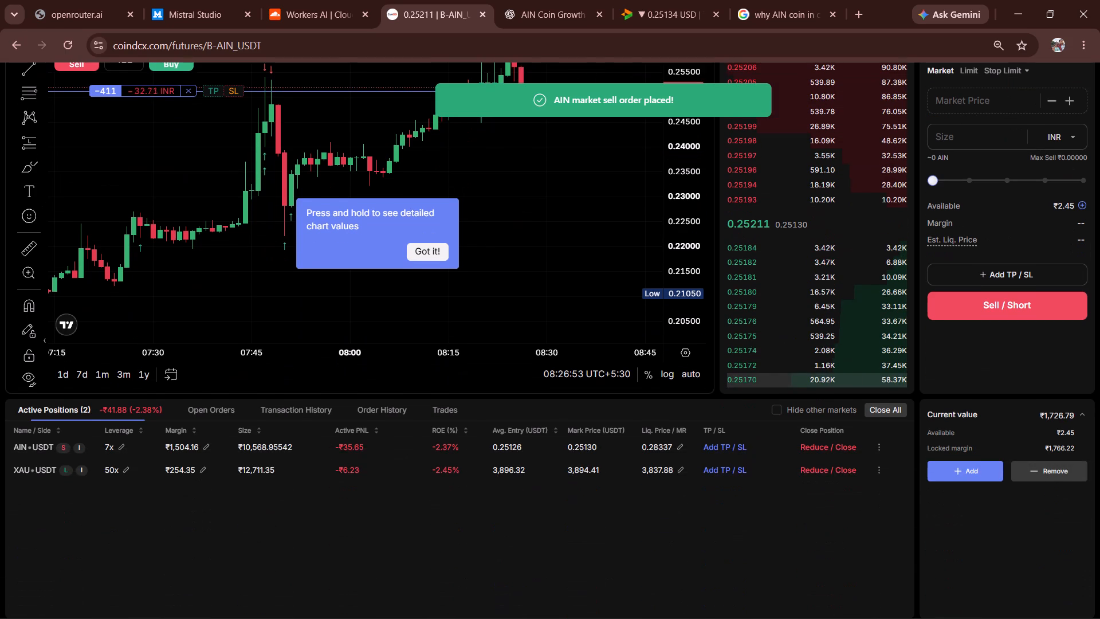
pyautogui.scroll(3, 860, 554)
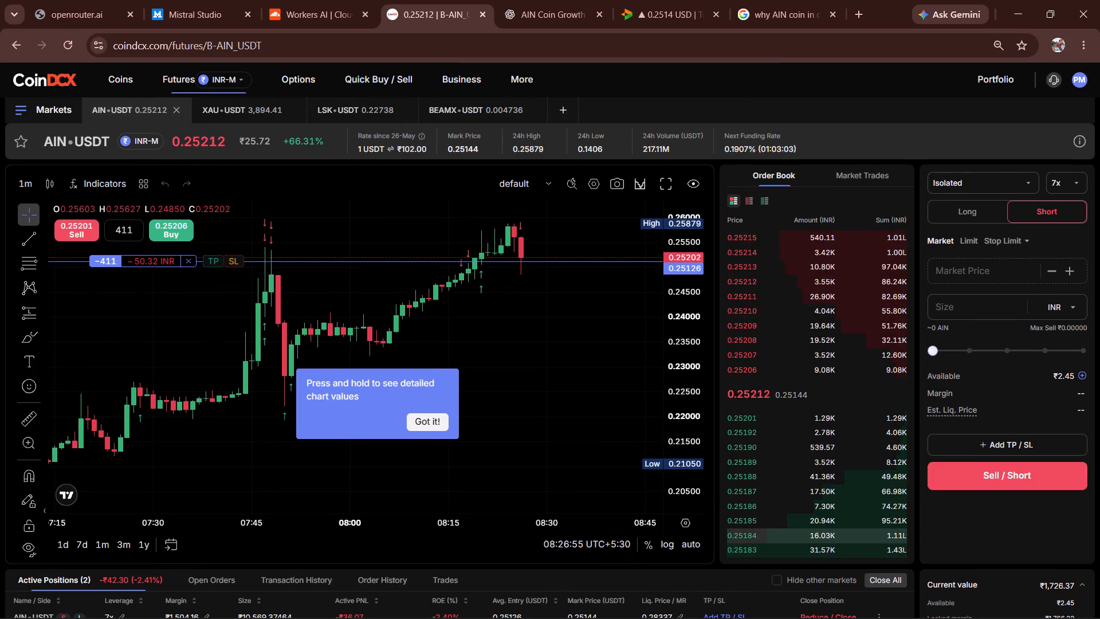
pyautogui.click(435, 420)
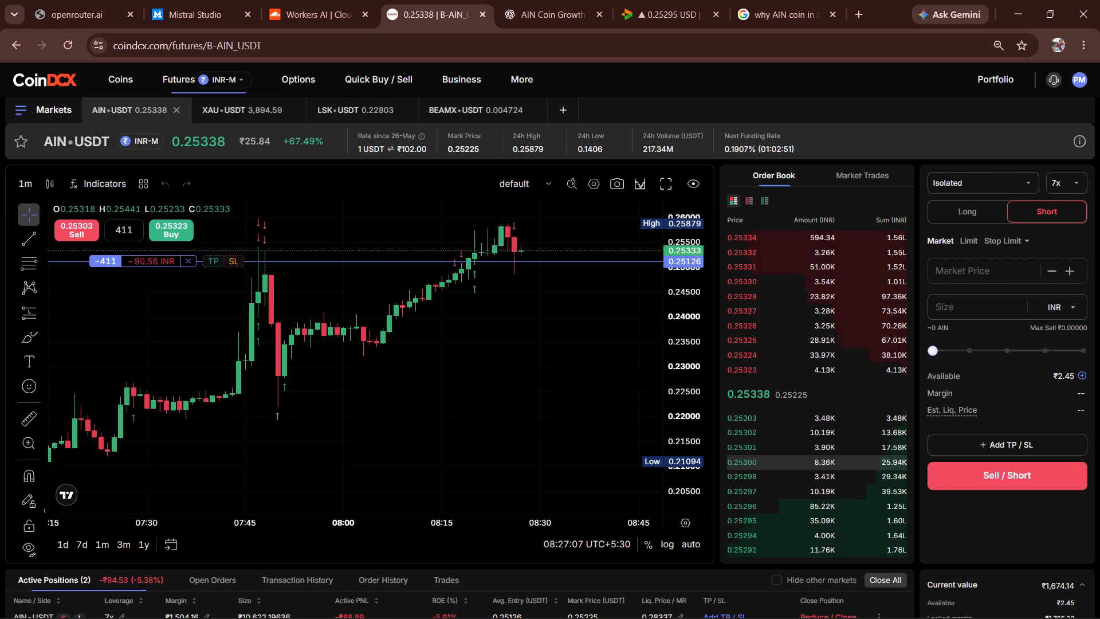
pyautogui.scroll(-3, 816, 460)
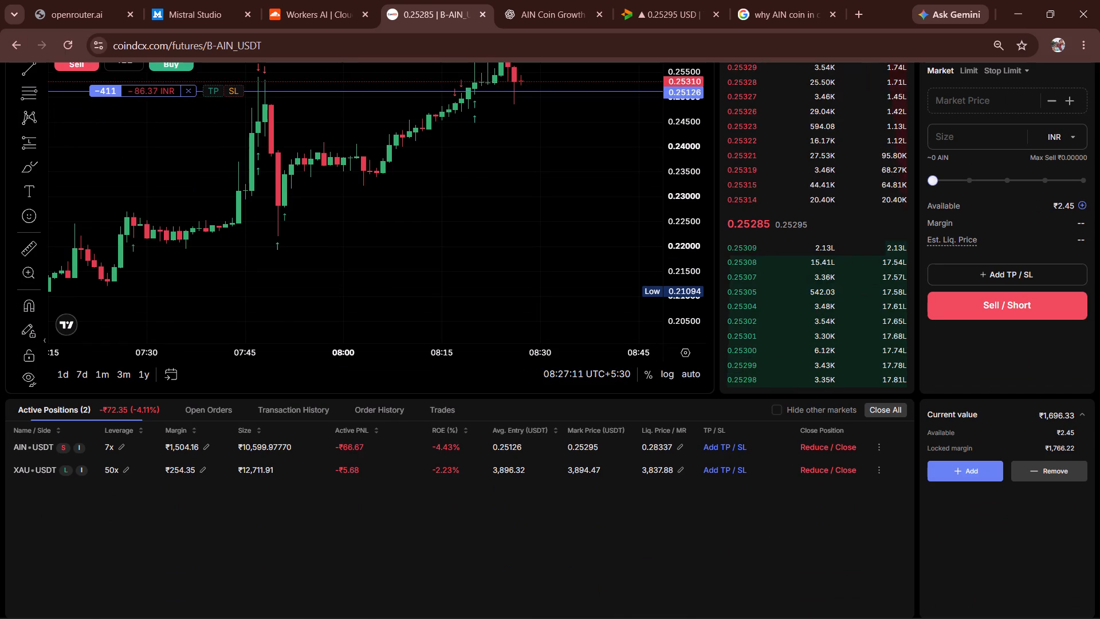
pyautogui.scroll(2, 817, 460)
pyautogui.moveTo(601, 350); pyautogui.dragTo(566, 404)
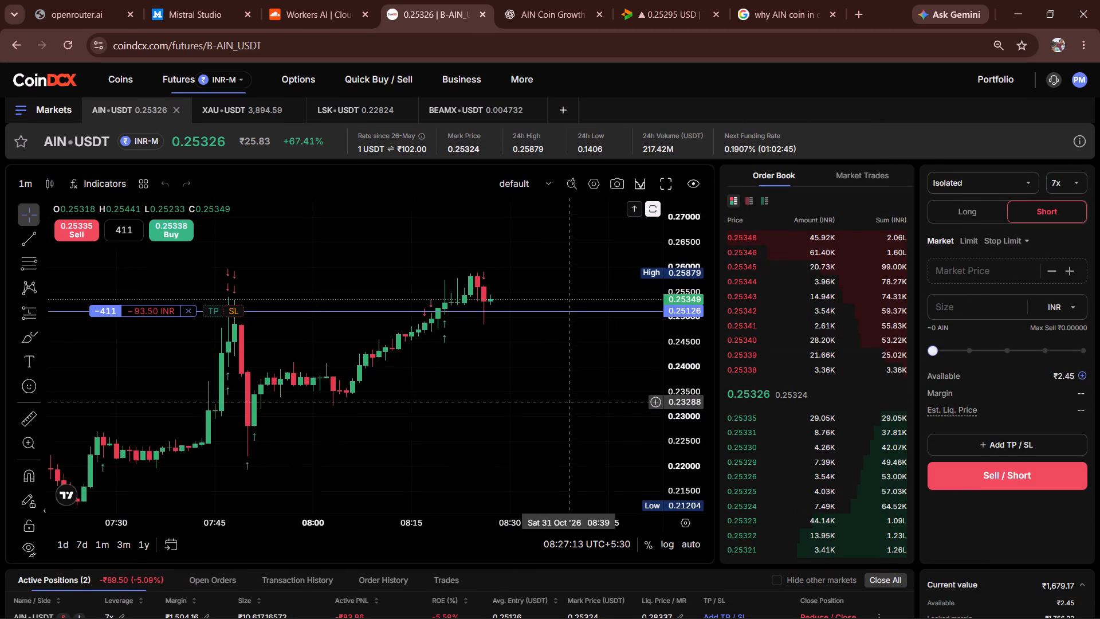
pyautogui.moveTo(566, 404); pyautogui.dragTo(556, 416)
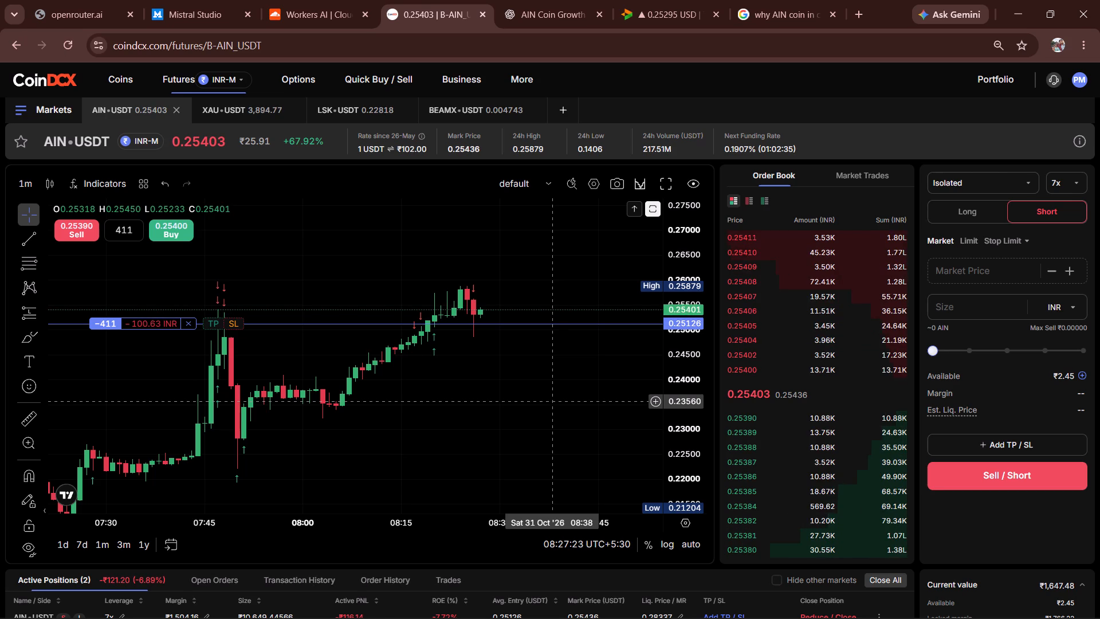
# Add a take-profit to the AIN-USDT short at about 0.24933.
pyautogui.moveTo(210, 324); pyautogui.dragTo(214, 330)
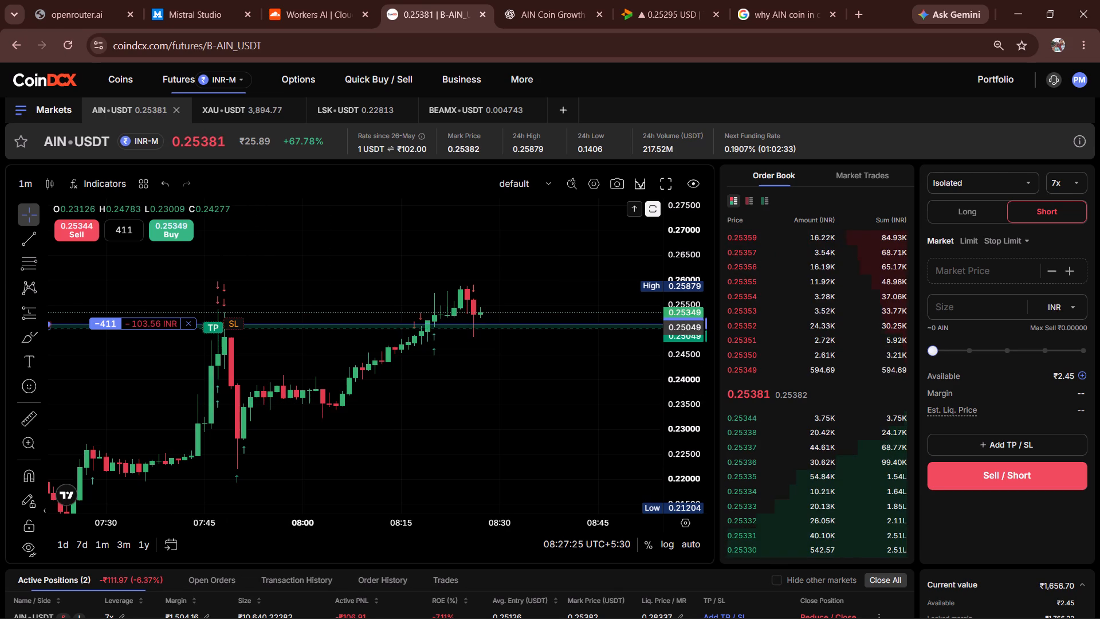
pyautogui.moveTo(214, 330); pyautogui.dragTo(215, 334)
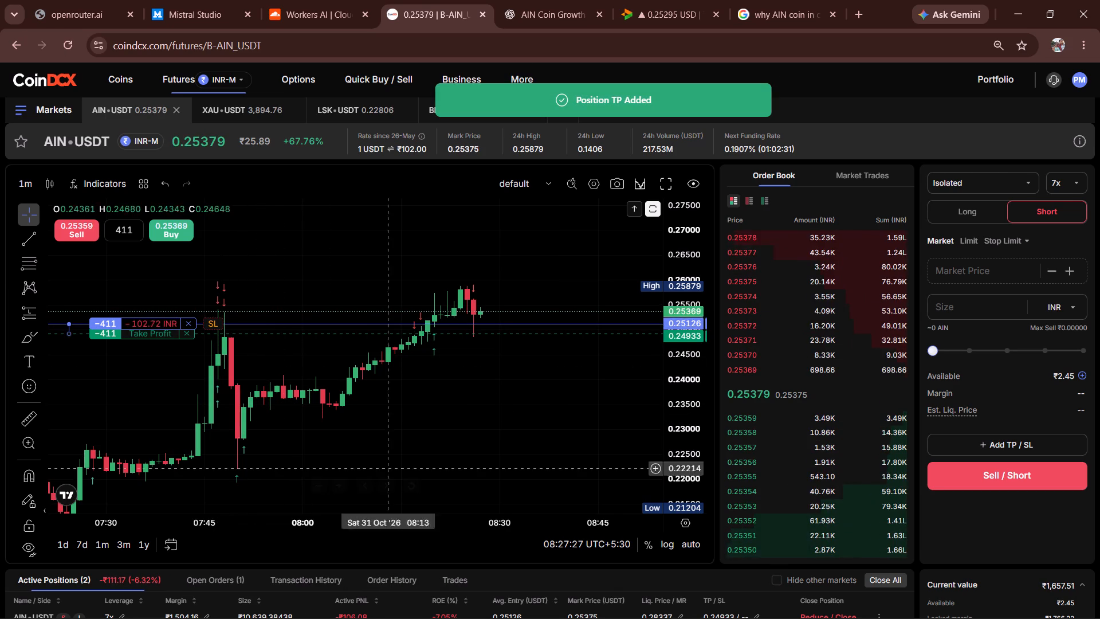
# Add a stop-loss to the AIN-USDT short above its entry at about 0.26046.
pyautogui.scroll(-2, 1099, 585)
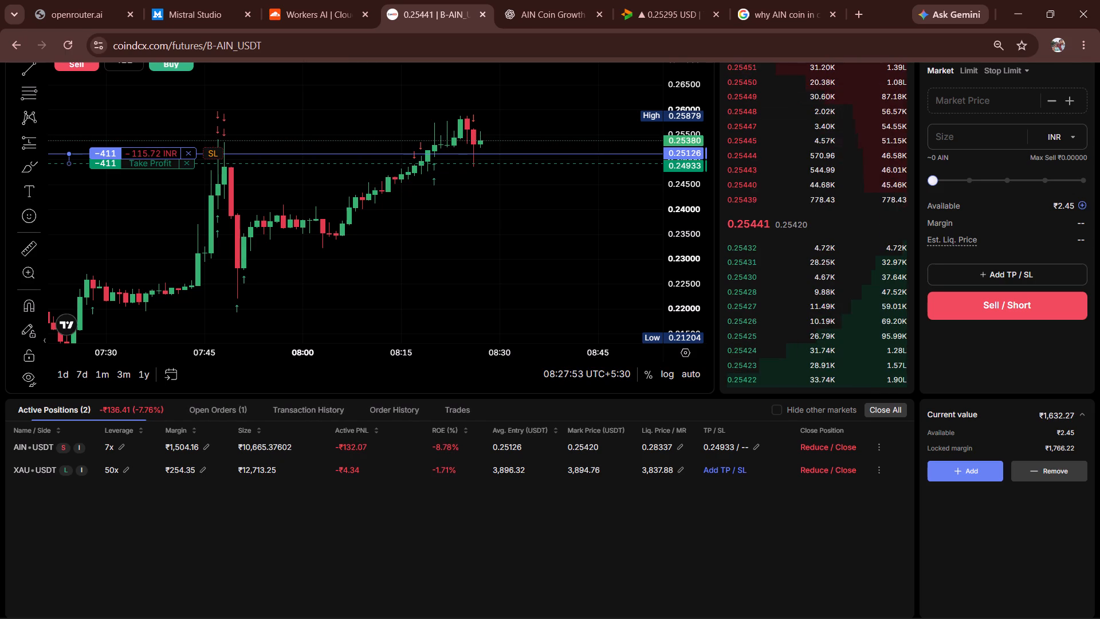
pyautogui.scroll(4, 594, 512)
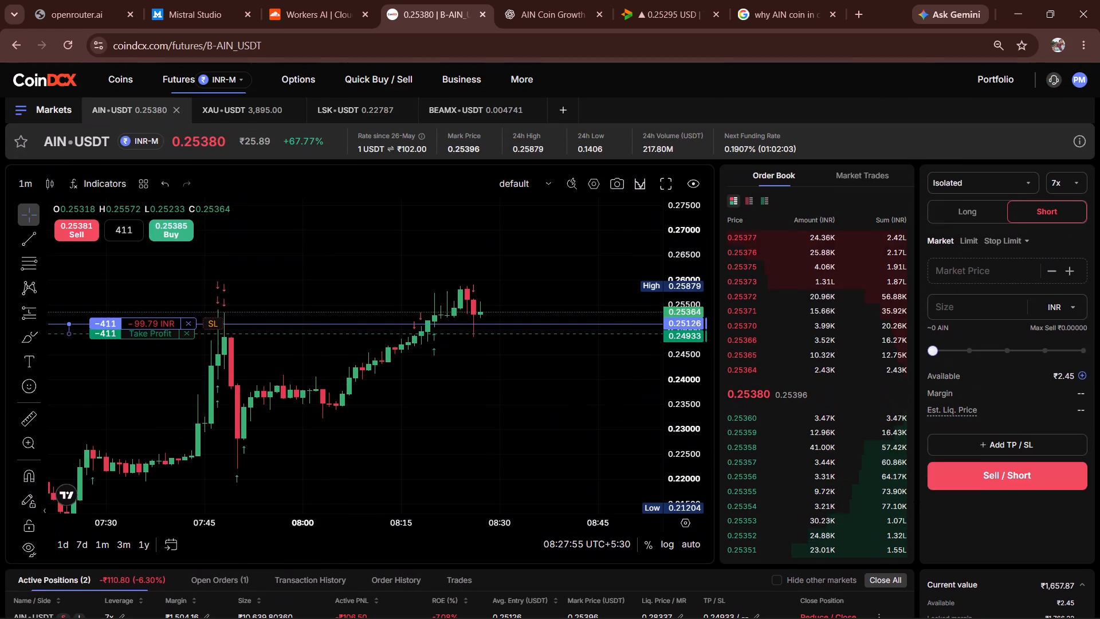
pyautogui.moveTo(597, 365); pyautogui.dragTo(586, 468)
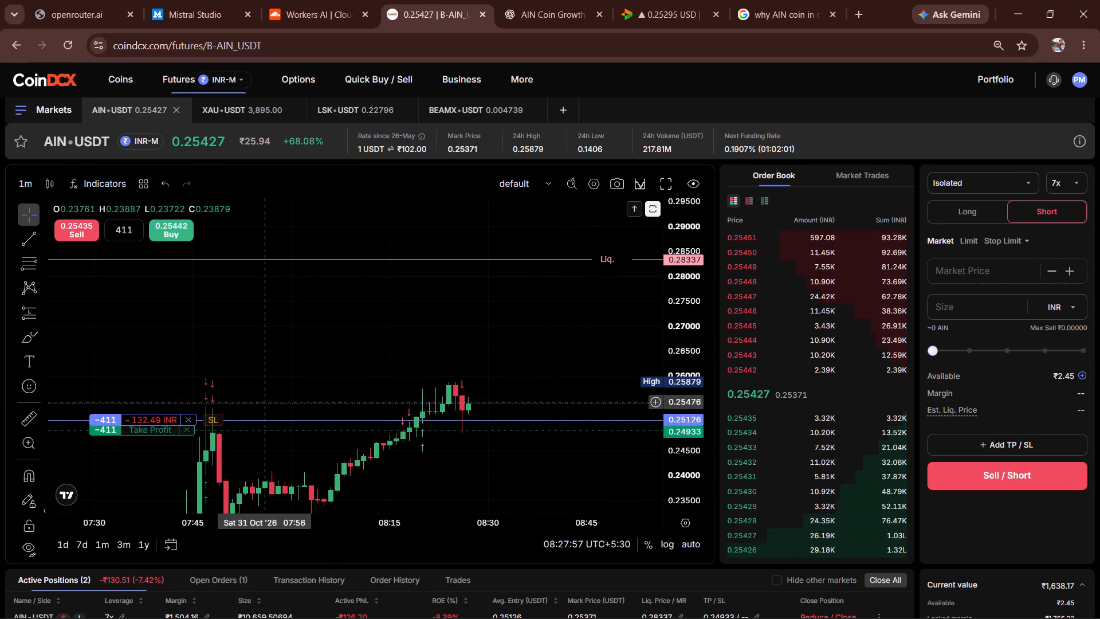
pyautogui.click(216, 413)
pyautogui.moveTo(216, 418); pyautogui.dragTo(243, 367)
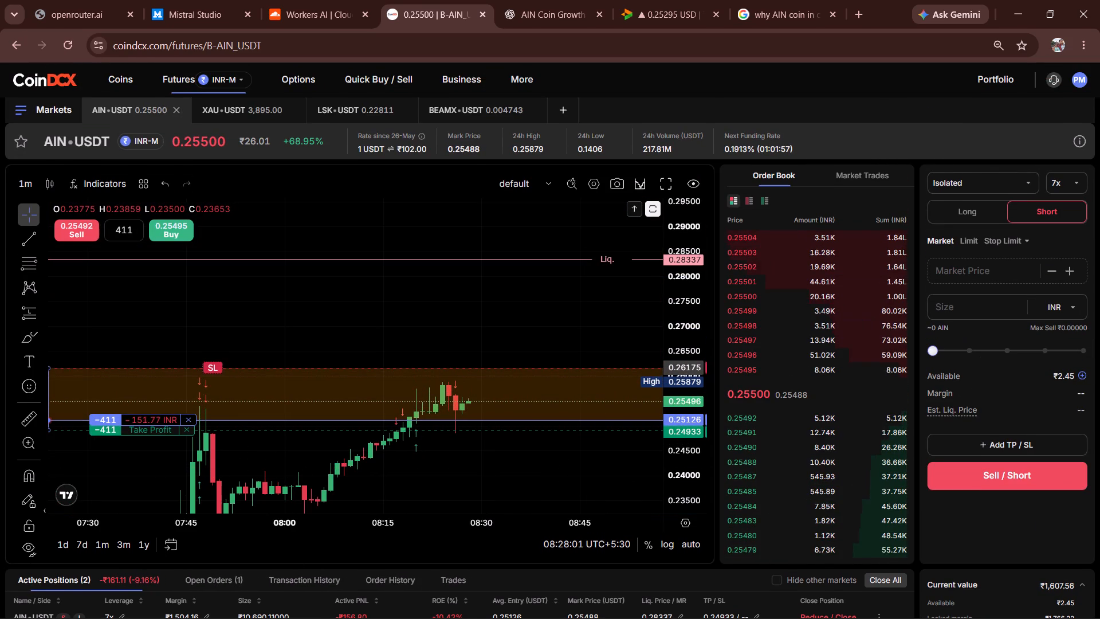
pyautogui.moveTo(243, 367); pyautogui.dragTo(252, 374)
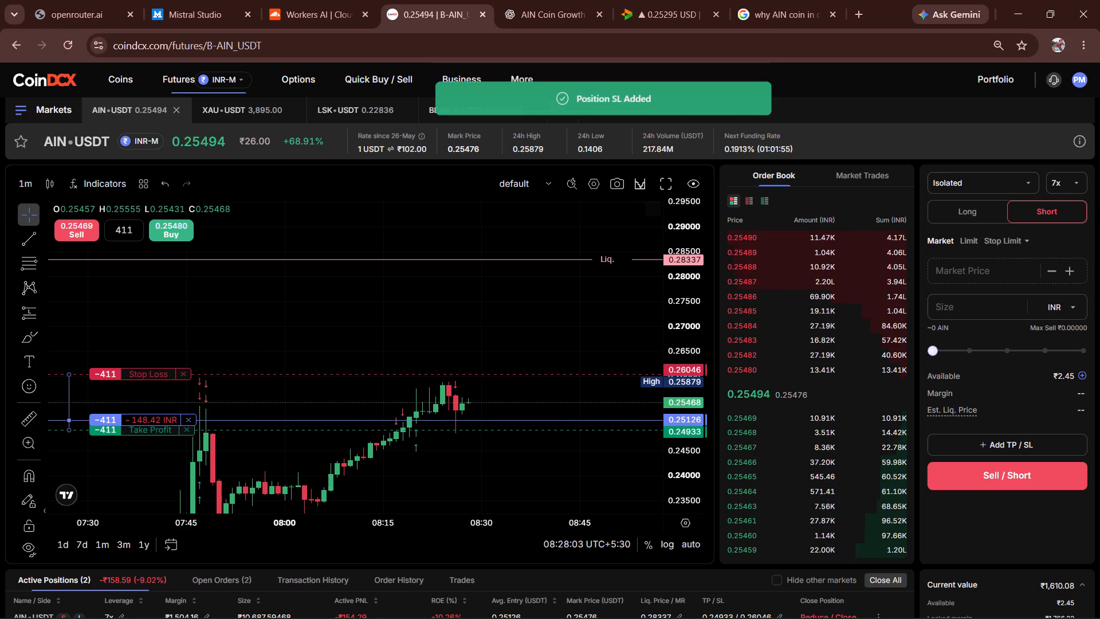
# Lower the AIN-USDT short's take-profit to about 0.24738.
pyautogui.scroll(-1, 836, 601)
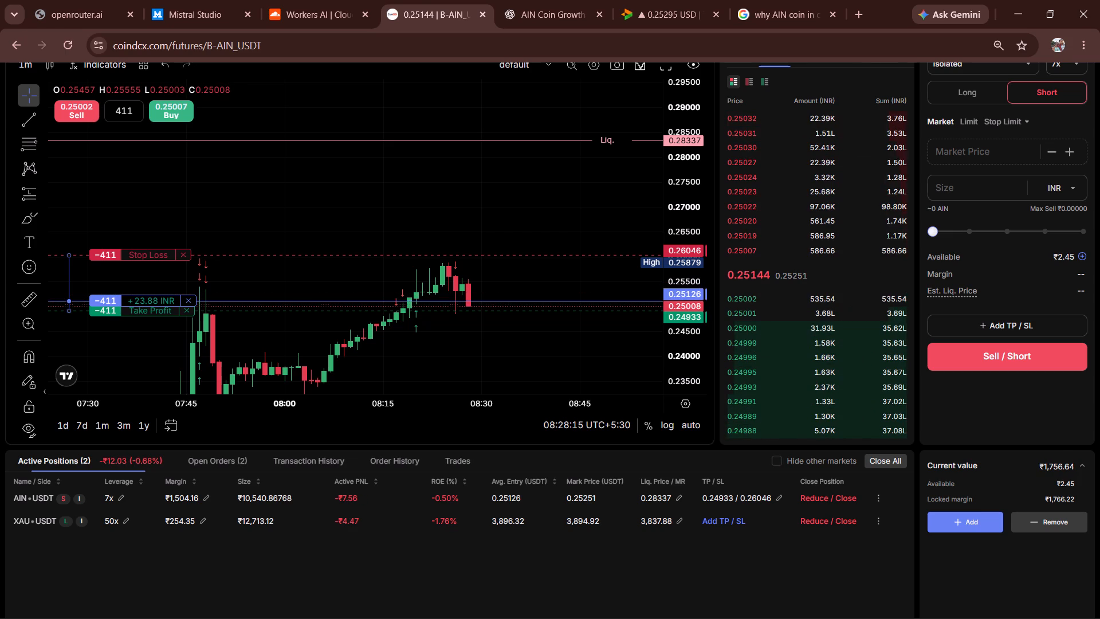
pyautogui.click(132, 313)
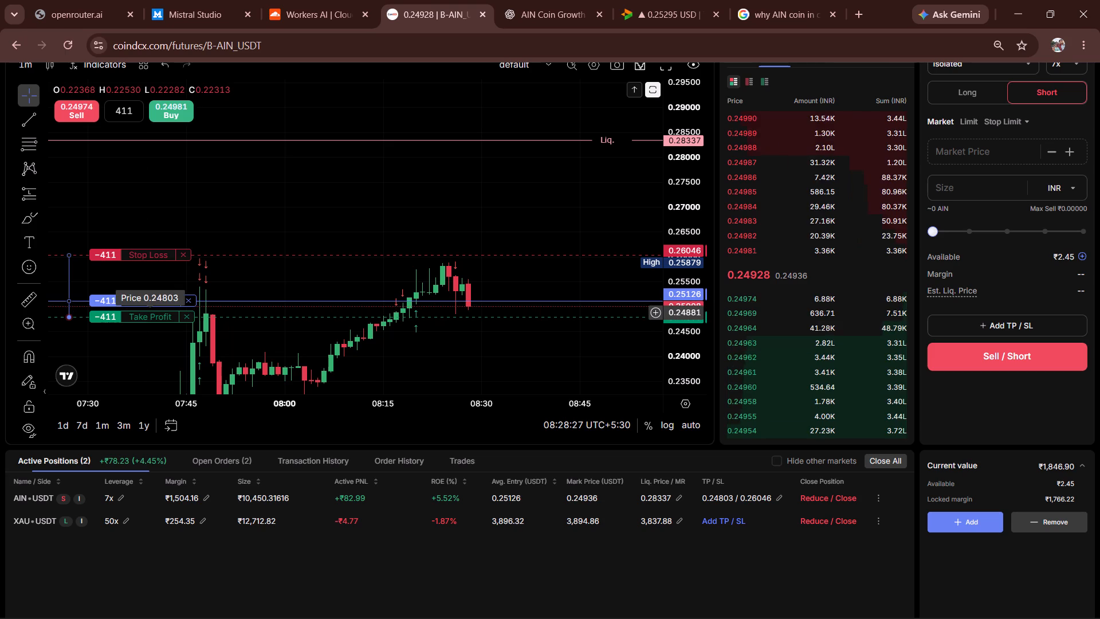
pyautogui.moveTo(148, 313); pyautogui.dragTo(149, 320)
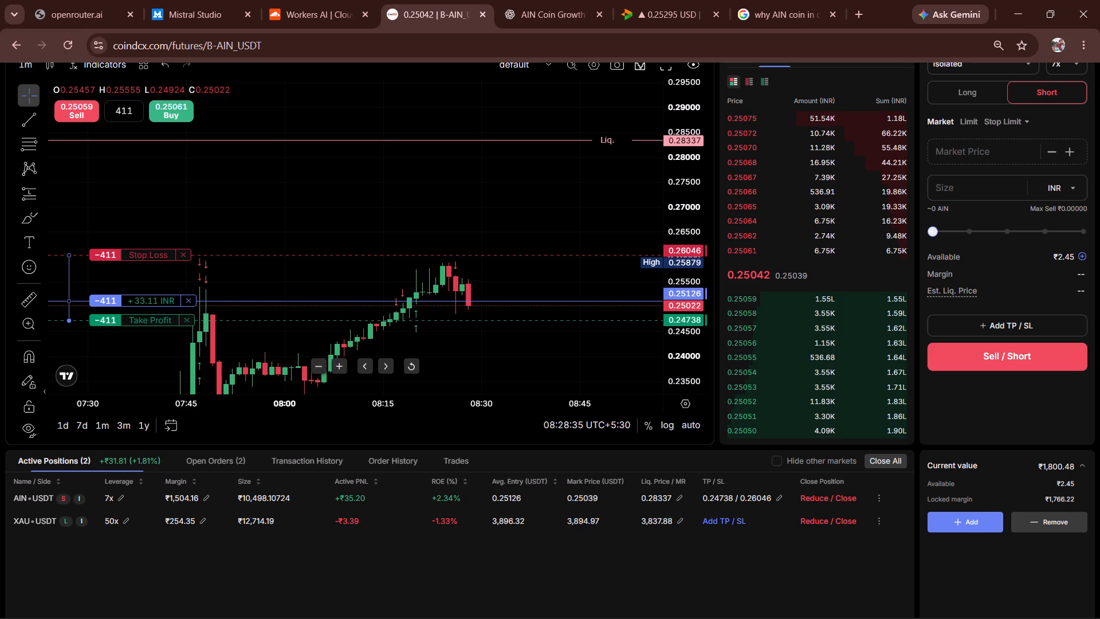
# Examine the recent AIN-USDT candles up close and switch the chart to the 5-minute interval.
pyautogui.scroll(-1, 701, 349)
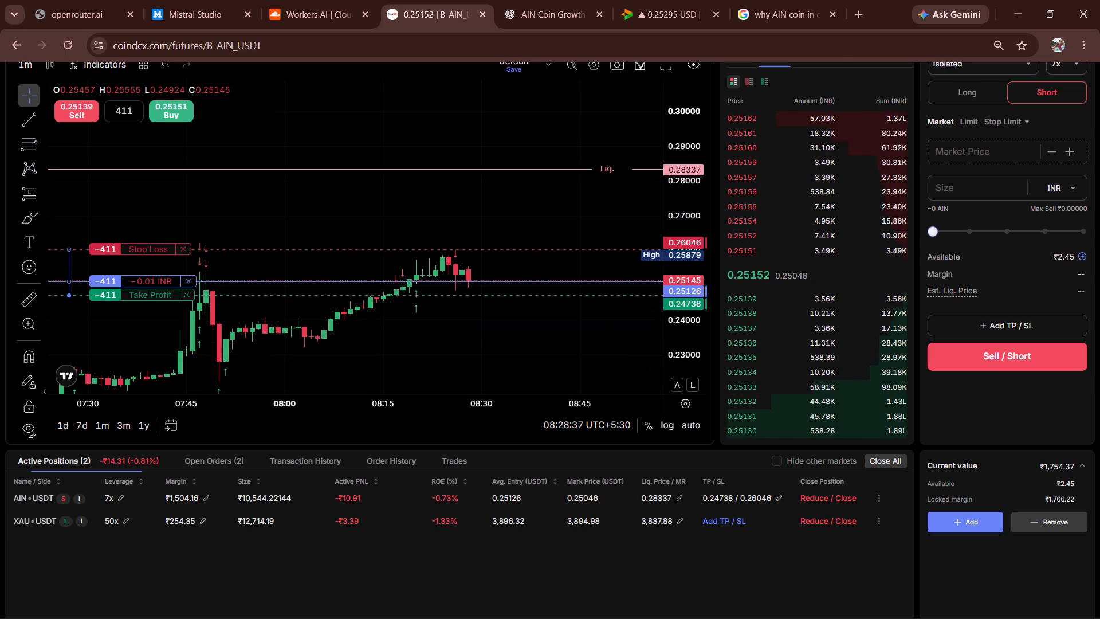
pyautogui.scroll(-2, 701, 349)
pyautogui.scroll(4, 701, 349)
pyautogui.moveTo(518, 354); pyautogui.dragTo(631, 344)
pyautogui.scroll(3, 627, 332)
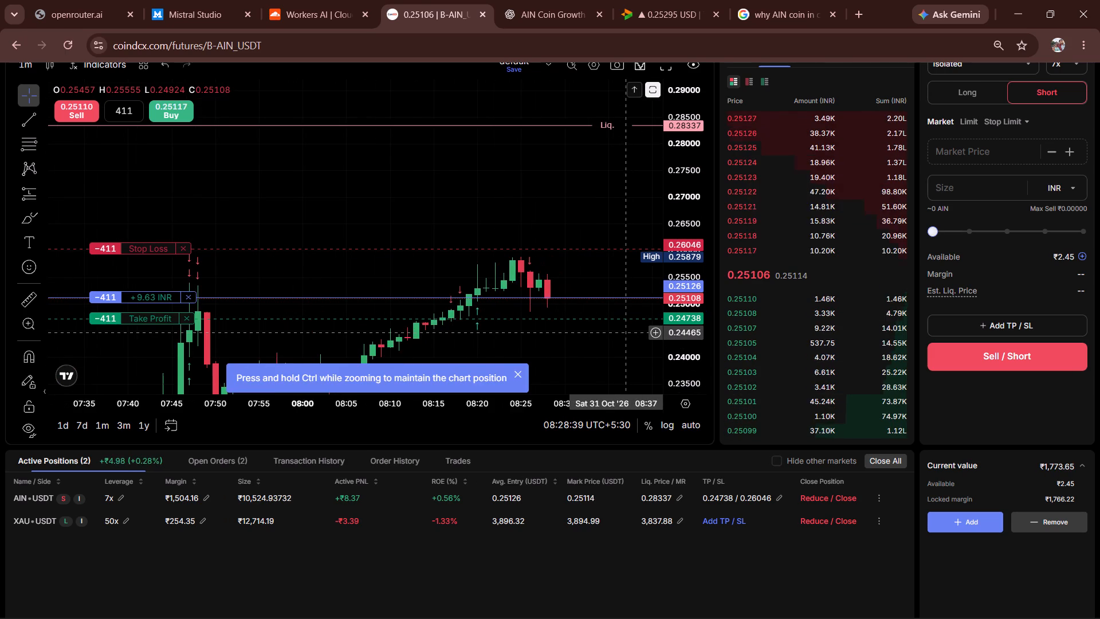
pyautogui.scroll(1, 616, 332)
pyautogui.moveTo(592, 338); pyautogui.dragTo(523, 318)
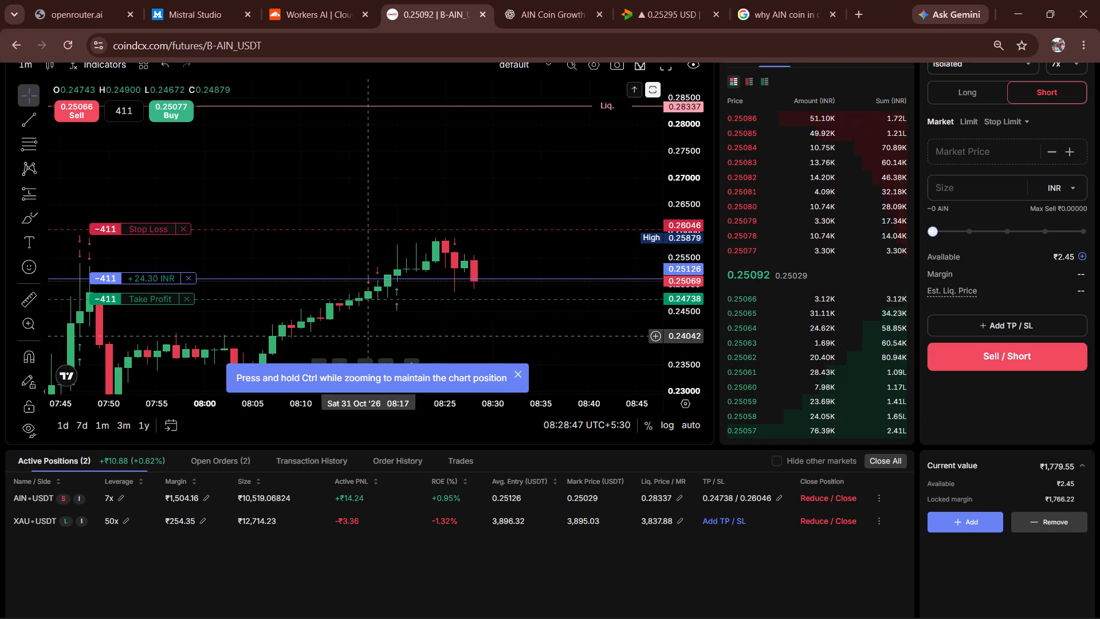
pyautogui.click(24, 69)
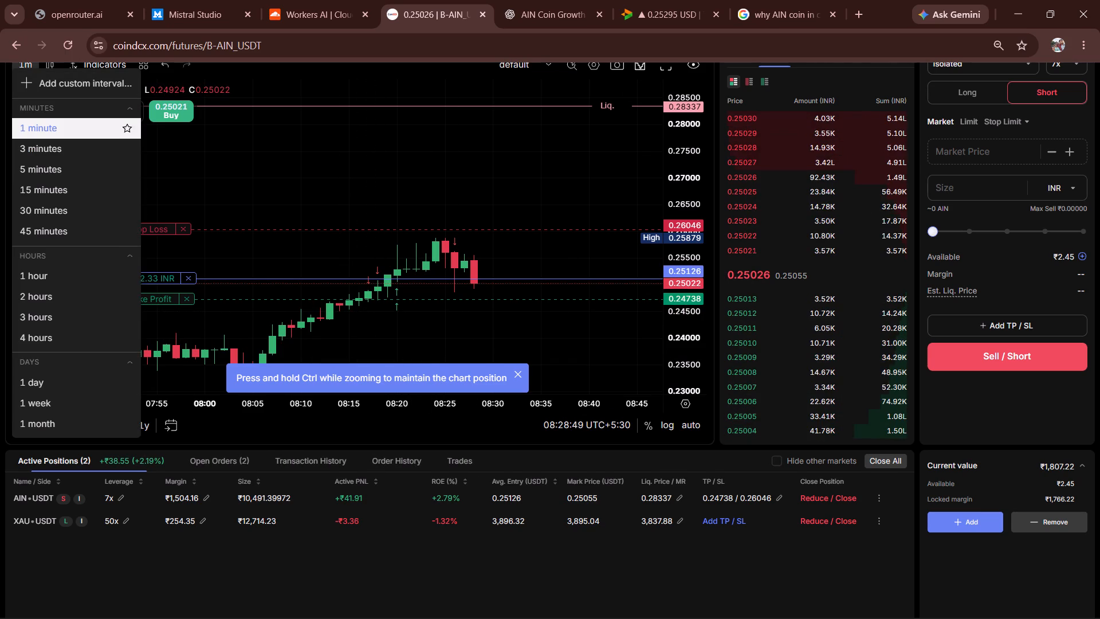
pyautogui.click(45, 170)
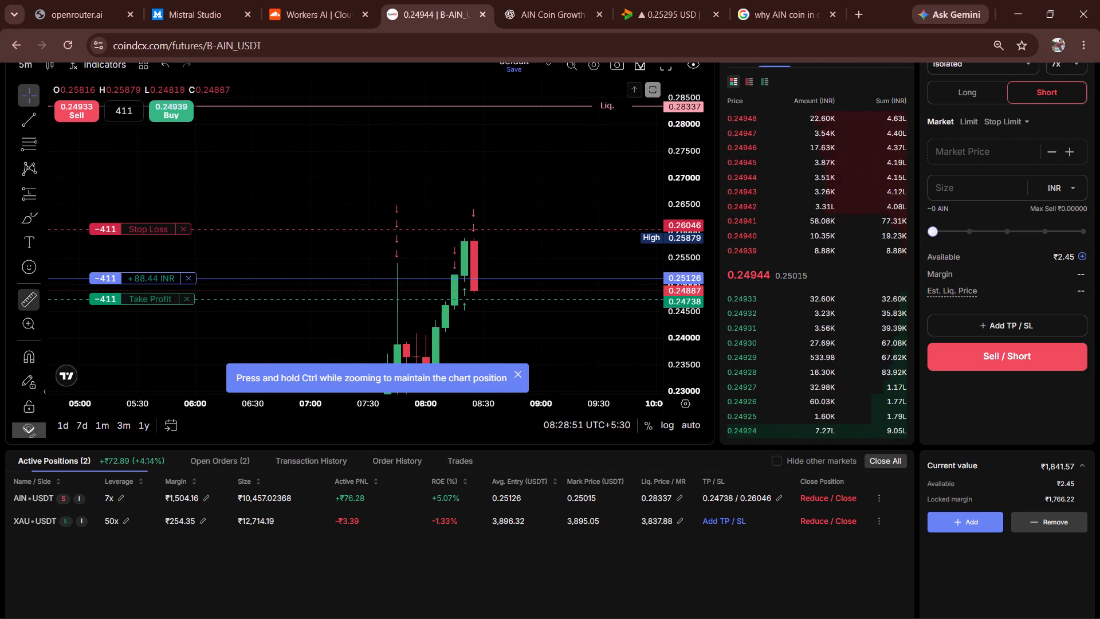
# Lower the AIN-USDT short's take-profit to about 0.24248.
pyautogui.moveTo(128, 305); pyautogui.dragTo(133, 314)
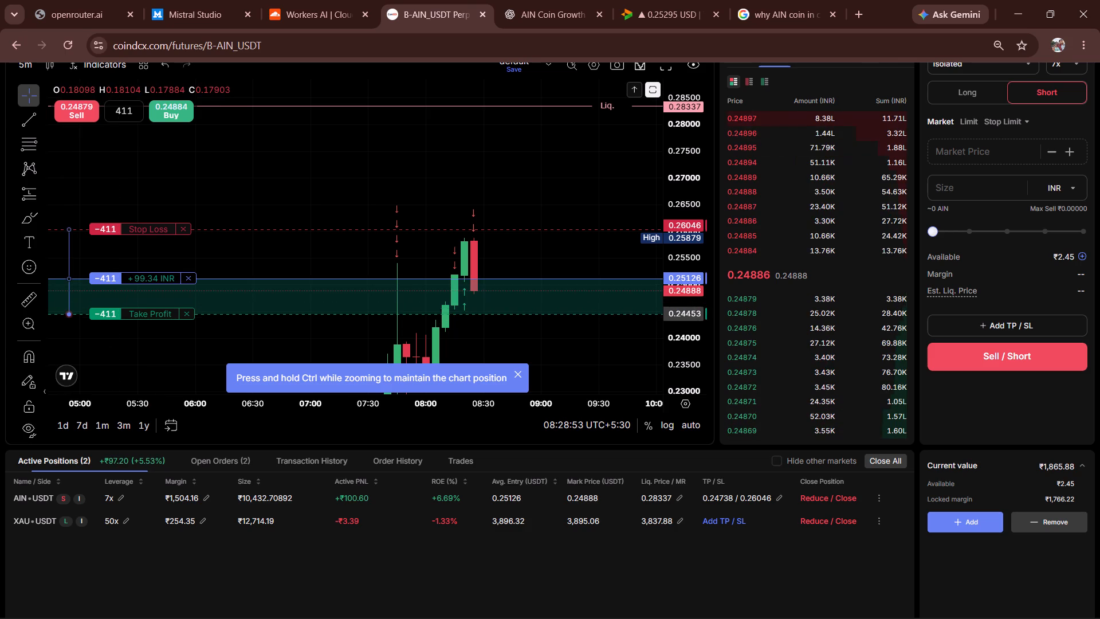
pyautogui.moveTo(133, 314); pyautogui.dragTo(140, 325)
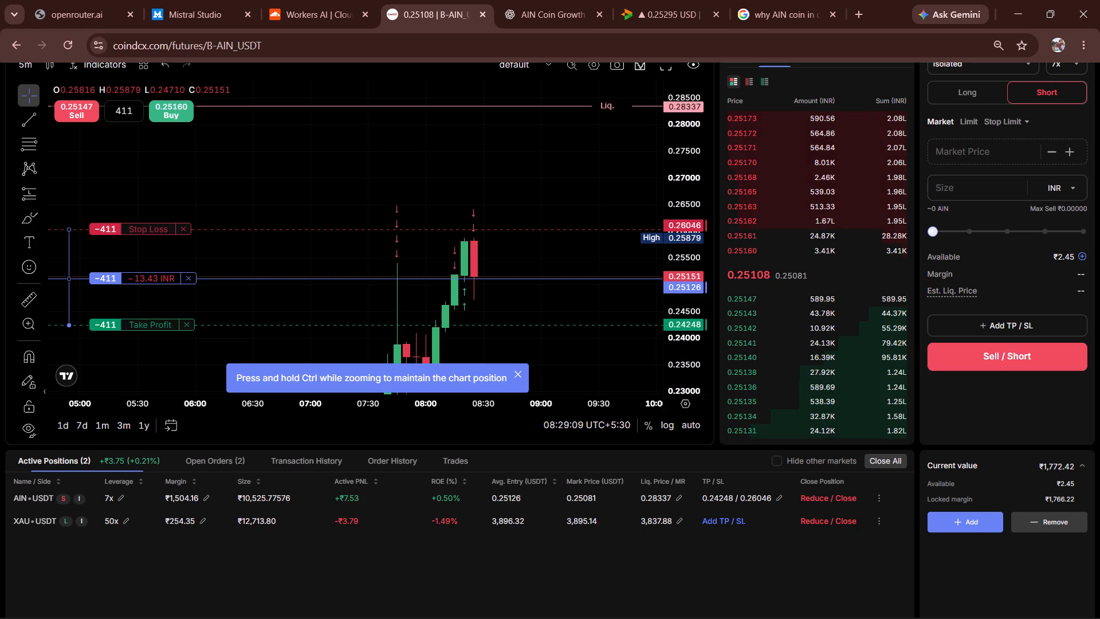
# Compare the AIN-USDT price action on the 3-minute and 1-minute intervals, ending on the 3-minute chart.
pyautogui.click(30, 65)
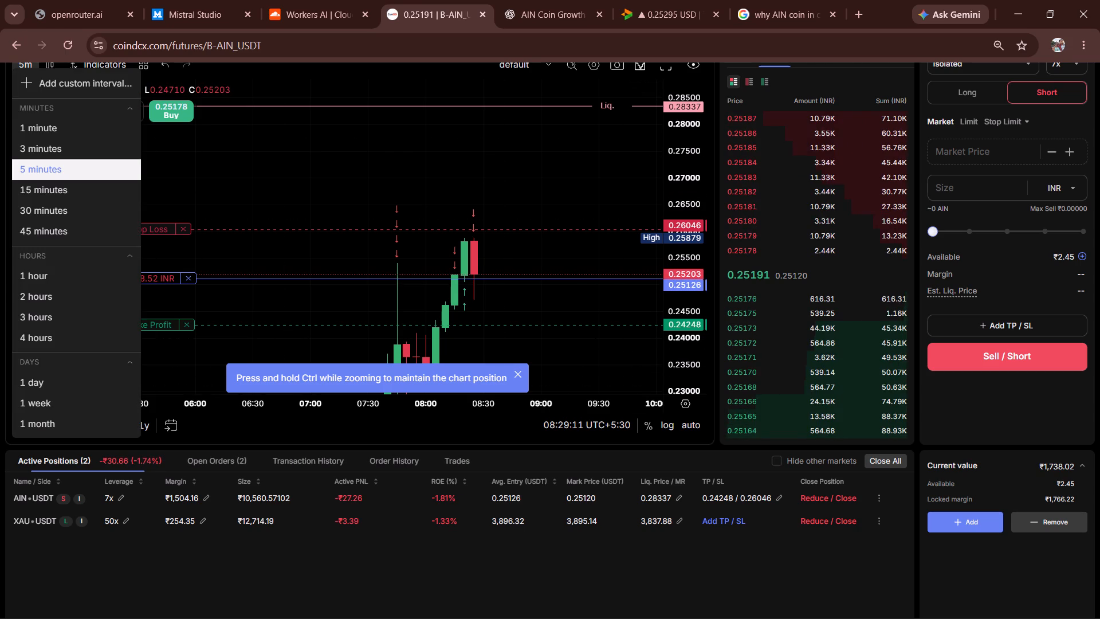
pyautogui.moveTo(36, 135); pyautogui.dragTo(40, 141)
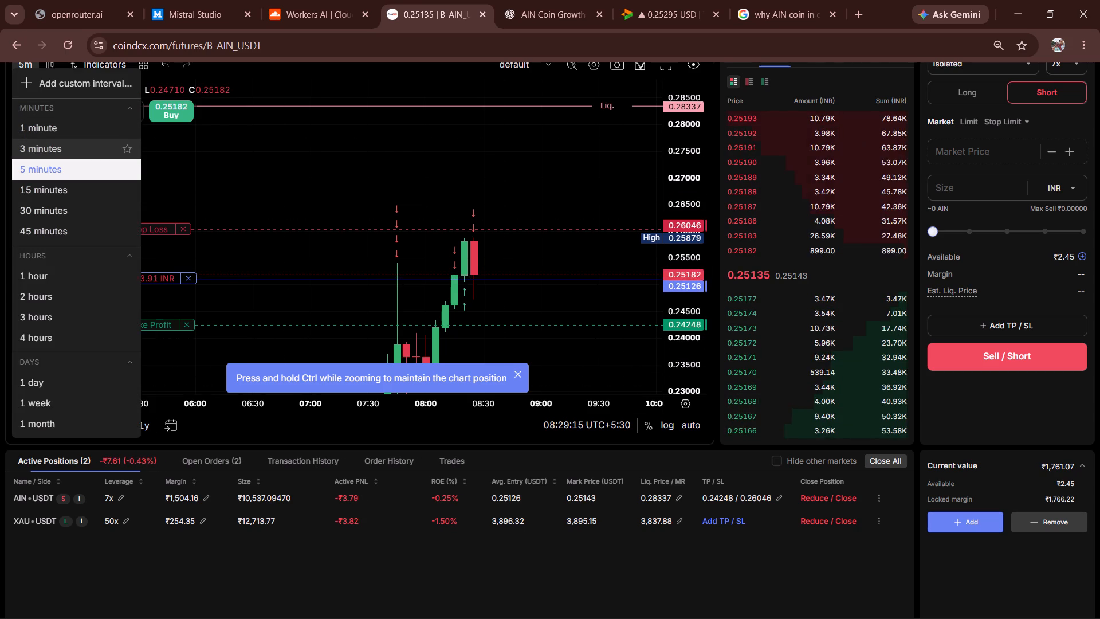
pyautogui.click(39, 139)
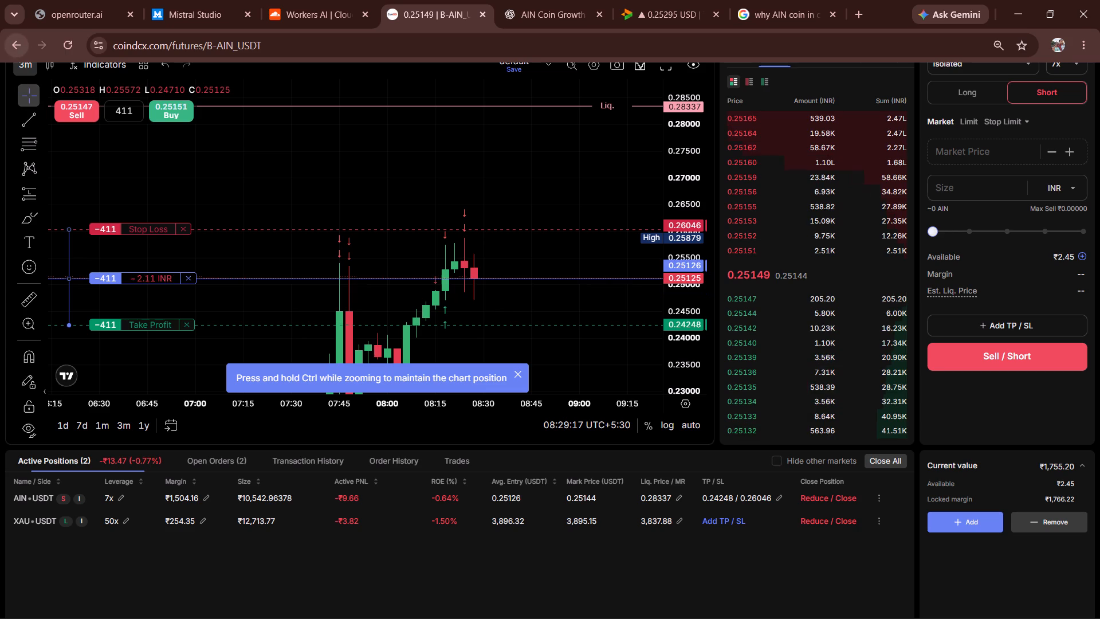
pyautogui.click(23, 65)
pyautogui.click(48, 120)
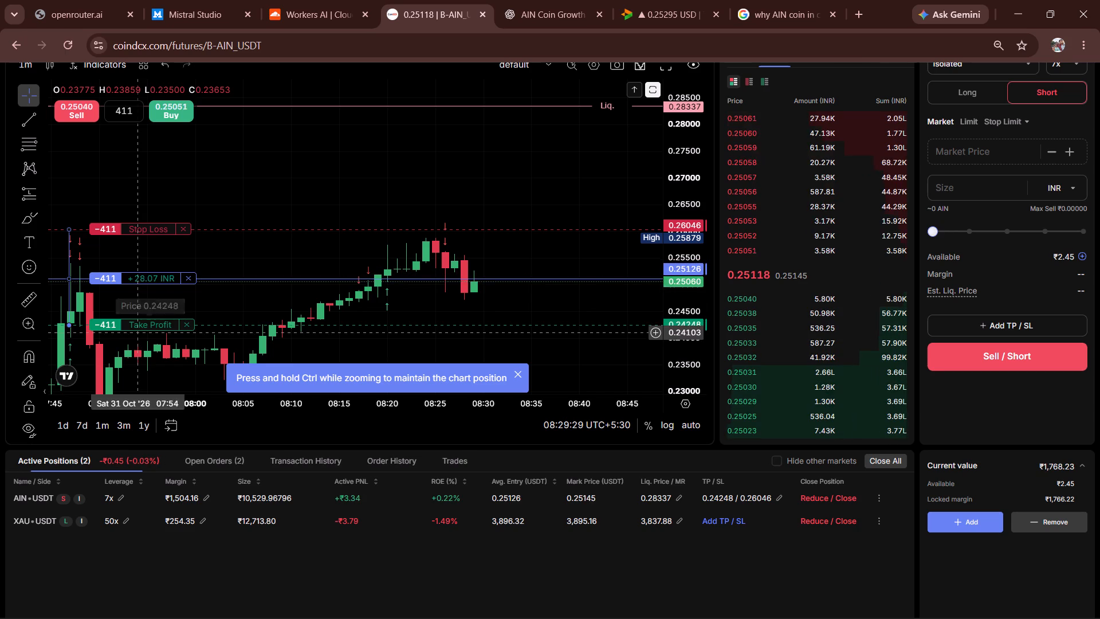
pyautogui.click(32, 71)
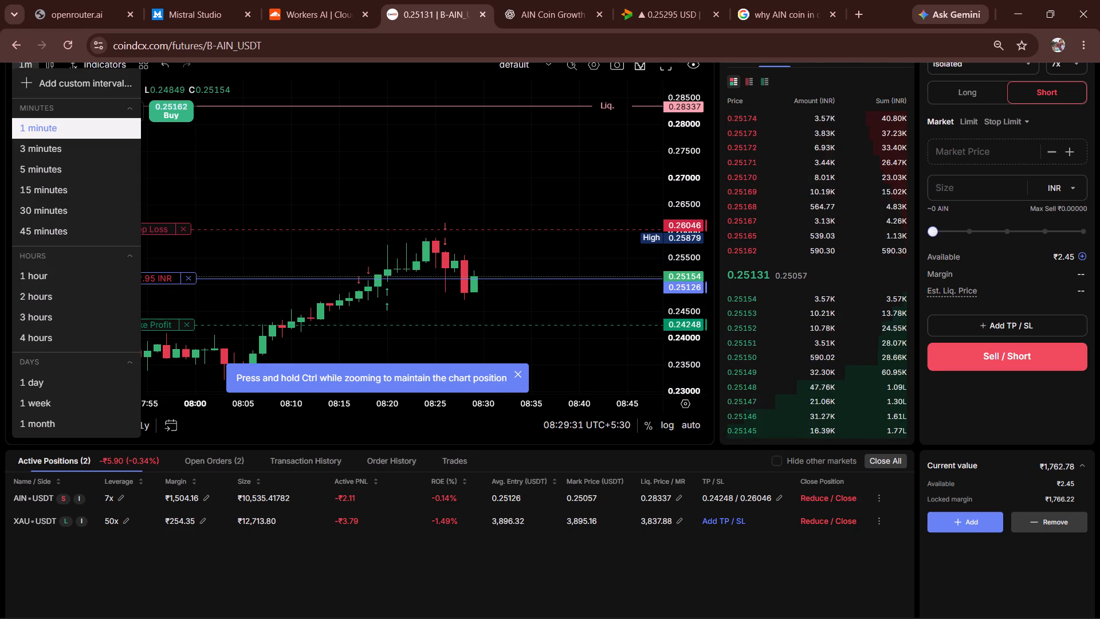
pyautogui.click(43, 152)
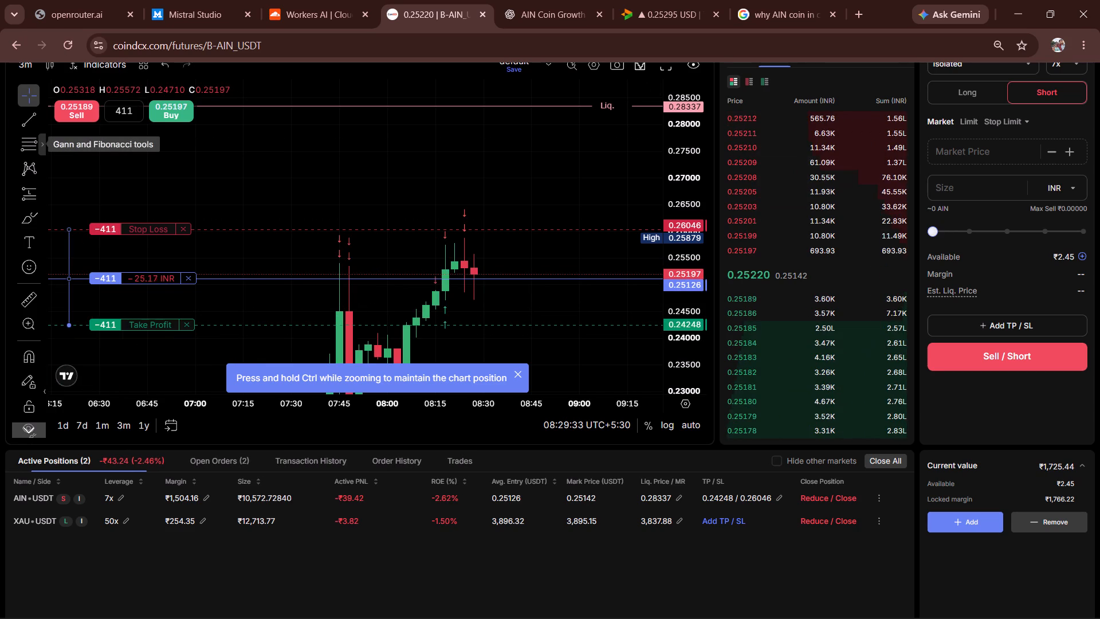
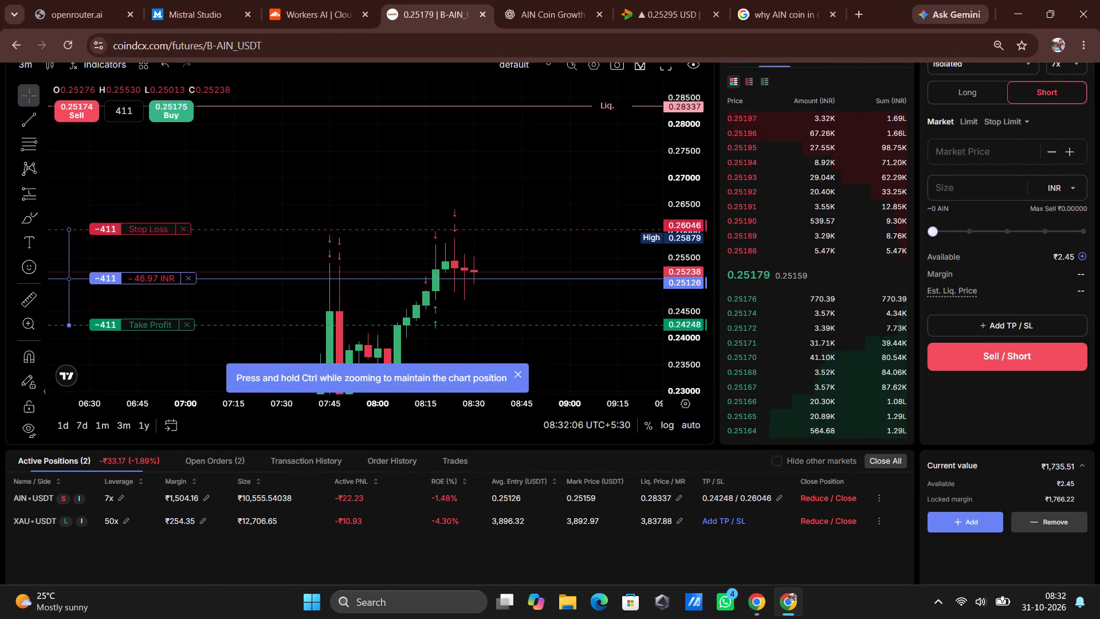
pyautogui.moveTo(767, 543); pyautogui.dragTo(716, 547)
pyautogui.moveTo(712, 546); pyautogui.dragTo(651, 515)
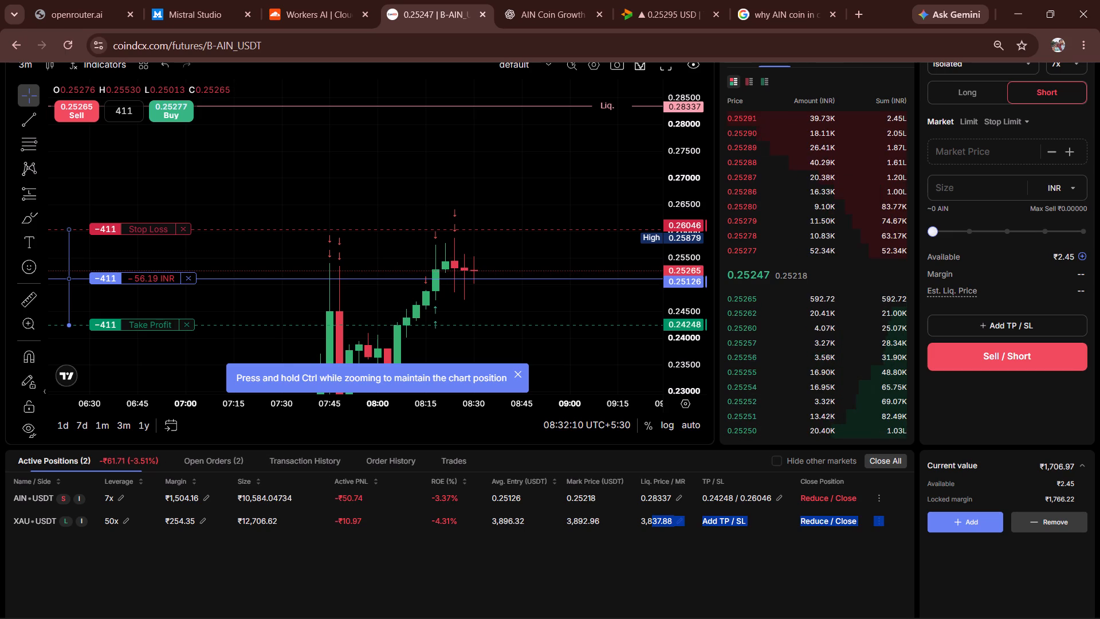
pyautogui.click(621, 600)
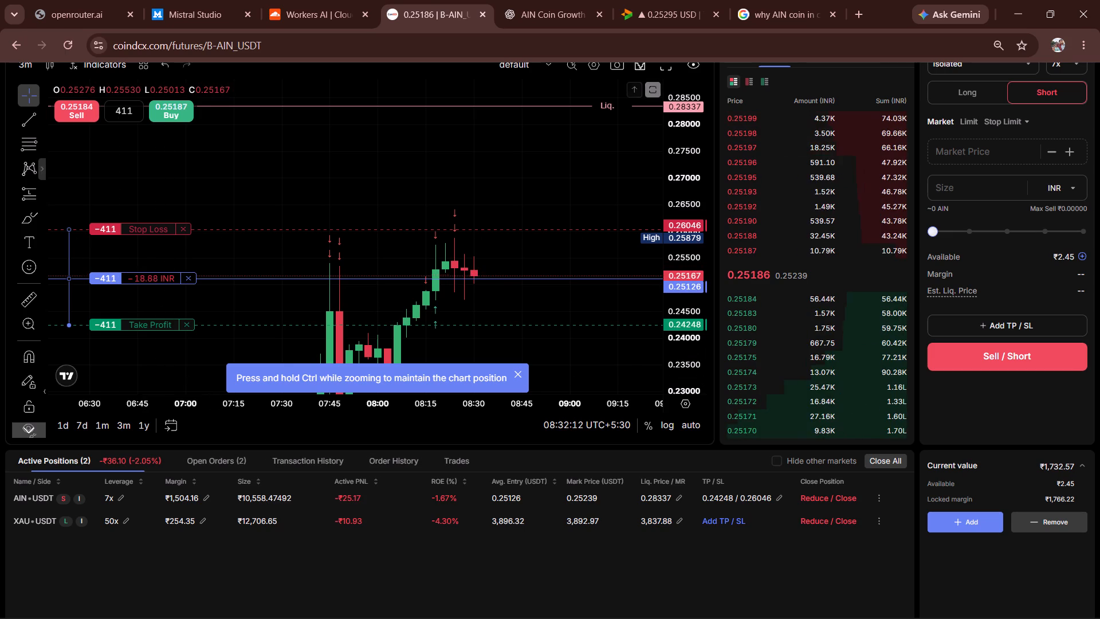
# Switch the AIN-USDT chart from the 3-minute to the 1-minute interval.
pyautogui.click(19, 68)
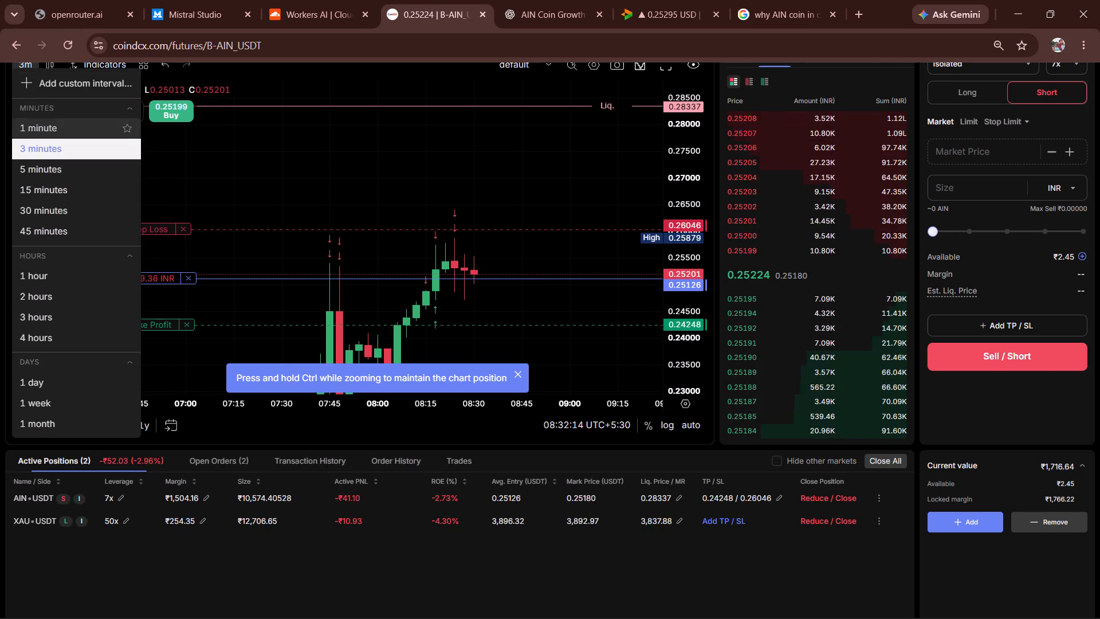
pyautogui.click(57, 139)
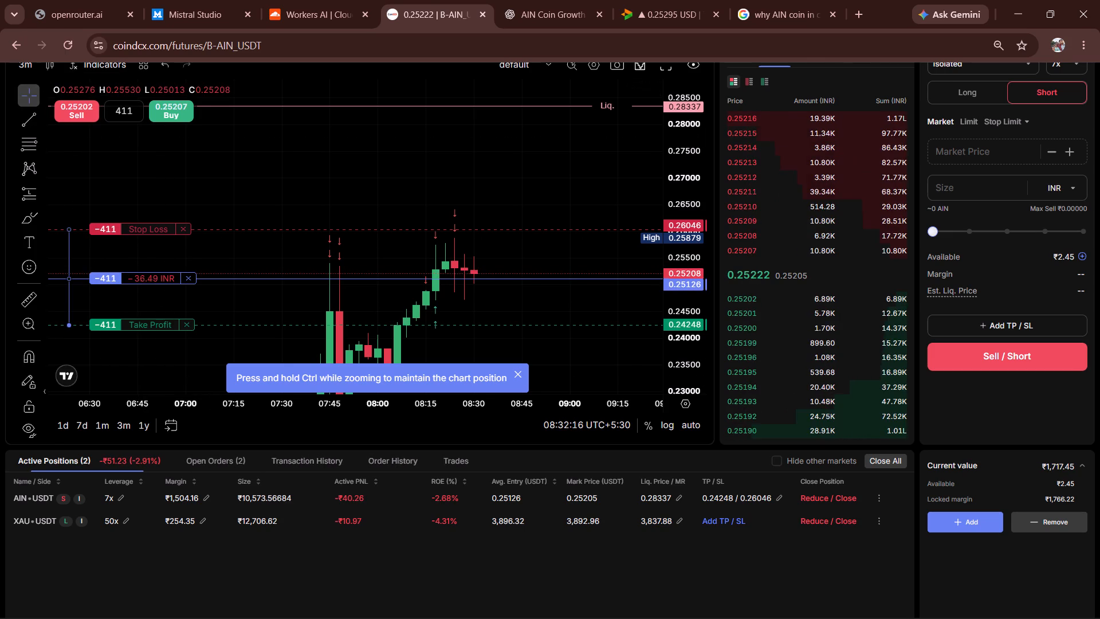
pyautogui.click(27, 61)
pyautogui.click(29, 67)
pyautogui.click(41, 130)
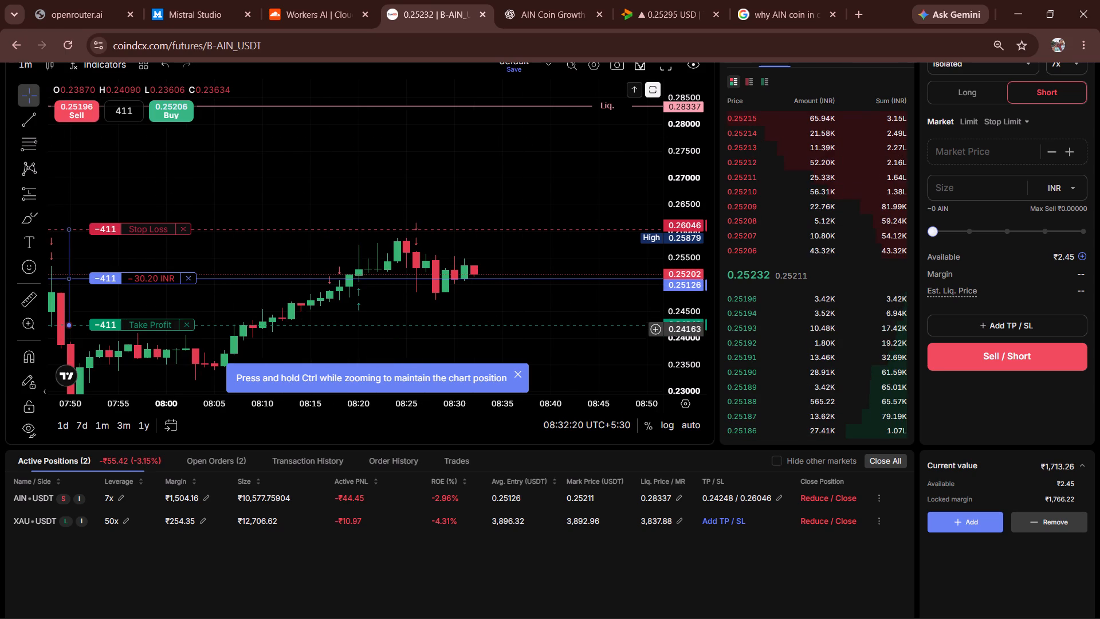
# Raise the AIN-USDT short's take-profit on the chart to about 0.24839.
pyautogui.moveTo(139, 323); pyautogui.dragTo(144, 313)
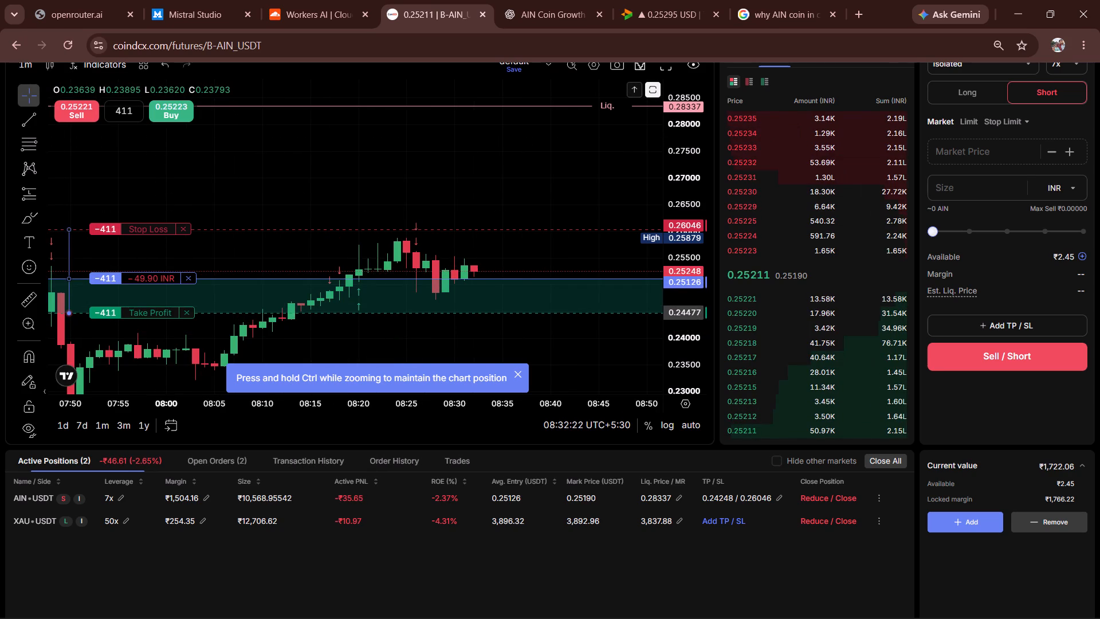
pyautogui.moveTo(144, 313); pyautogui.dragTo(146, 293)
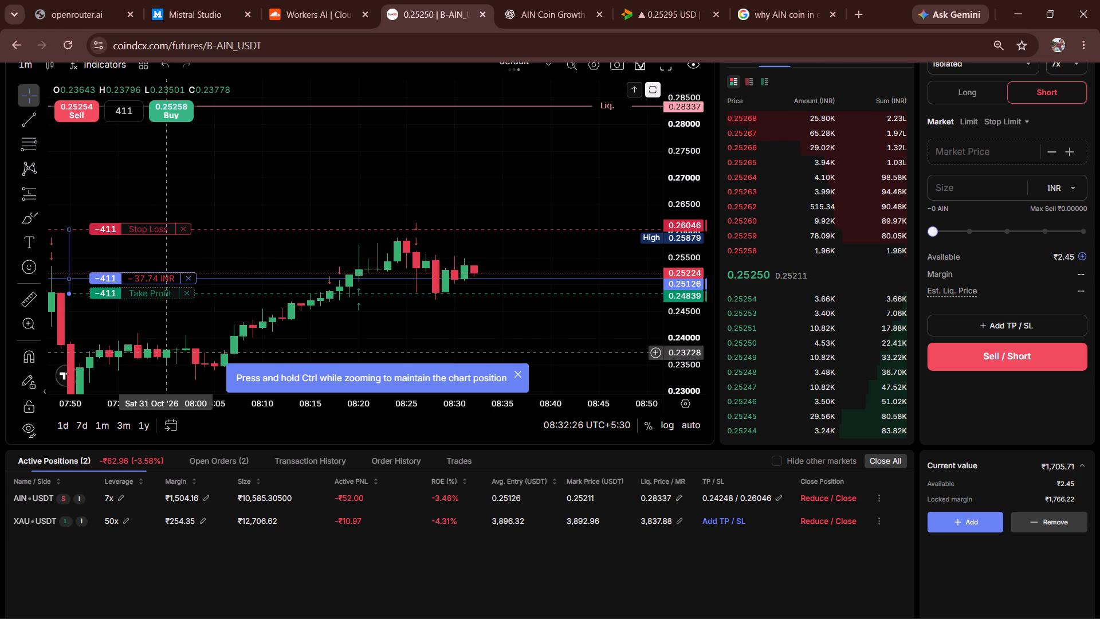
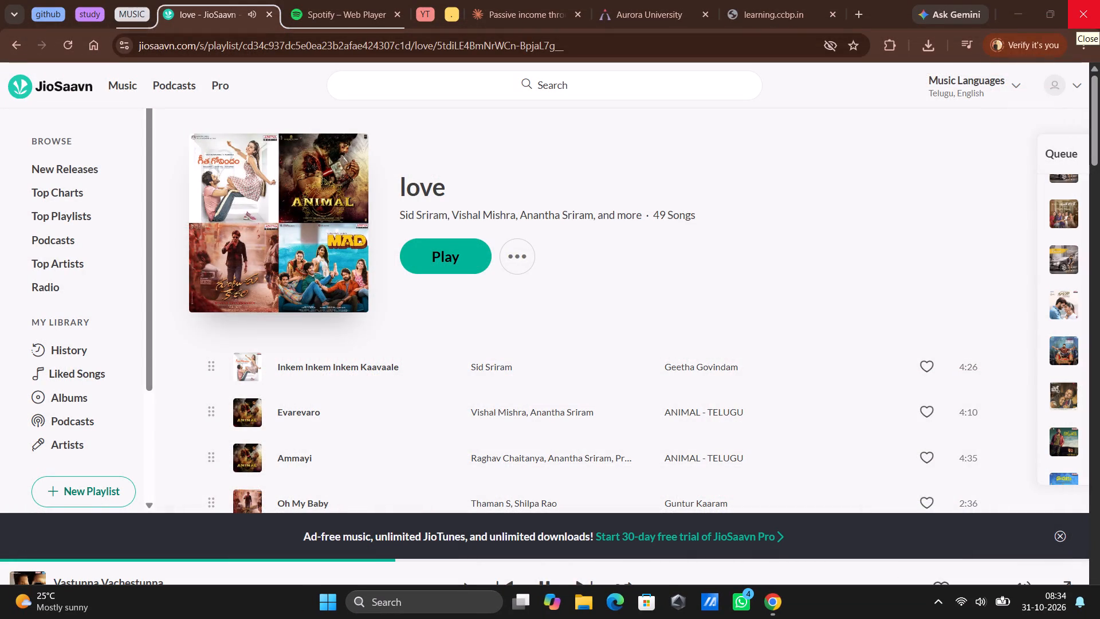
# Close all the open Chrome windows, including the one playing the JioSaavn love playlist, leaving only the desktop.
pyautogui.click(1099, 21)
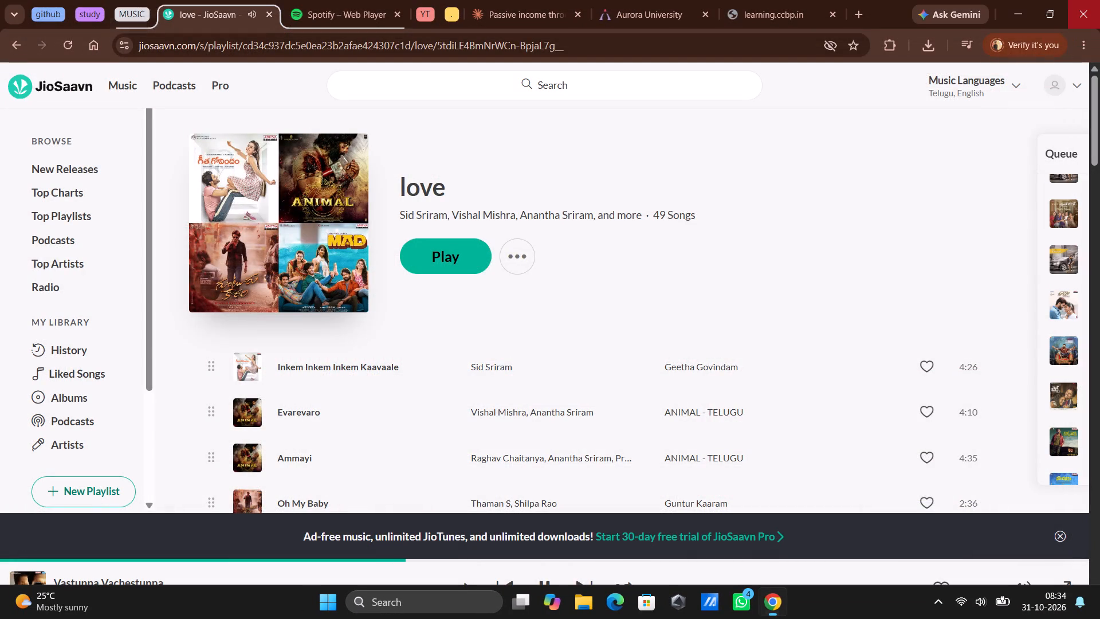
pyautogui.tripleClick(1099, 21)
pyautogui.doubleClick(1099, 21)
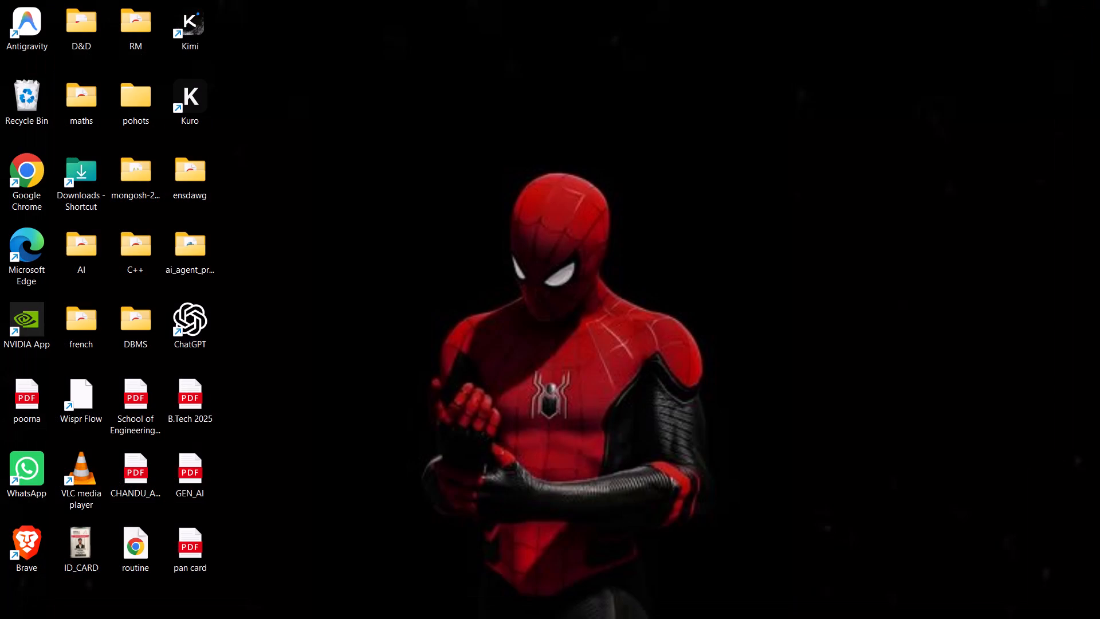
# Turn off the computer's Wi-Fi connection to Redmi Note 14 5G.
pyautogui.click(987, 598)
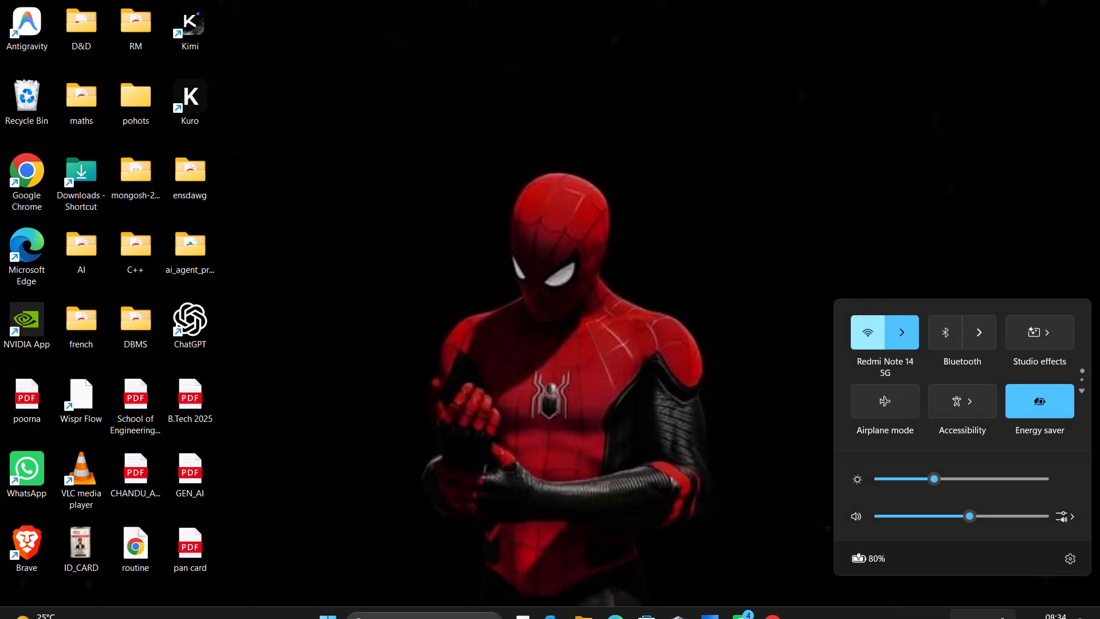
pyautogui.click(881, 345)
# Refresh the Windows desktop twice.
pyautogui.rightClick(738, 22)
pyautogui.rightClick(797, 105)
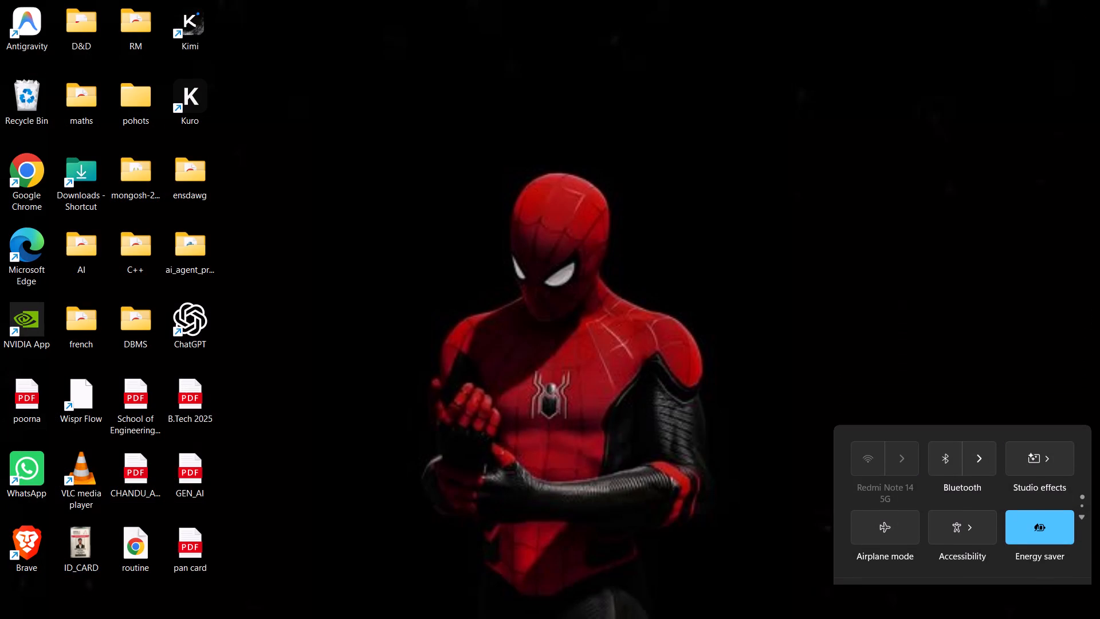
pyautogui.rightClick(744, 182)
pyautogui.click(788, 244)
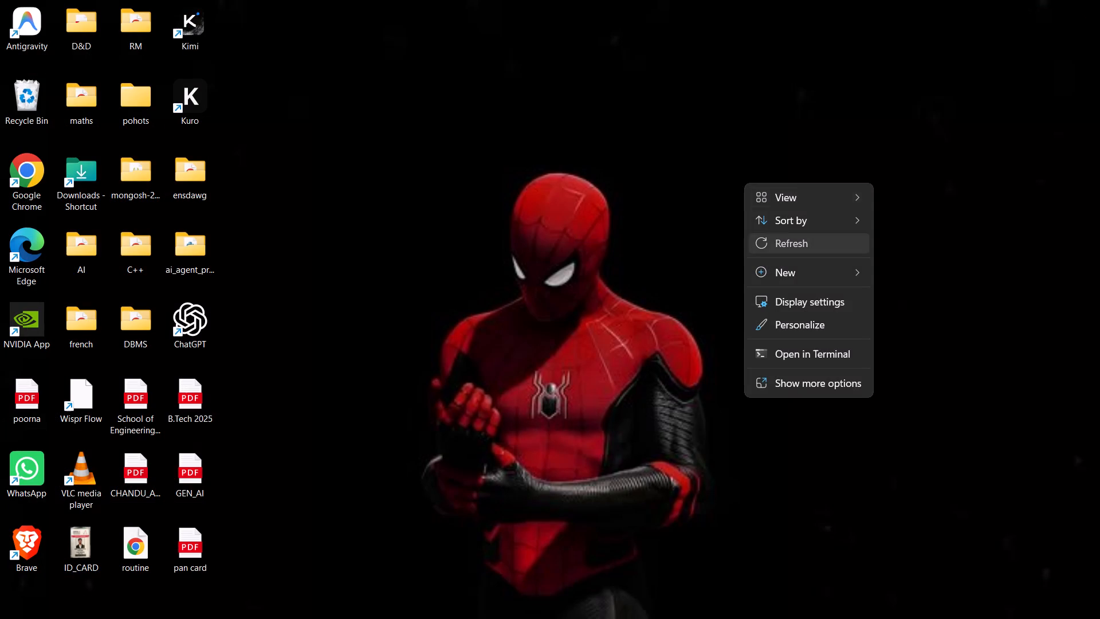
pyautogui.click(946, 606)
pyautogui.click(960, 606)
pyautogui.rightClick(661, 228)
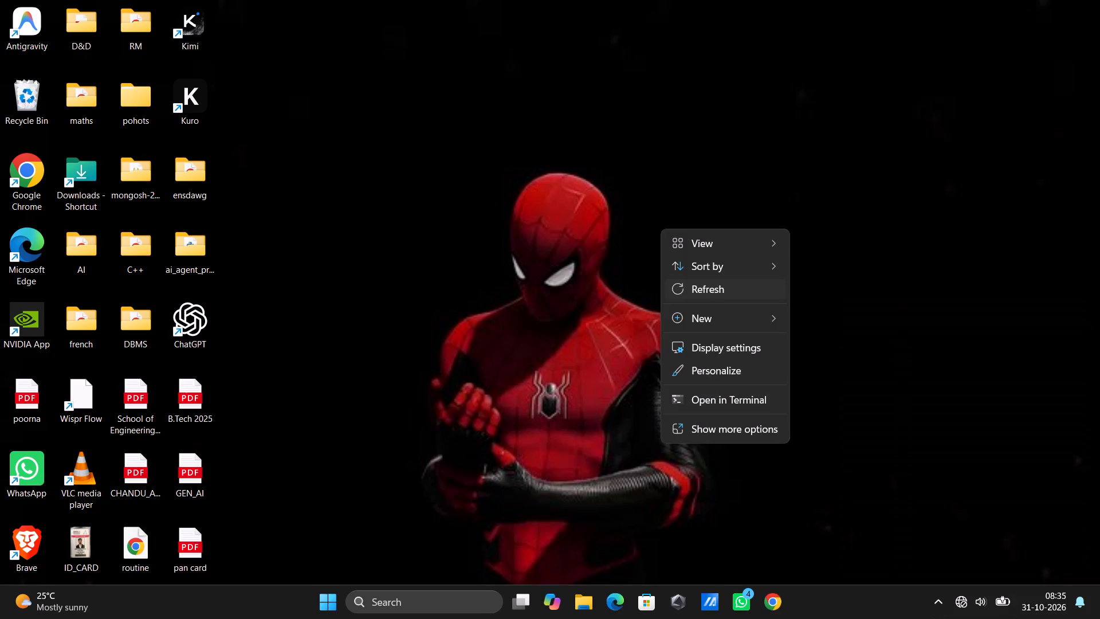
pyautogui.click(711, 297)
# Shut down the Windows 11 computer.
pyautogui.hotkey('alt', 'F4')
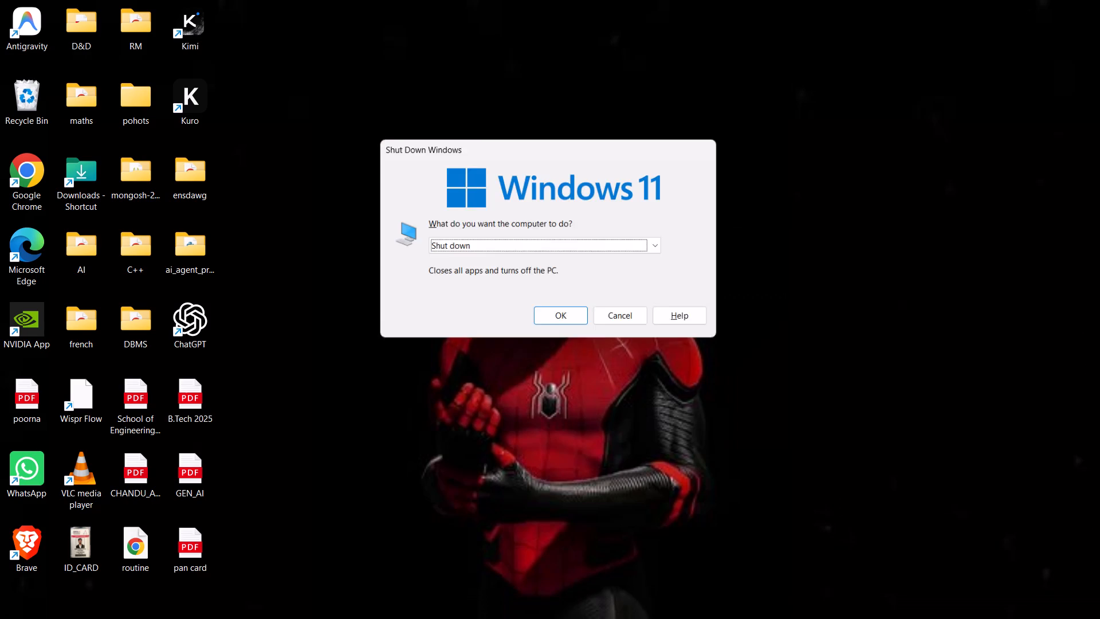
pyautogui.press('Return')
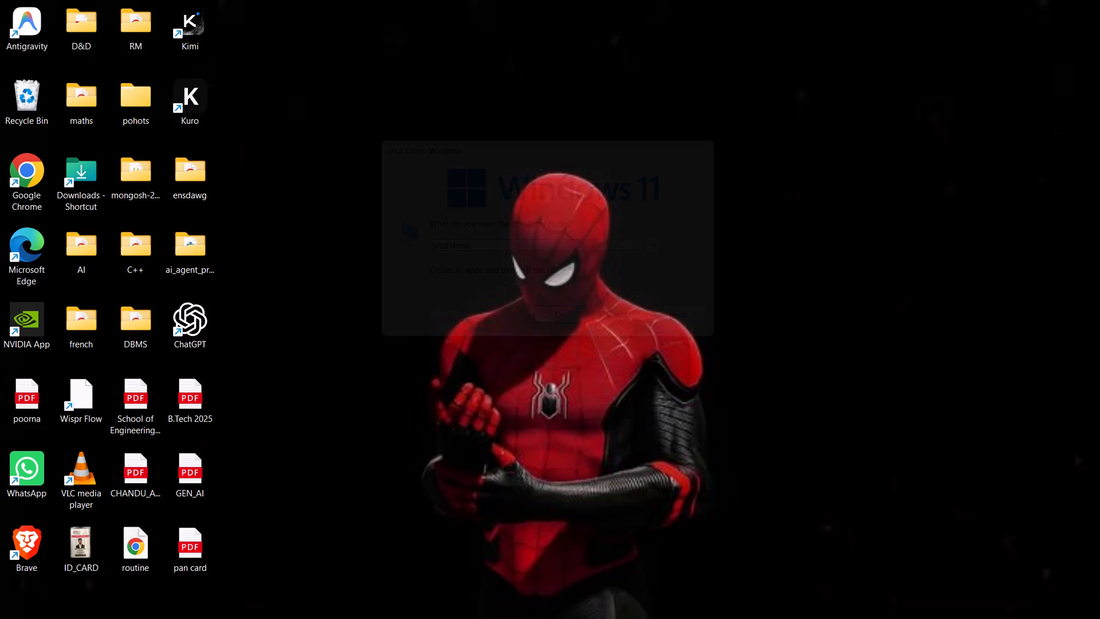